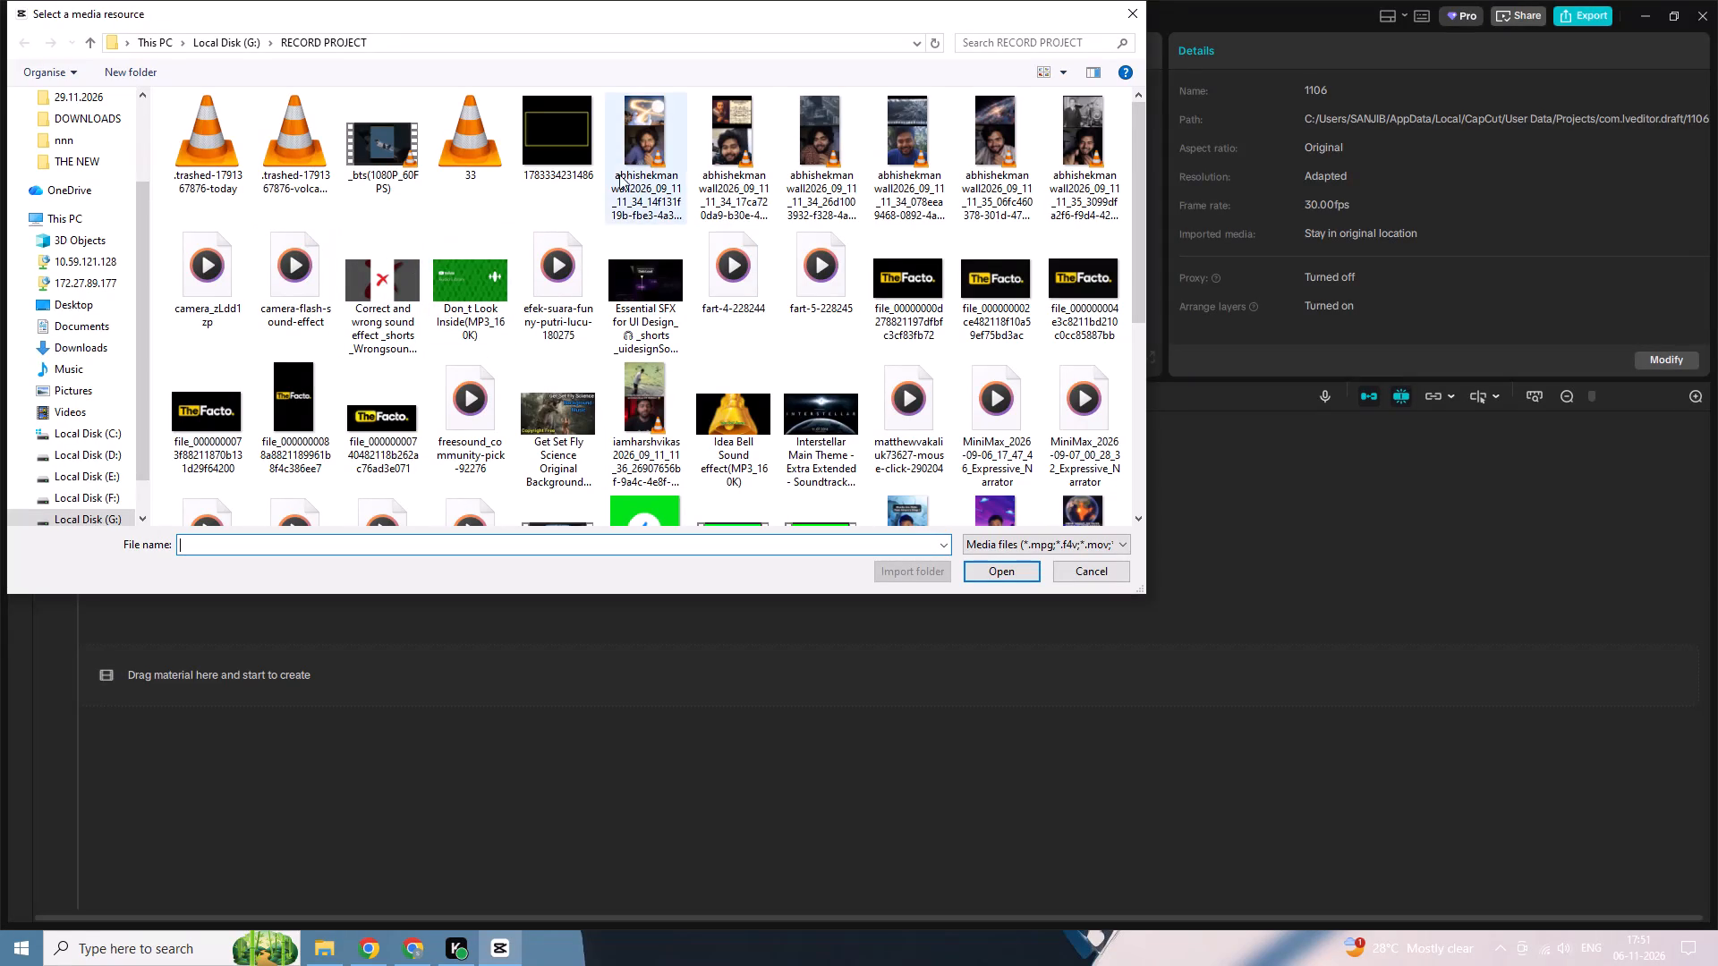
left_click(581, 143)
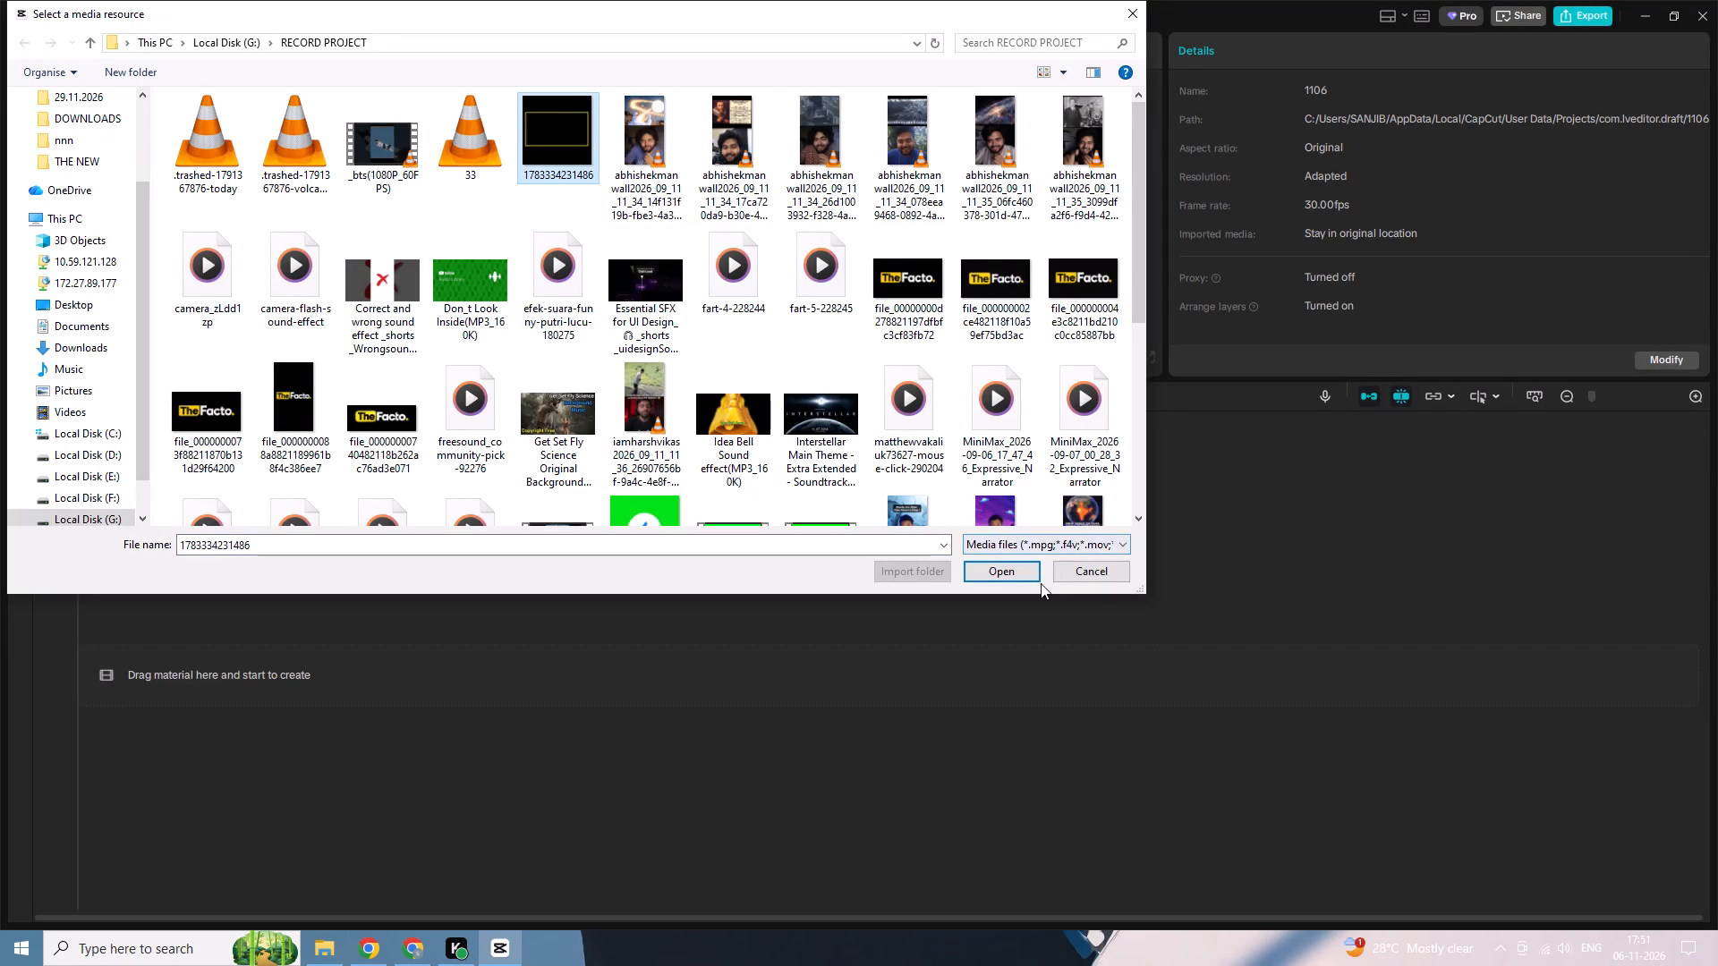
left_click(1017, 575)
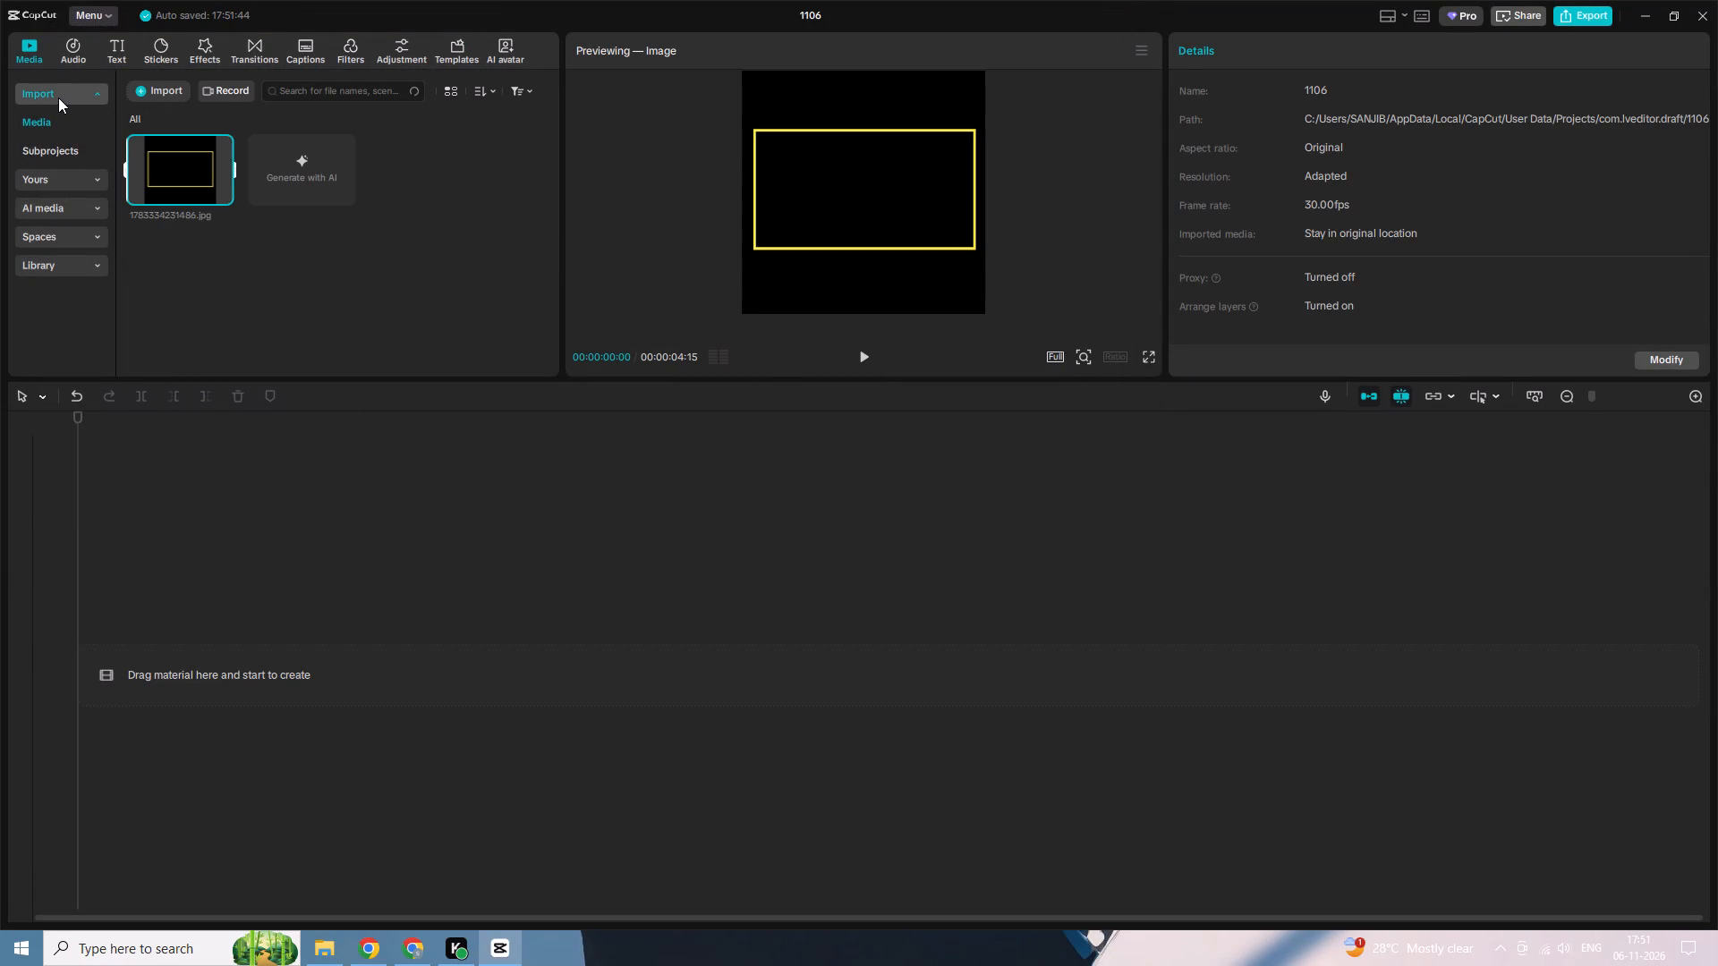
Import WEIND WHEEL, WIND TERVINE and WIND TERVINES 1 from the THE NEW folder inside nnn on Local Disk (G:).
left_click(152, 89)
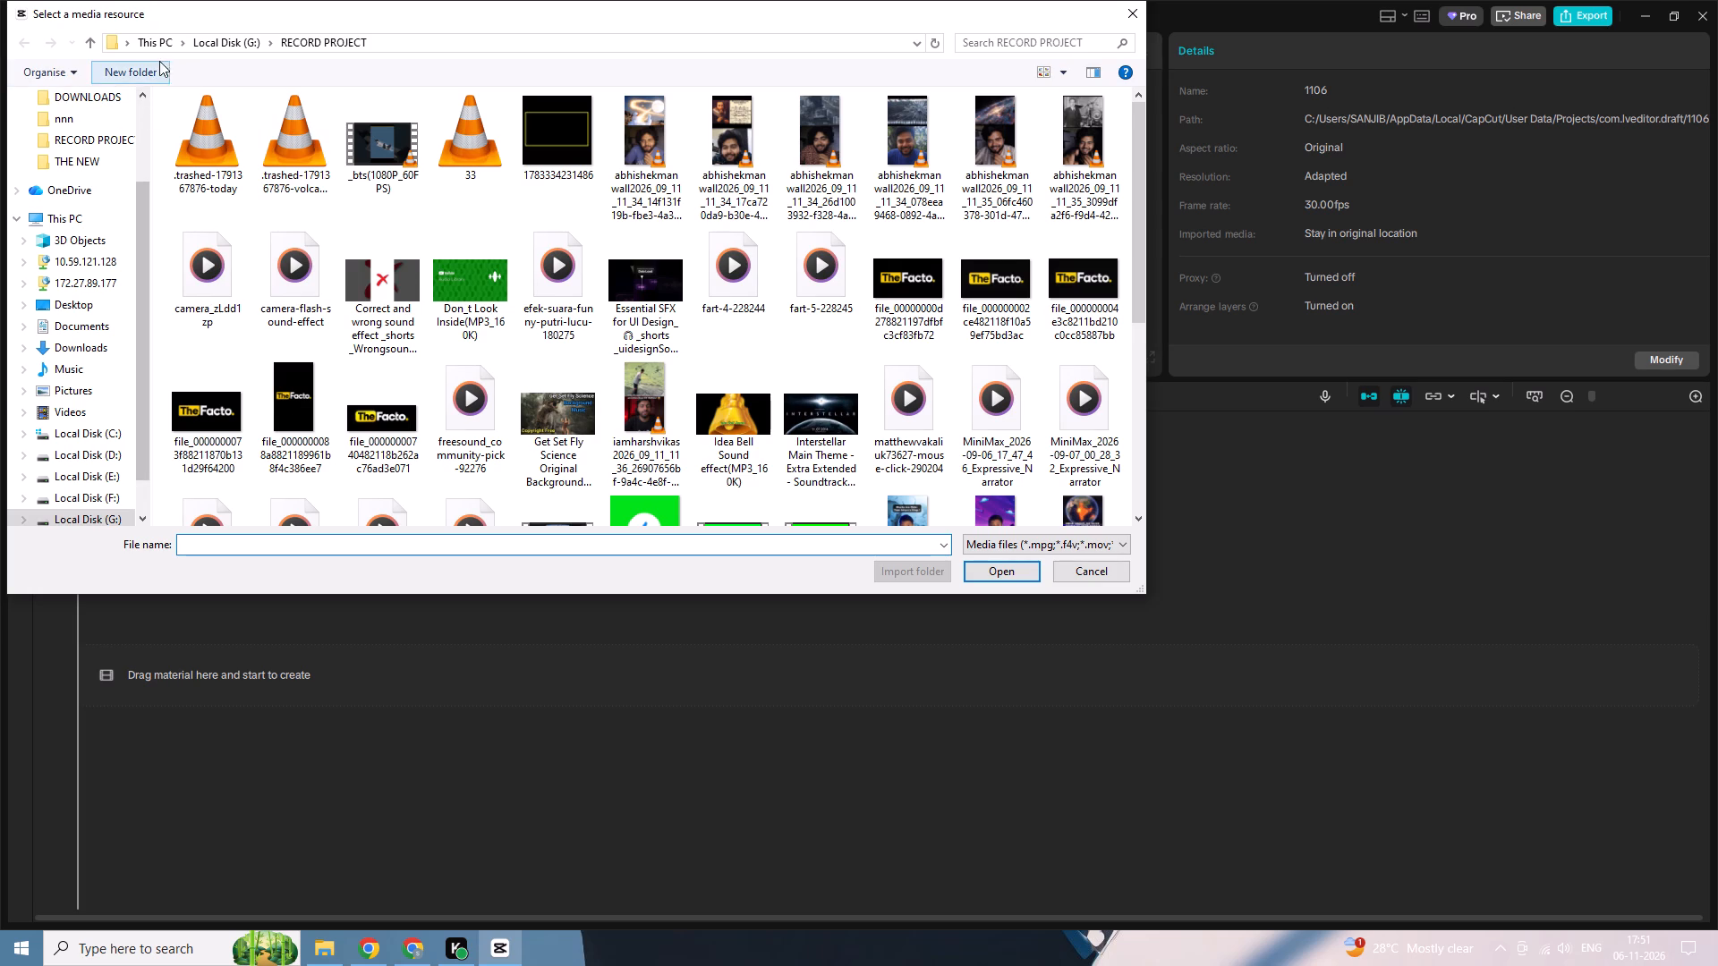
left_click(223, 46)
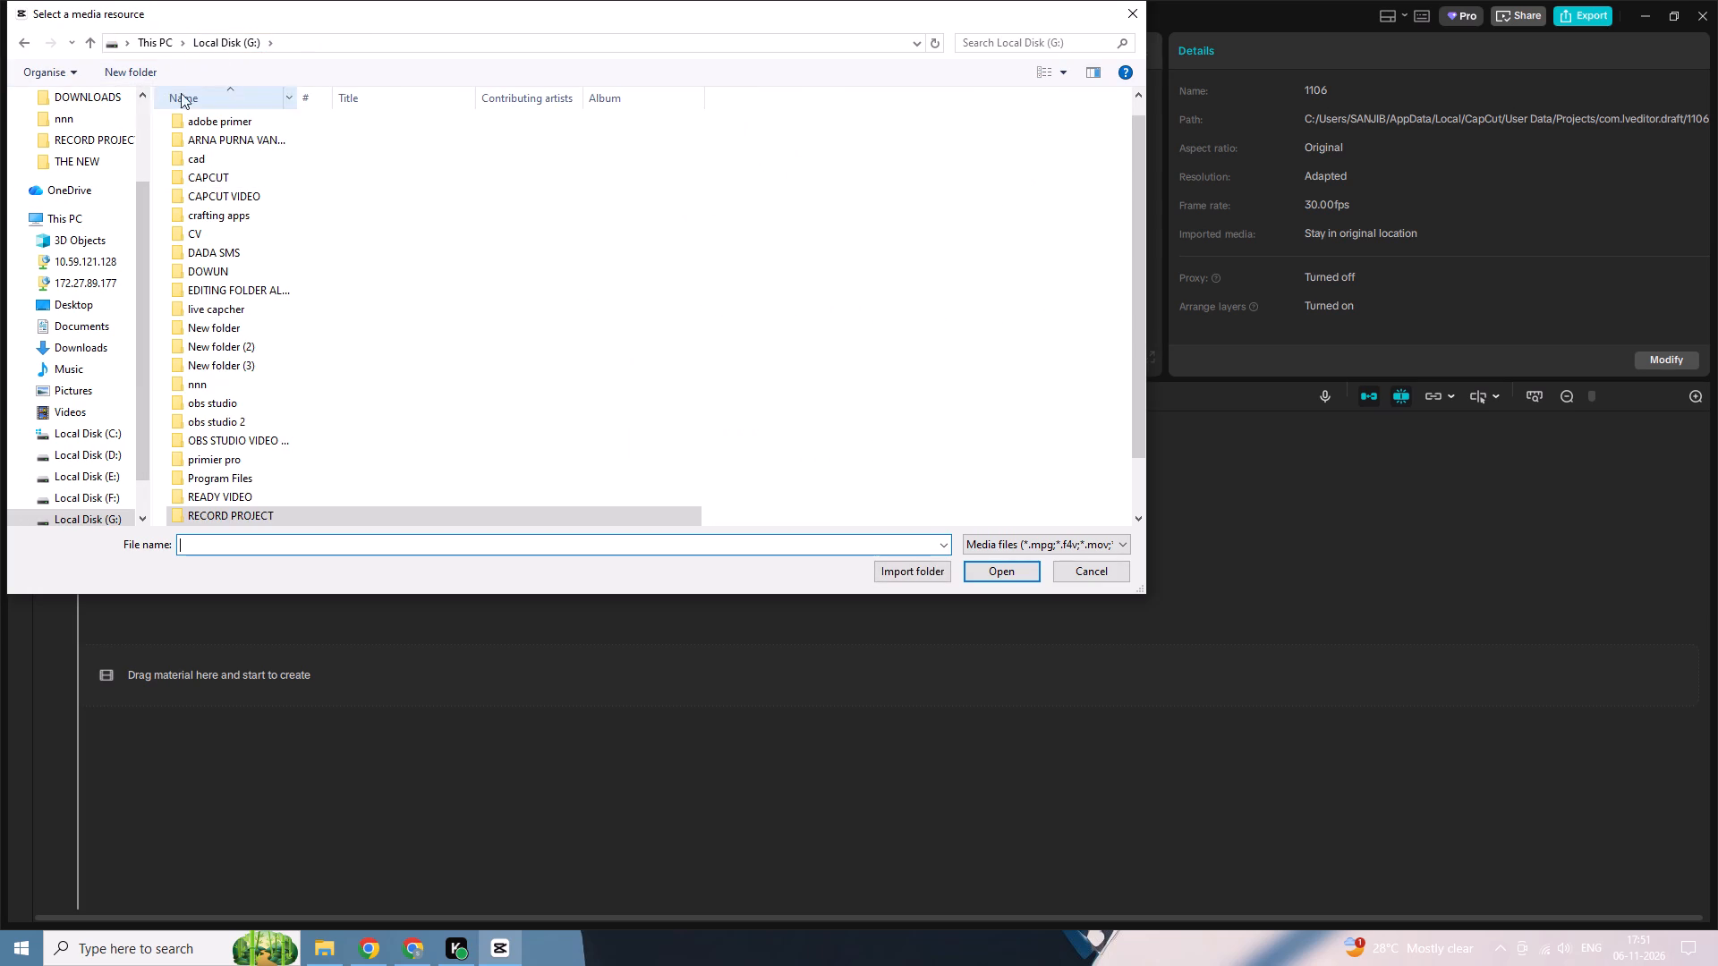
left_click(62, 126)
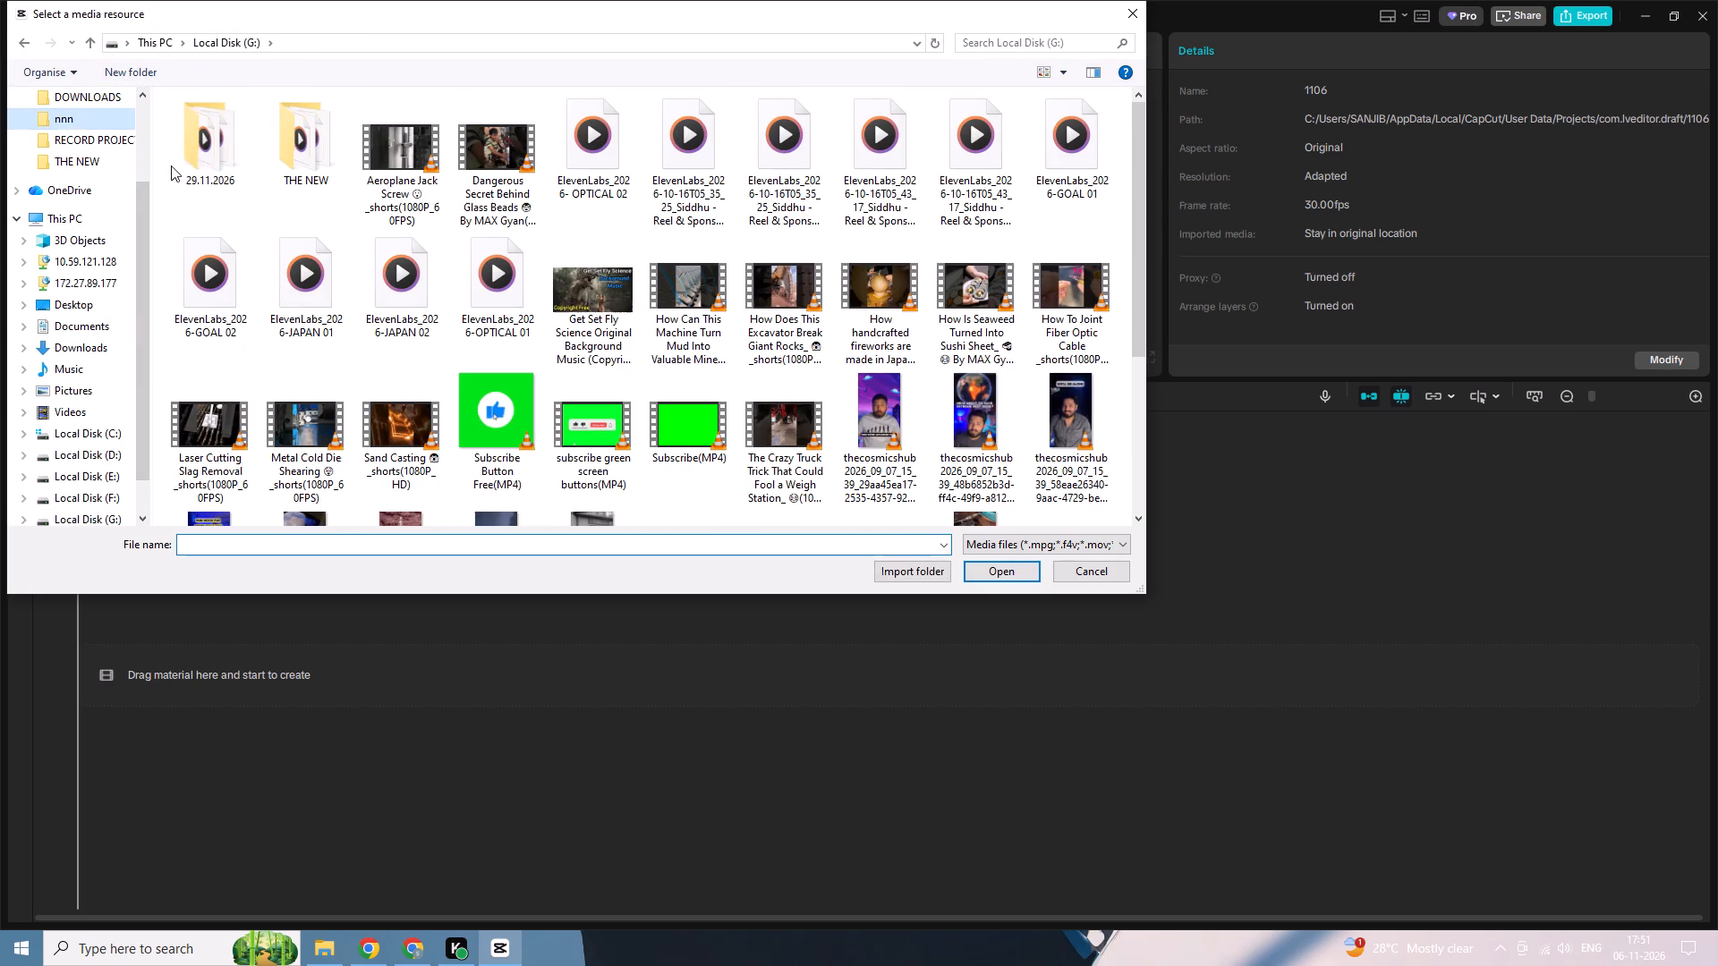
double_click(319, 157)
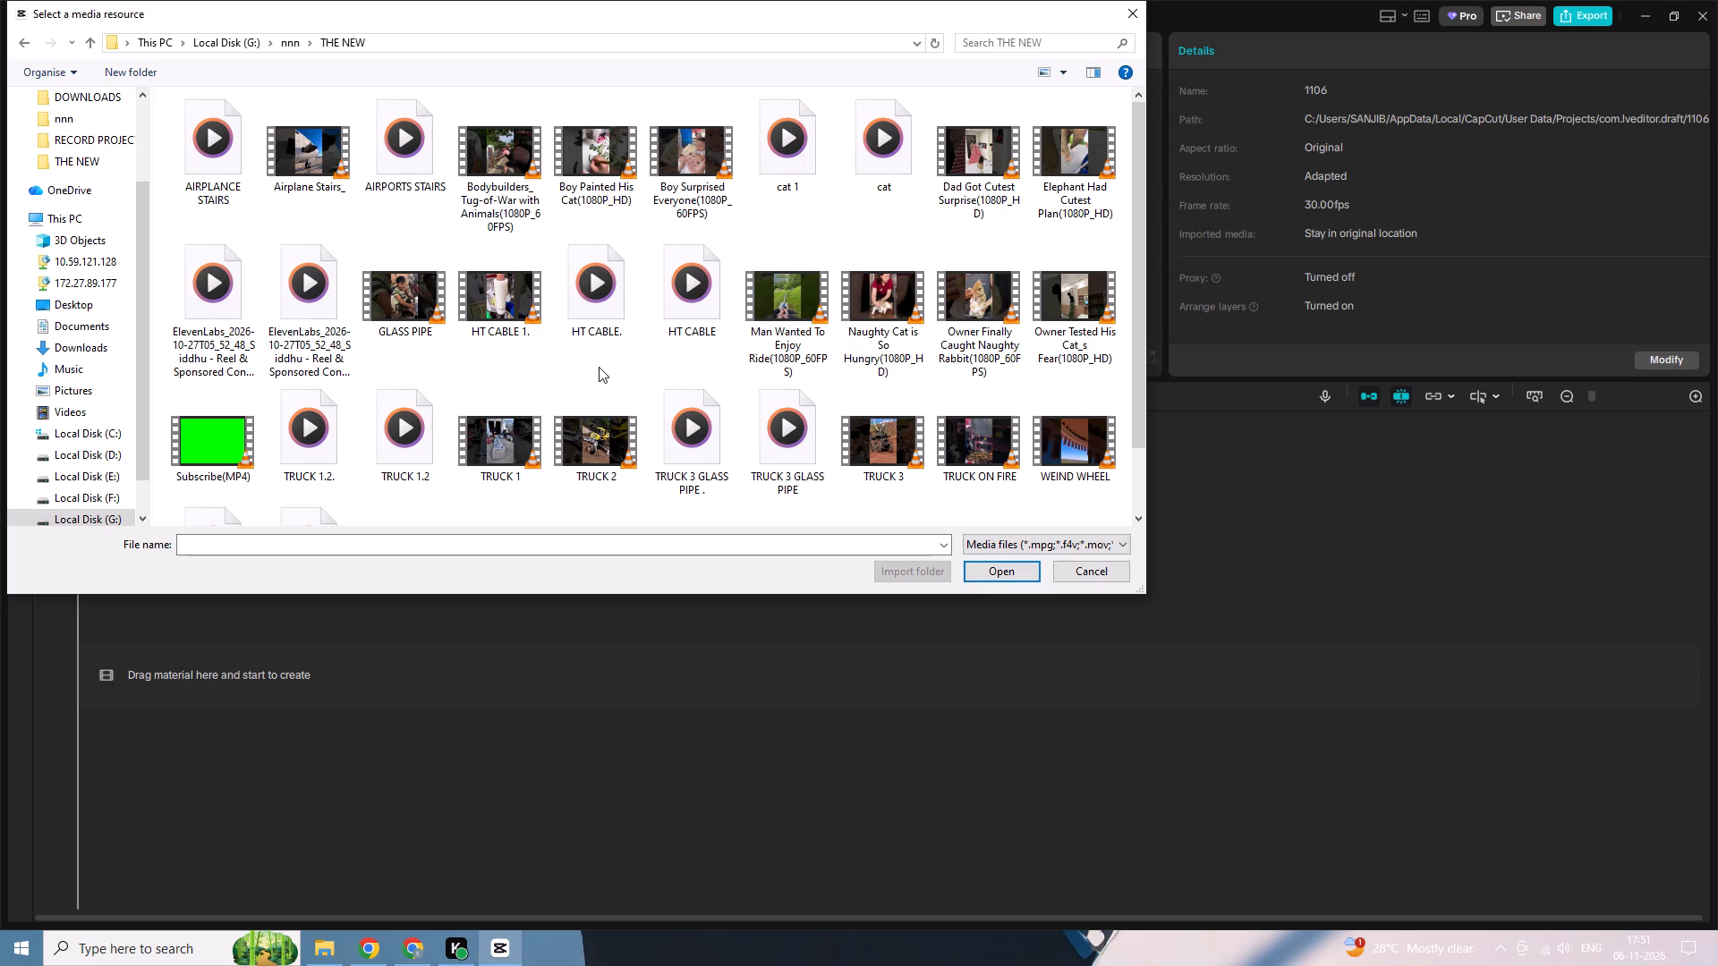
scroll(598, 367, "down", 1)
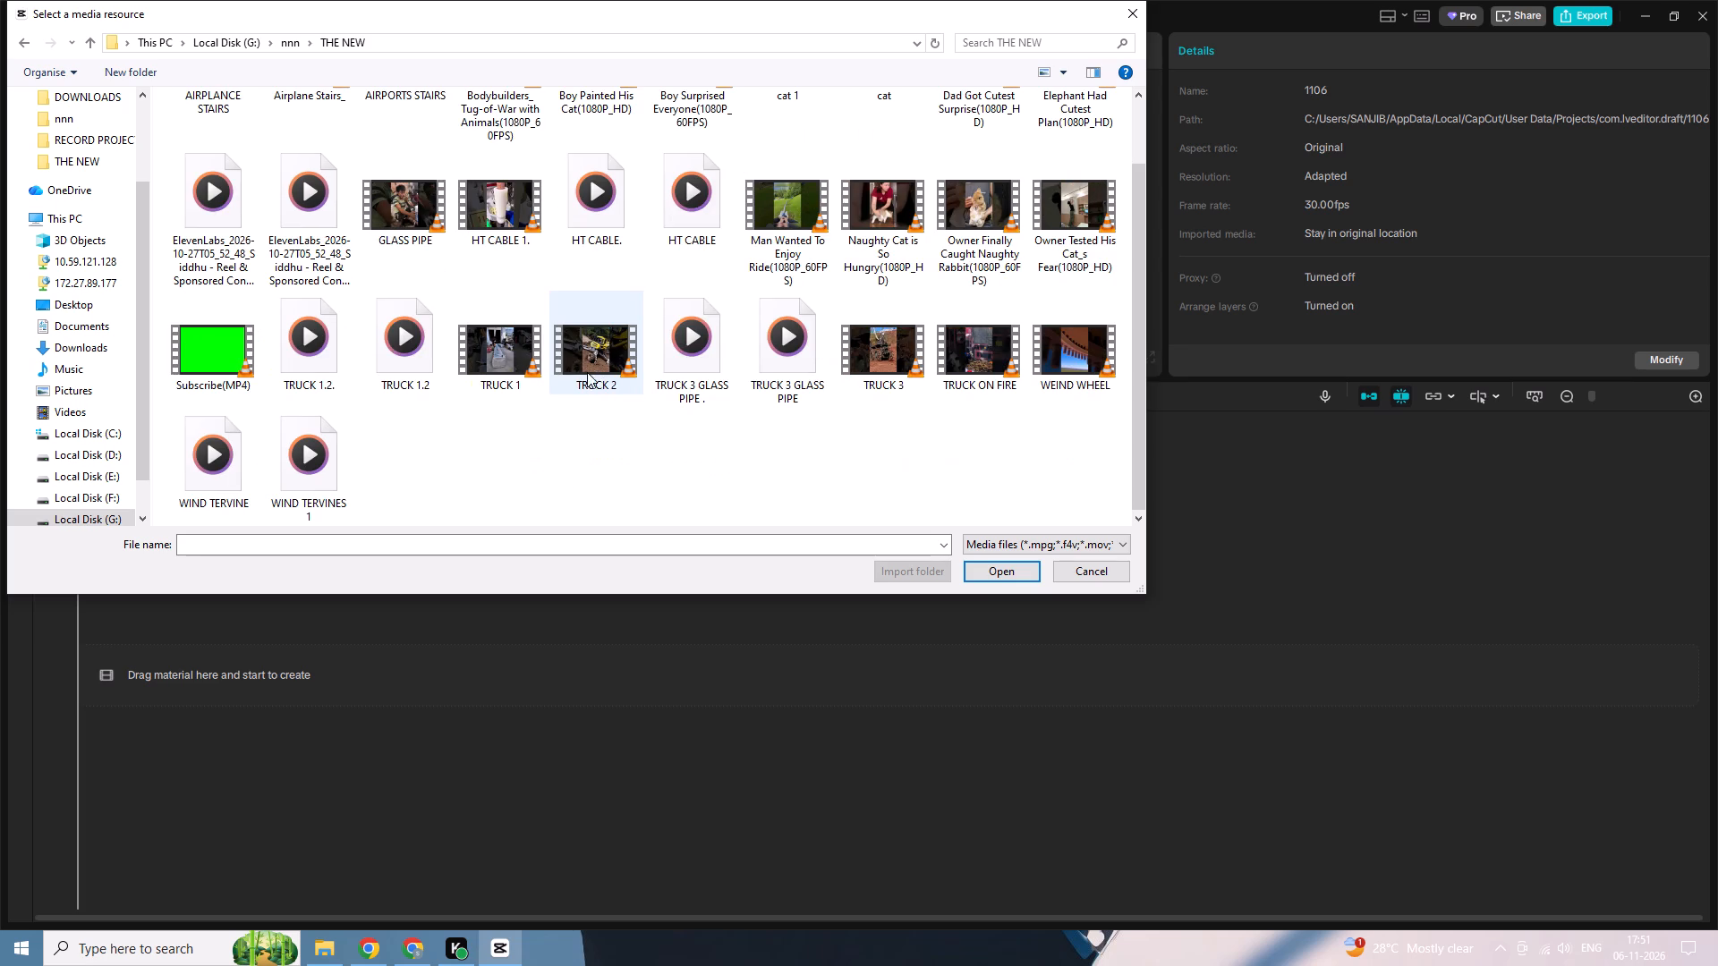
left_click(324, 464, "ctrl")
left_click(216, 462, "ctrl")
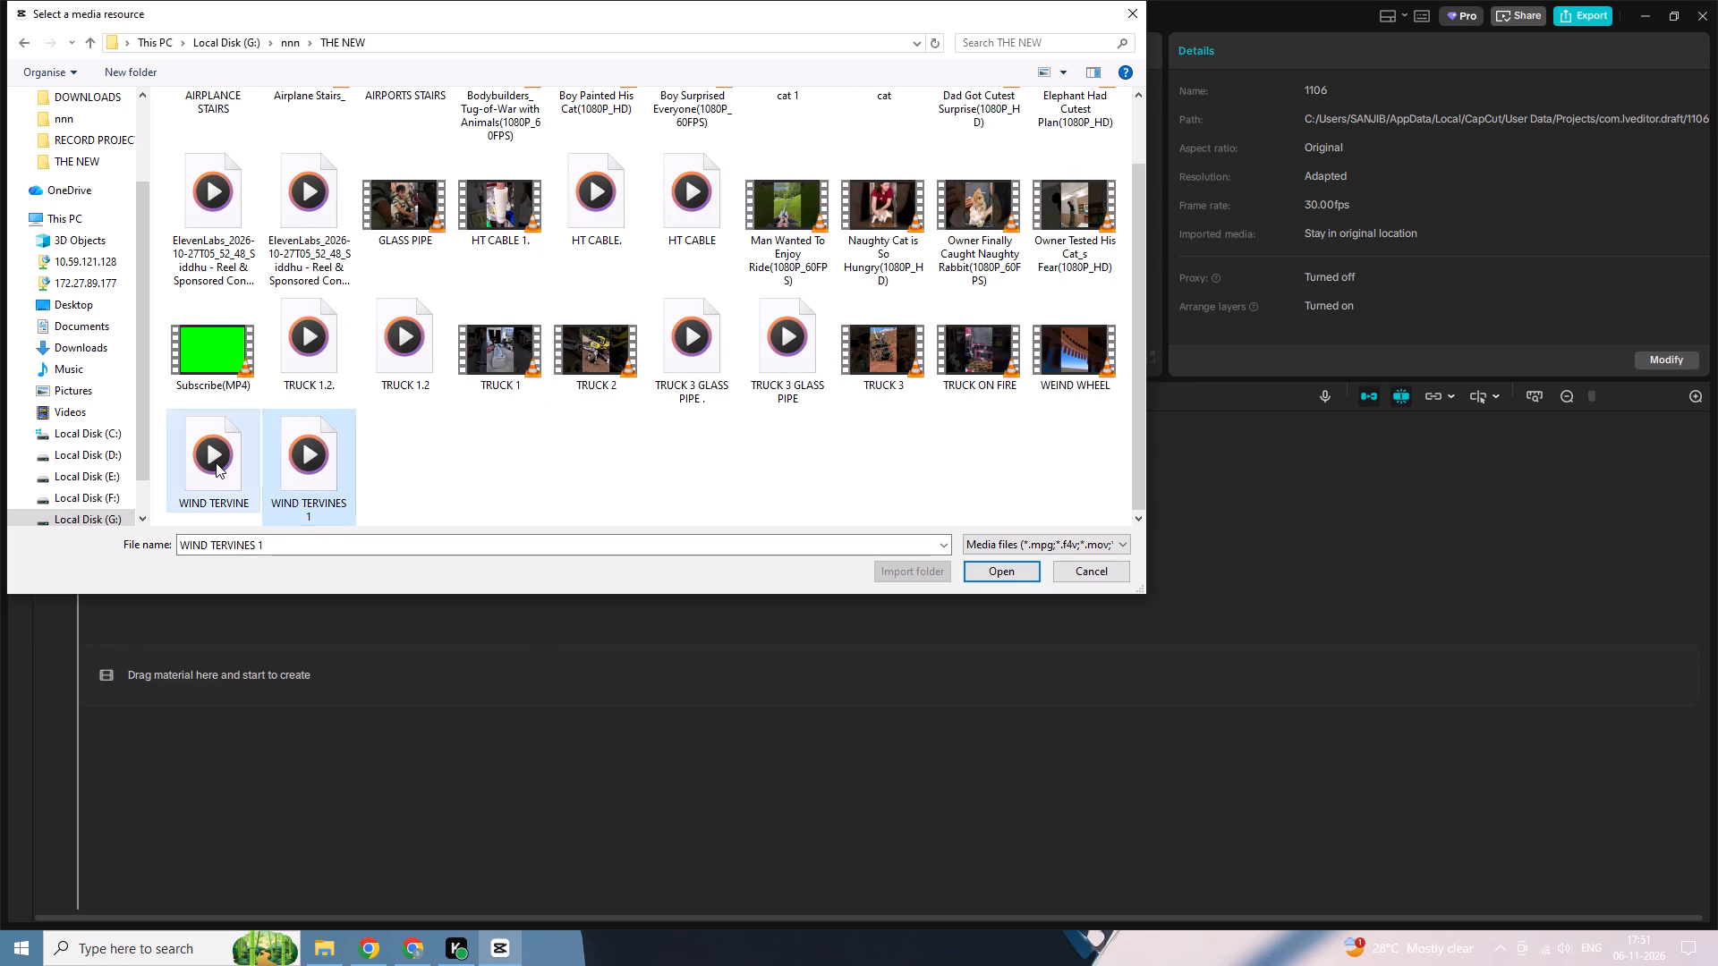
left_click(1110, 360, "ctrl")
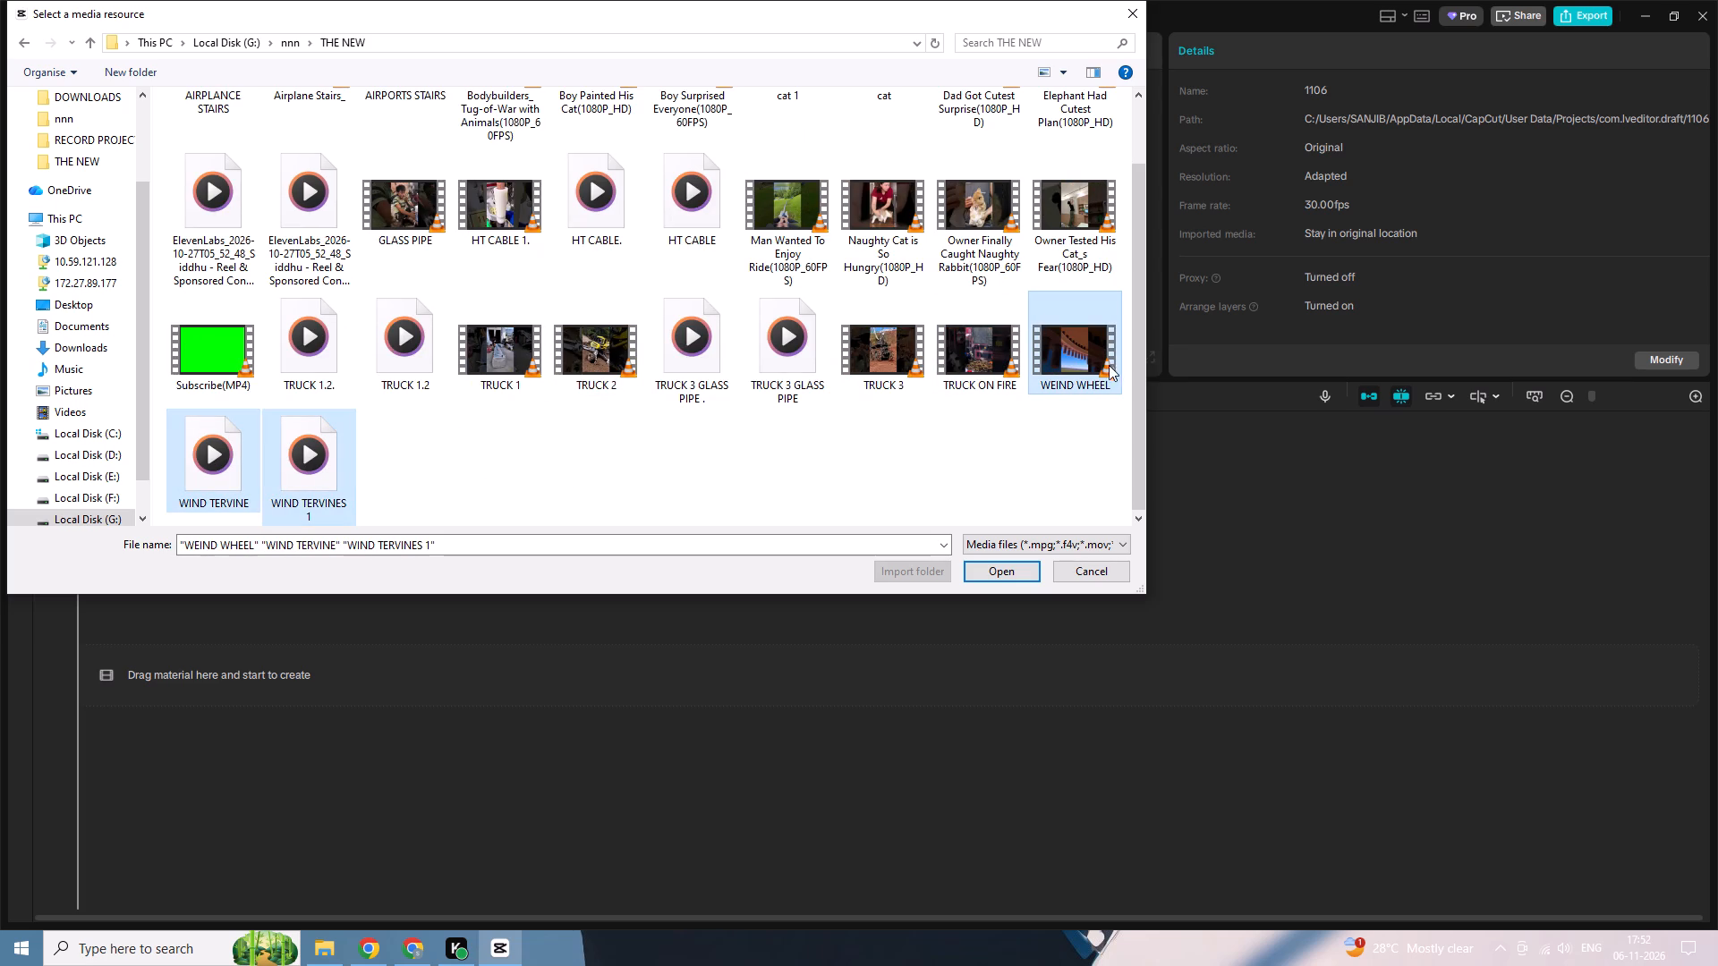
left_click(1018, 571)
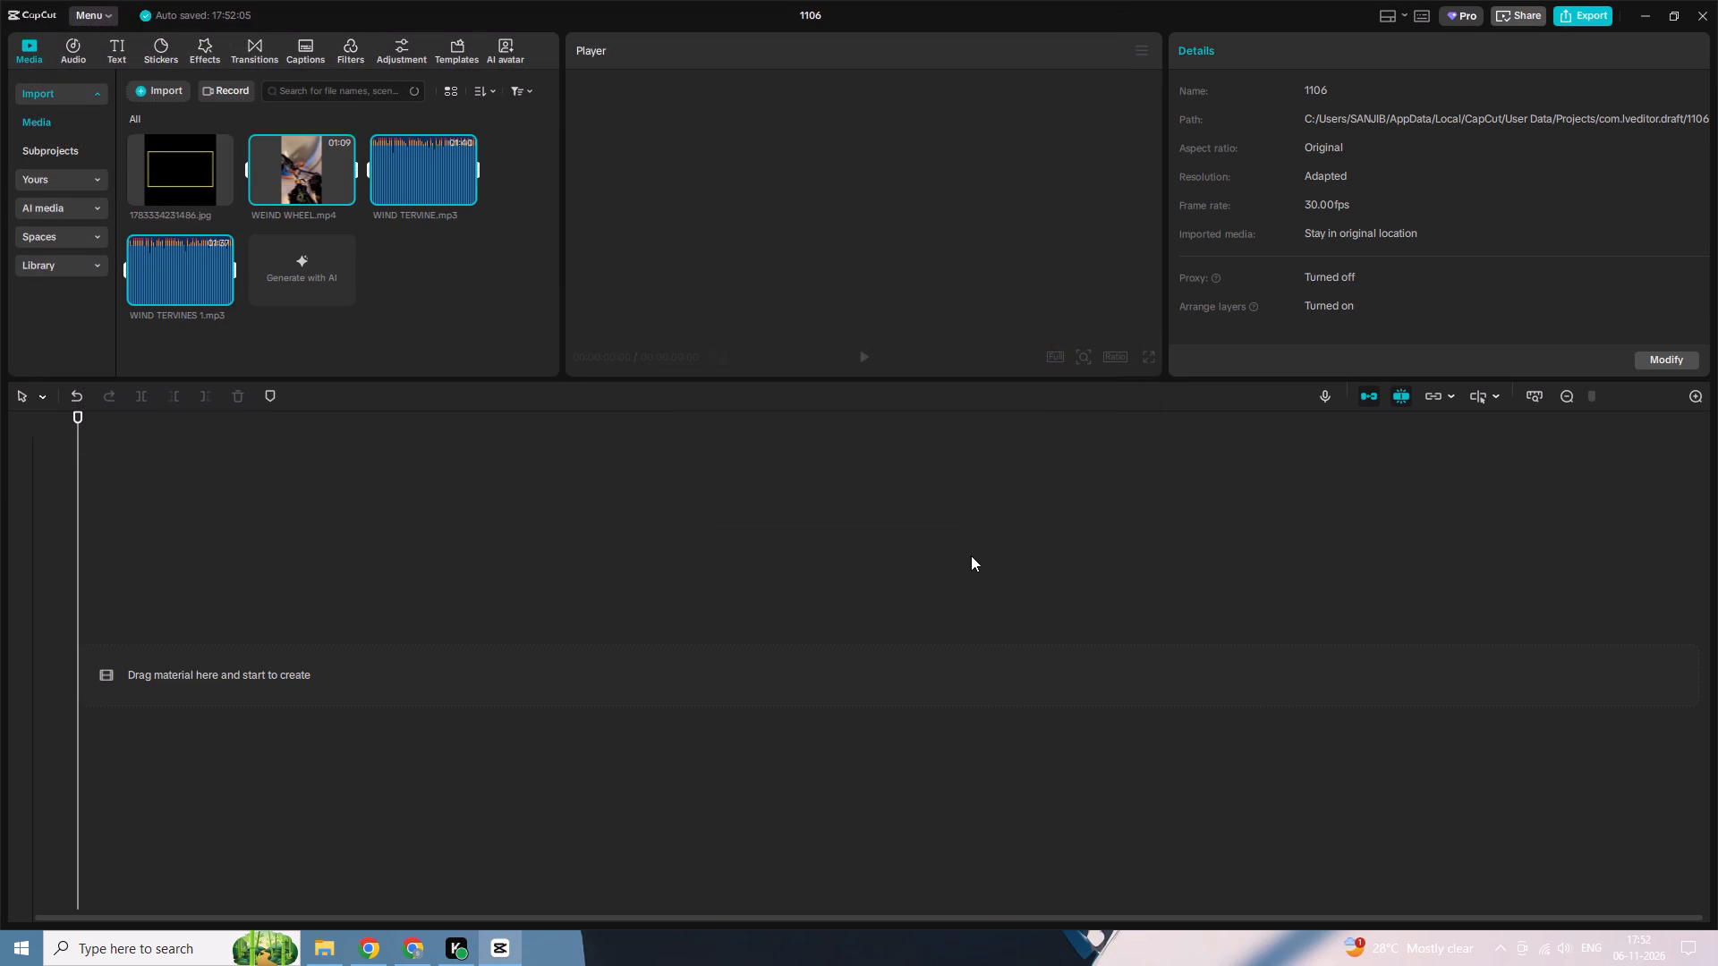
Look through the CAPCUT VIDEO folder on Local Disk (G:) in File Explorer for files starting with W, and close the window.
left_click(319, 961)
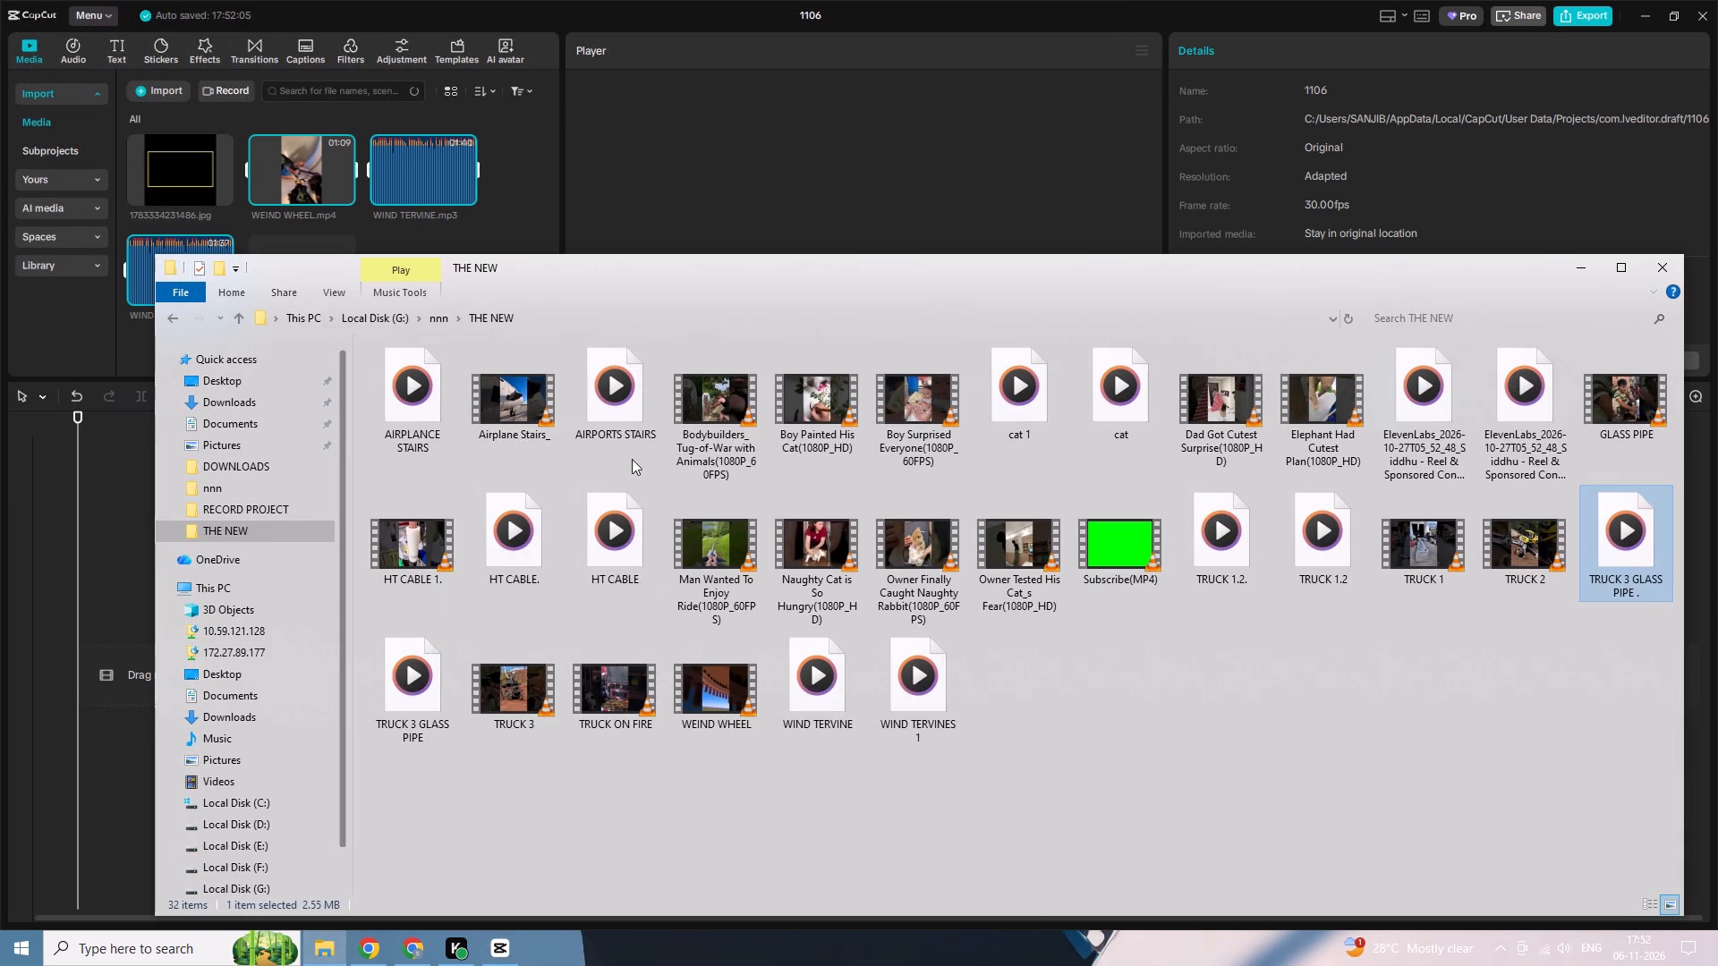
scroll(276, 593, "up", 1)
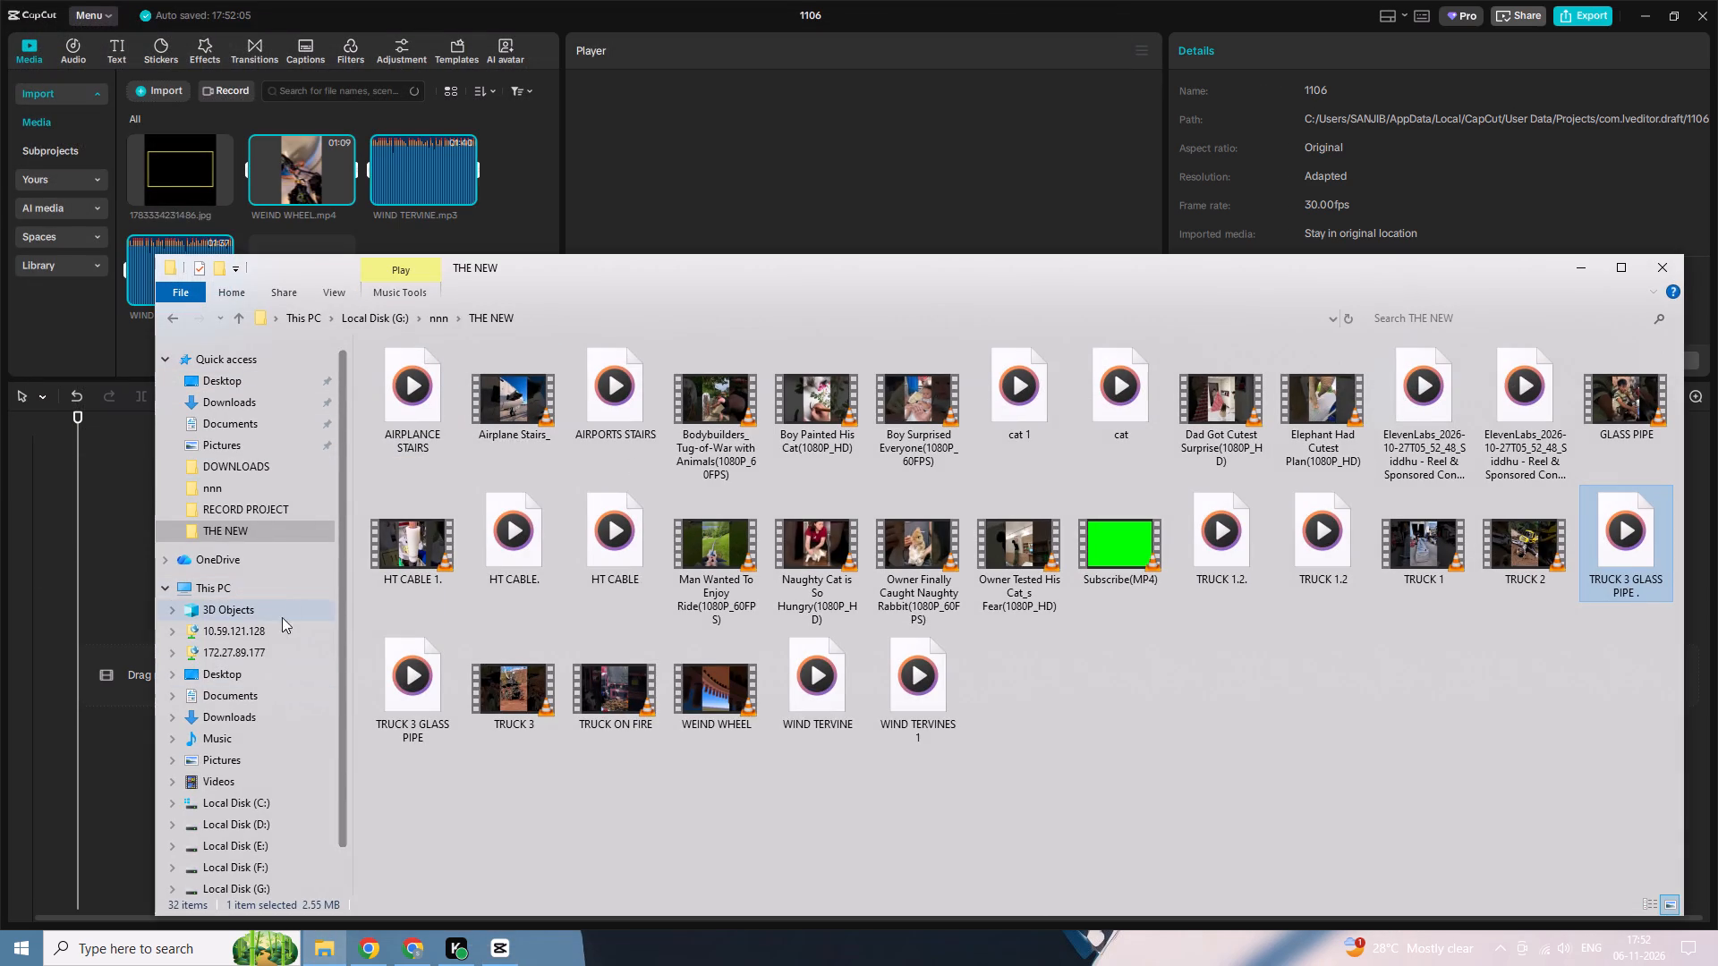
left_click(370, 311)
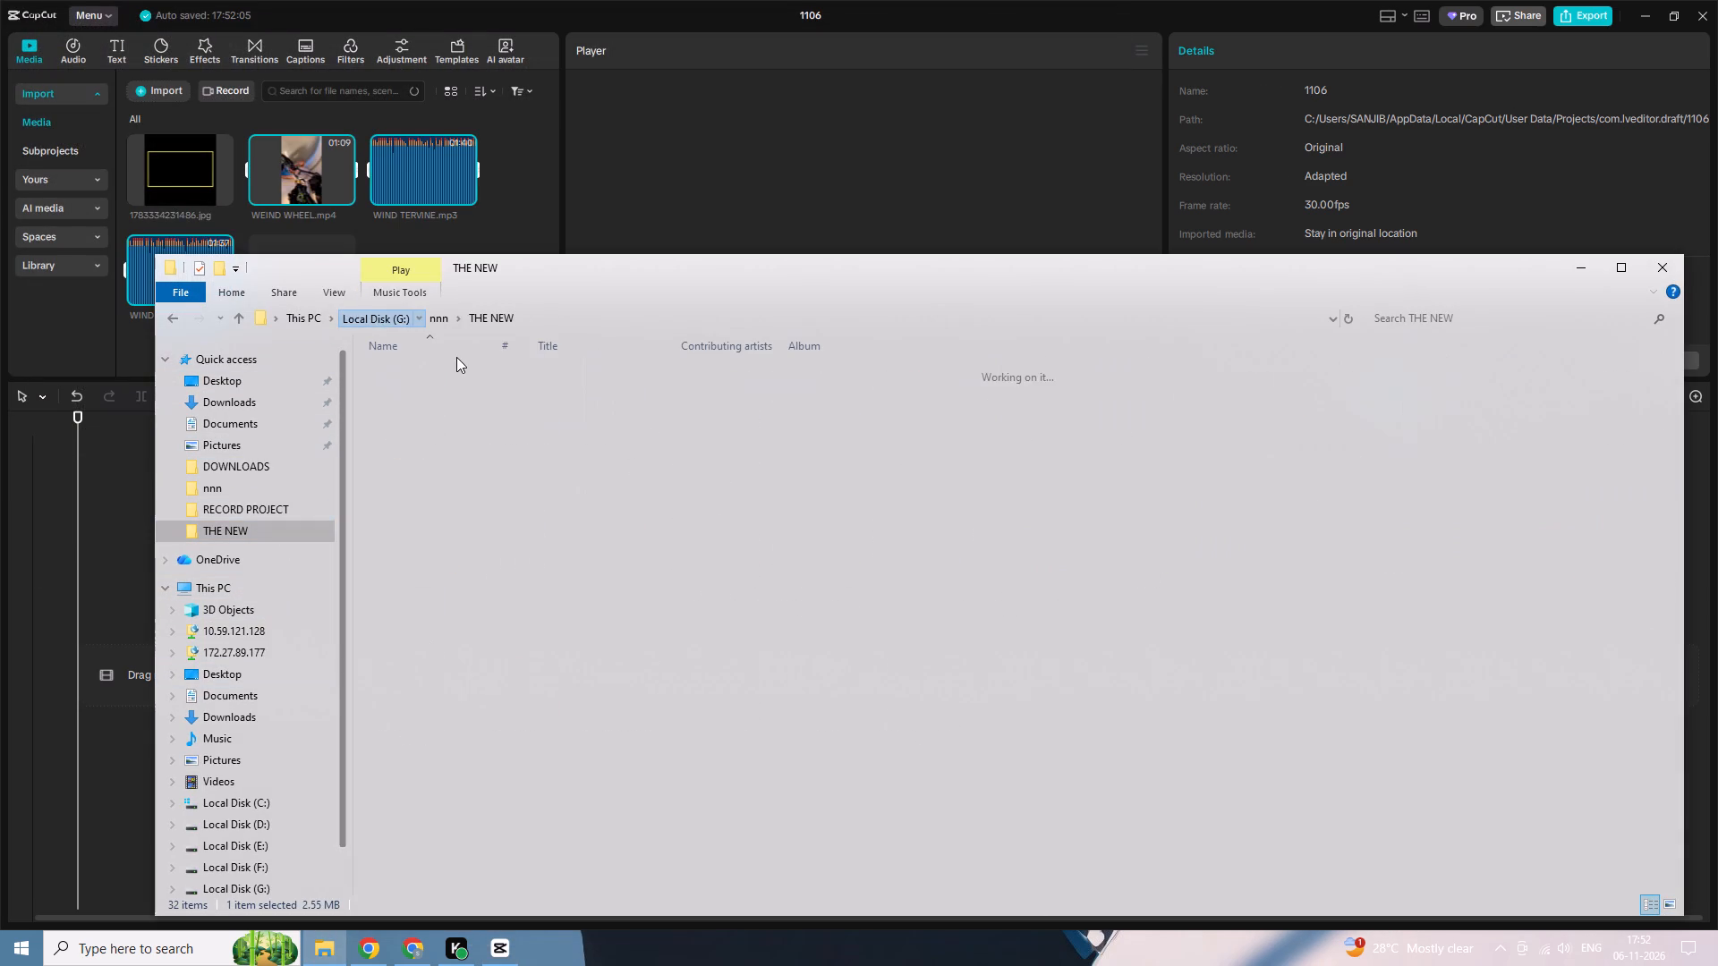
double_click(434, 461)
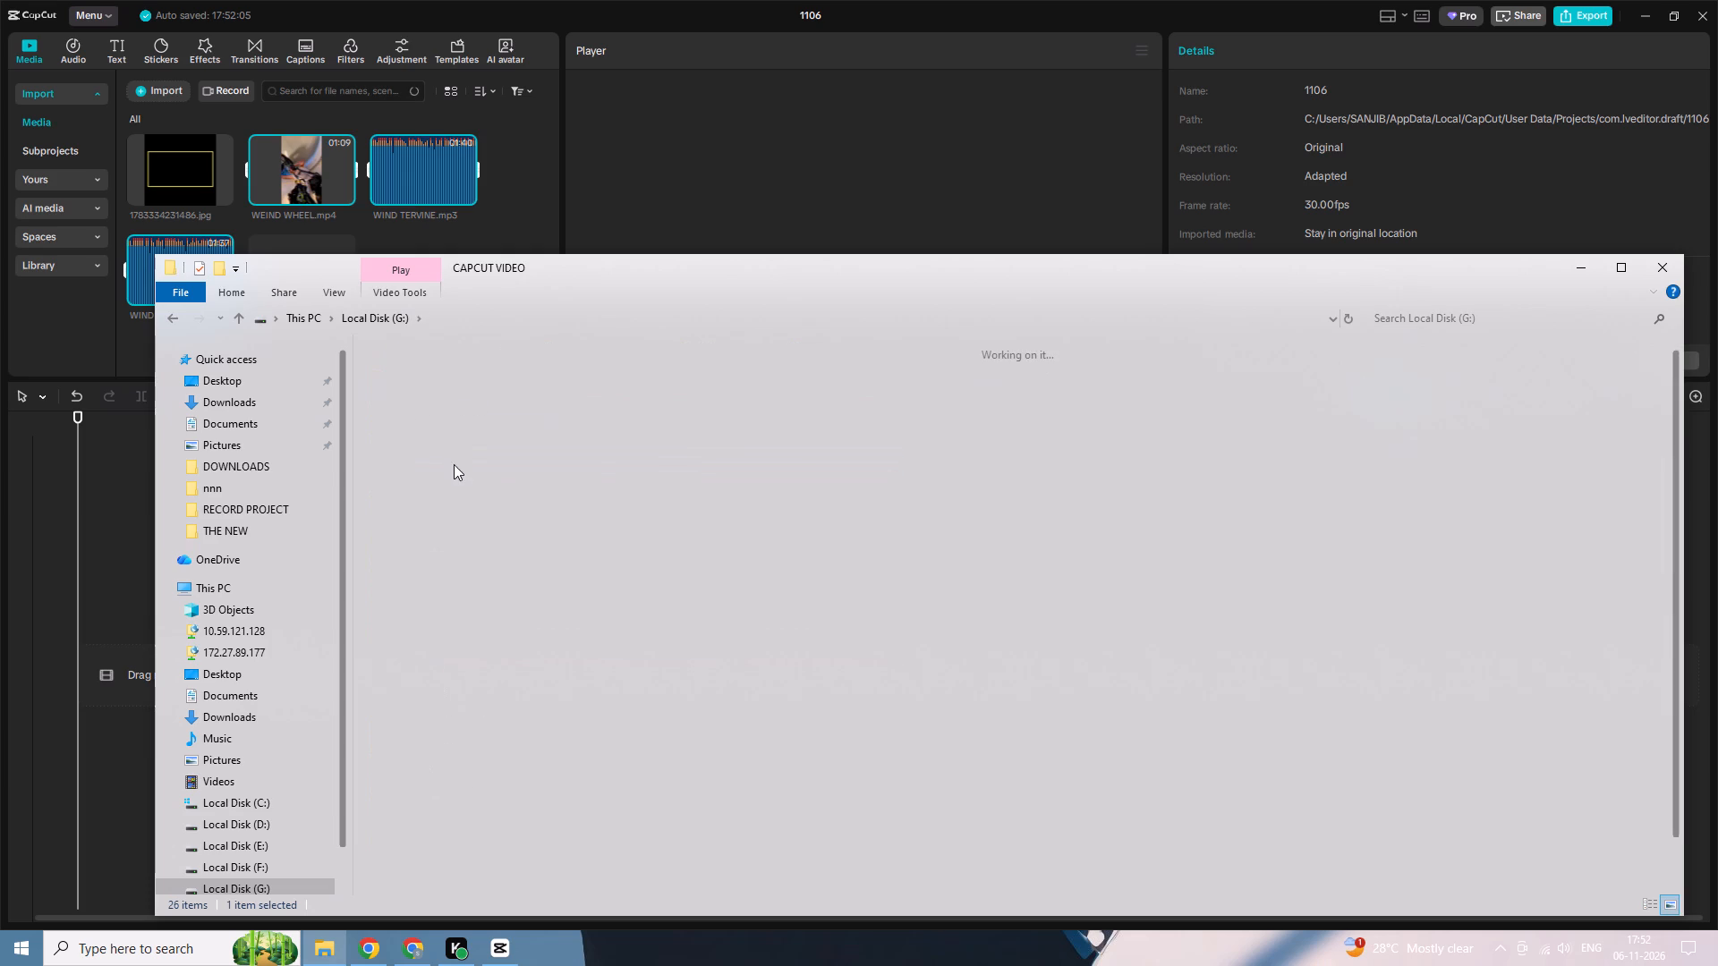
left_click(1181, 838)
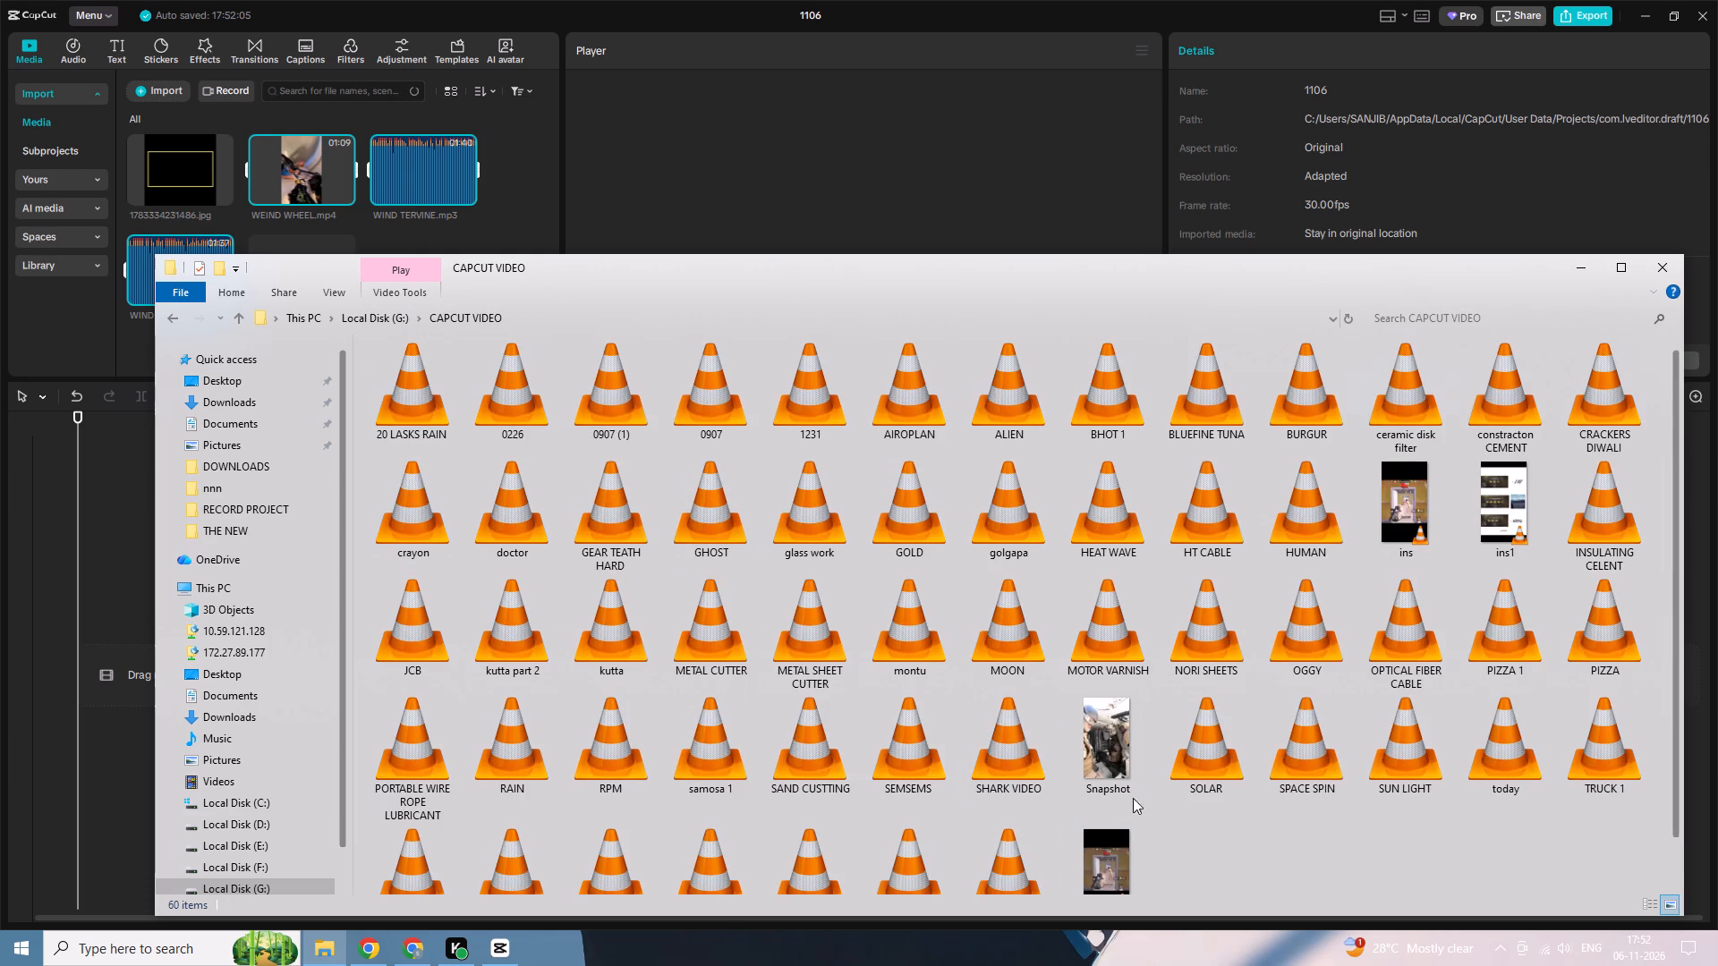
key("w")
type("www")
key("w")
key("w")
left_click(1655, 270)
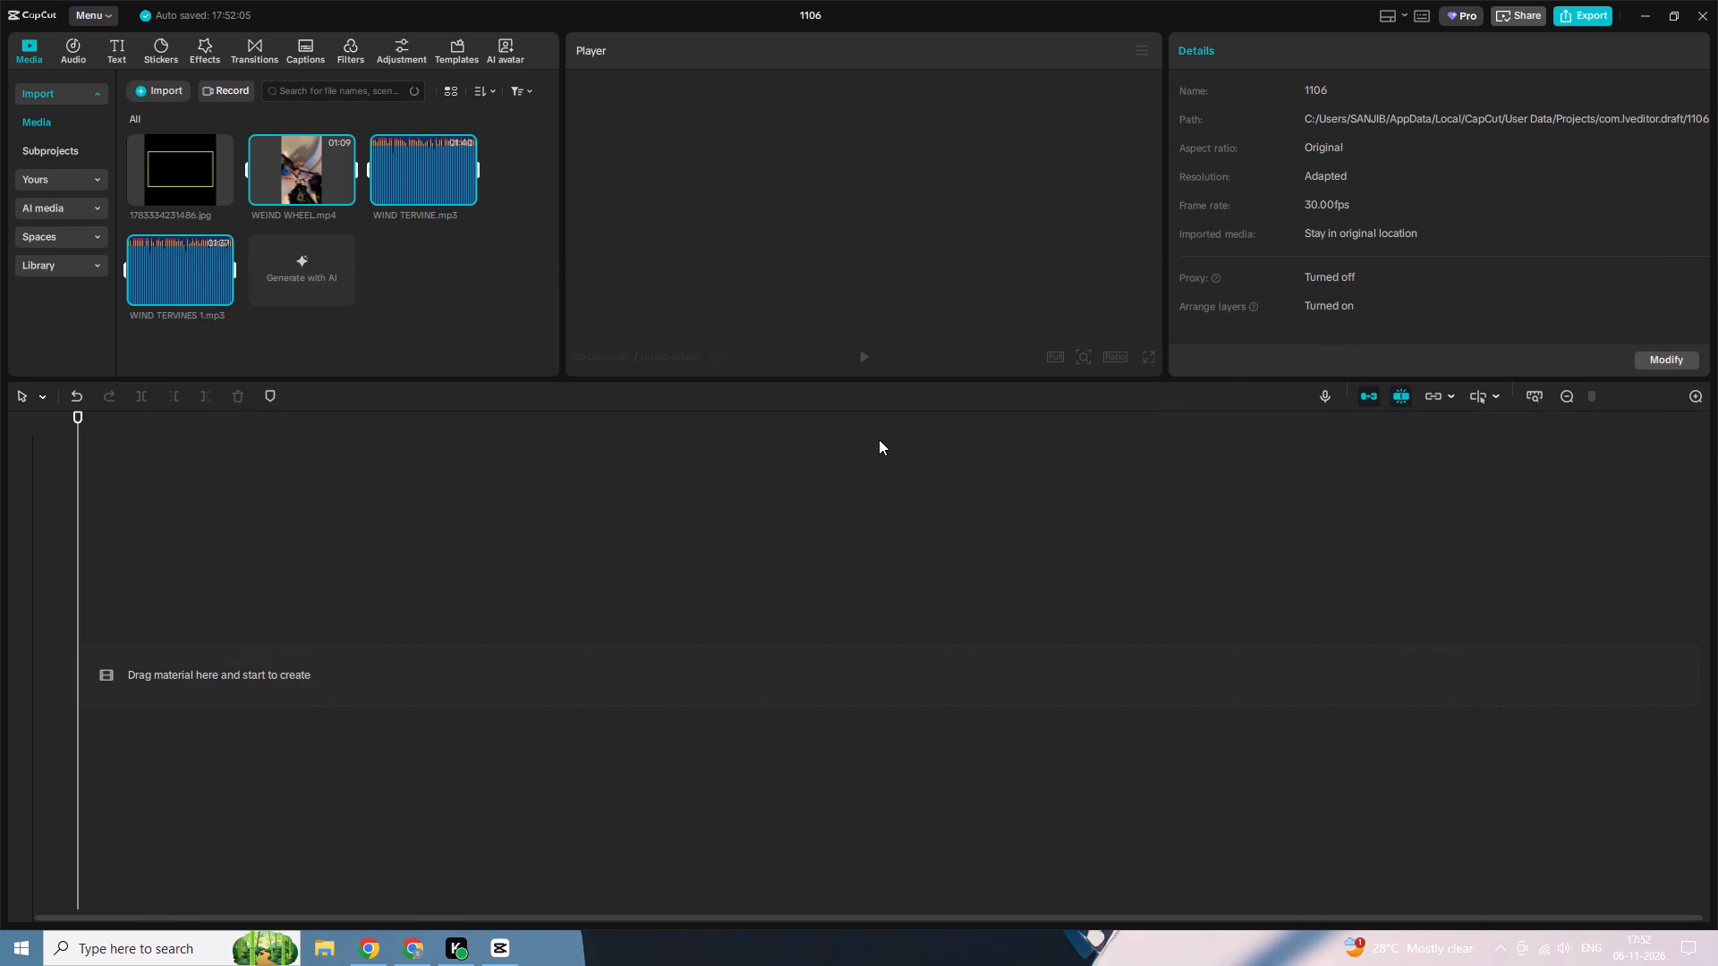
Place the WEIND WHEEL.mp4 video at the start of the main timeline track.
left_click(339, 462)
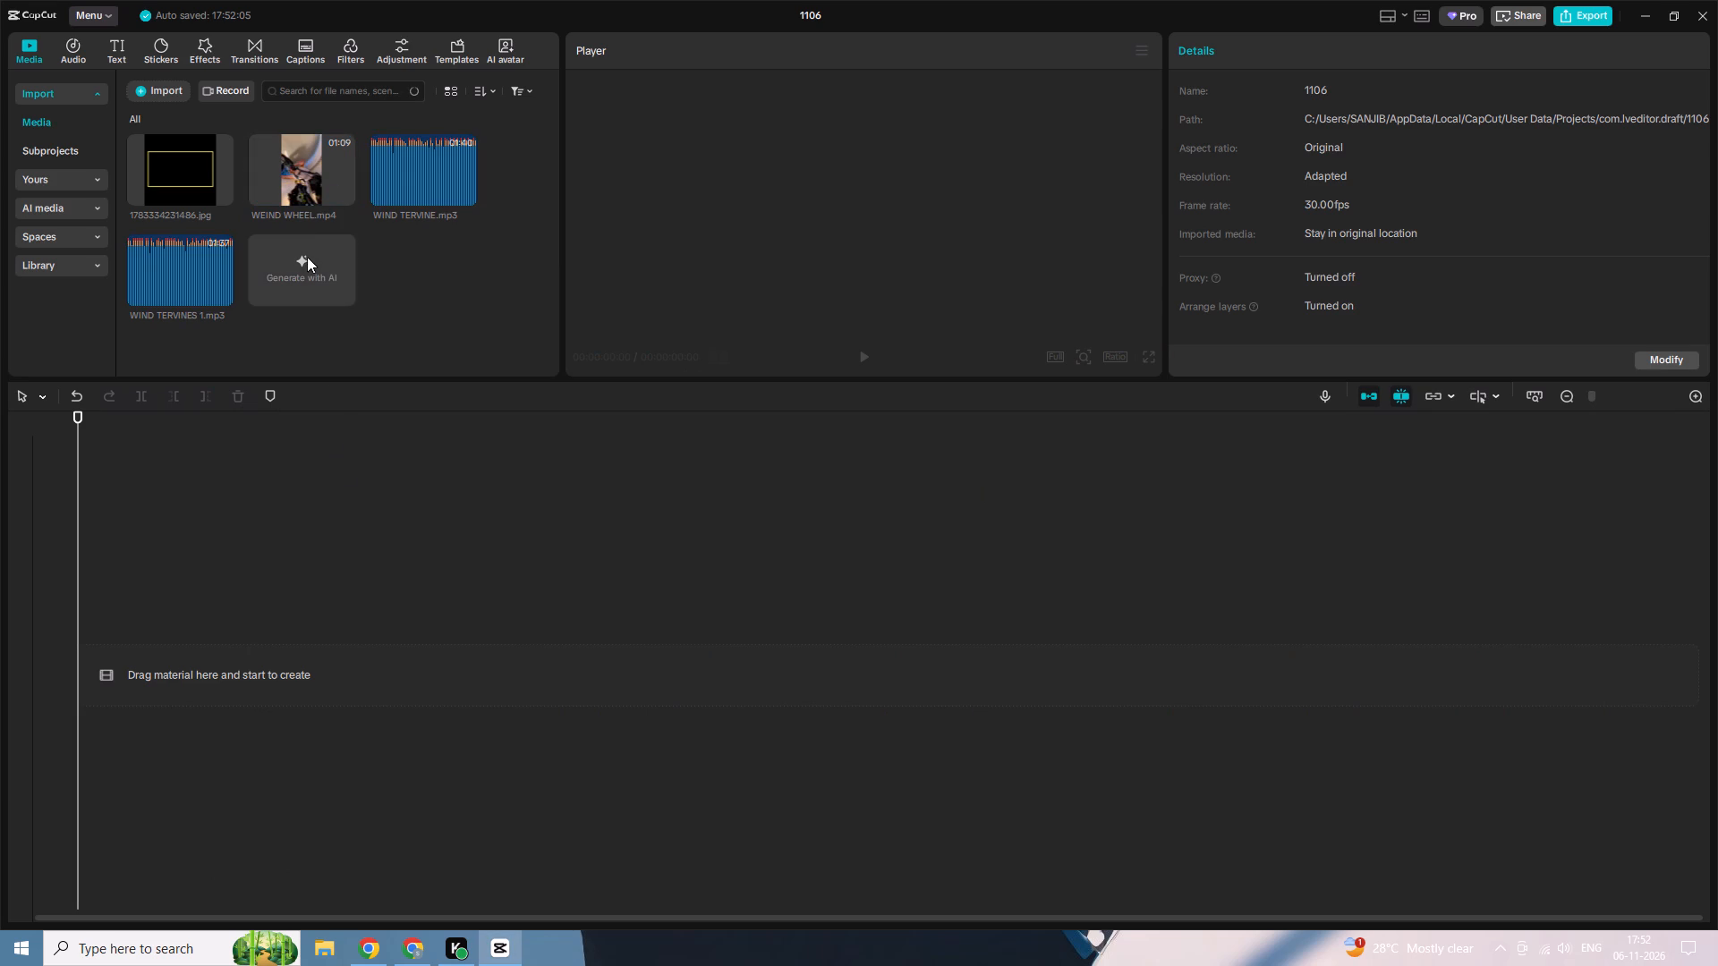
left_click_drag(302, 168, 183, 605)
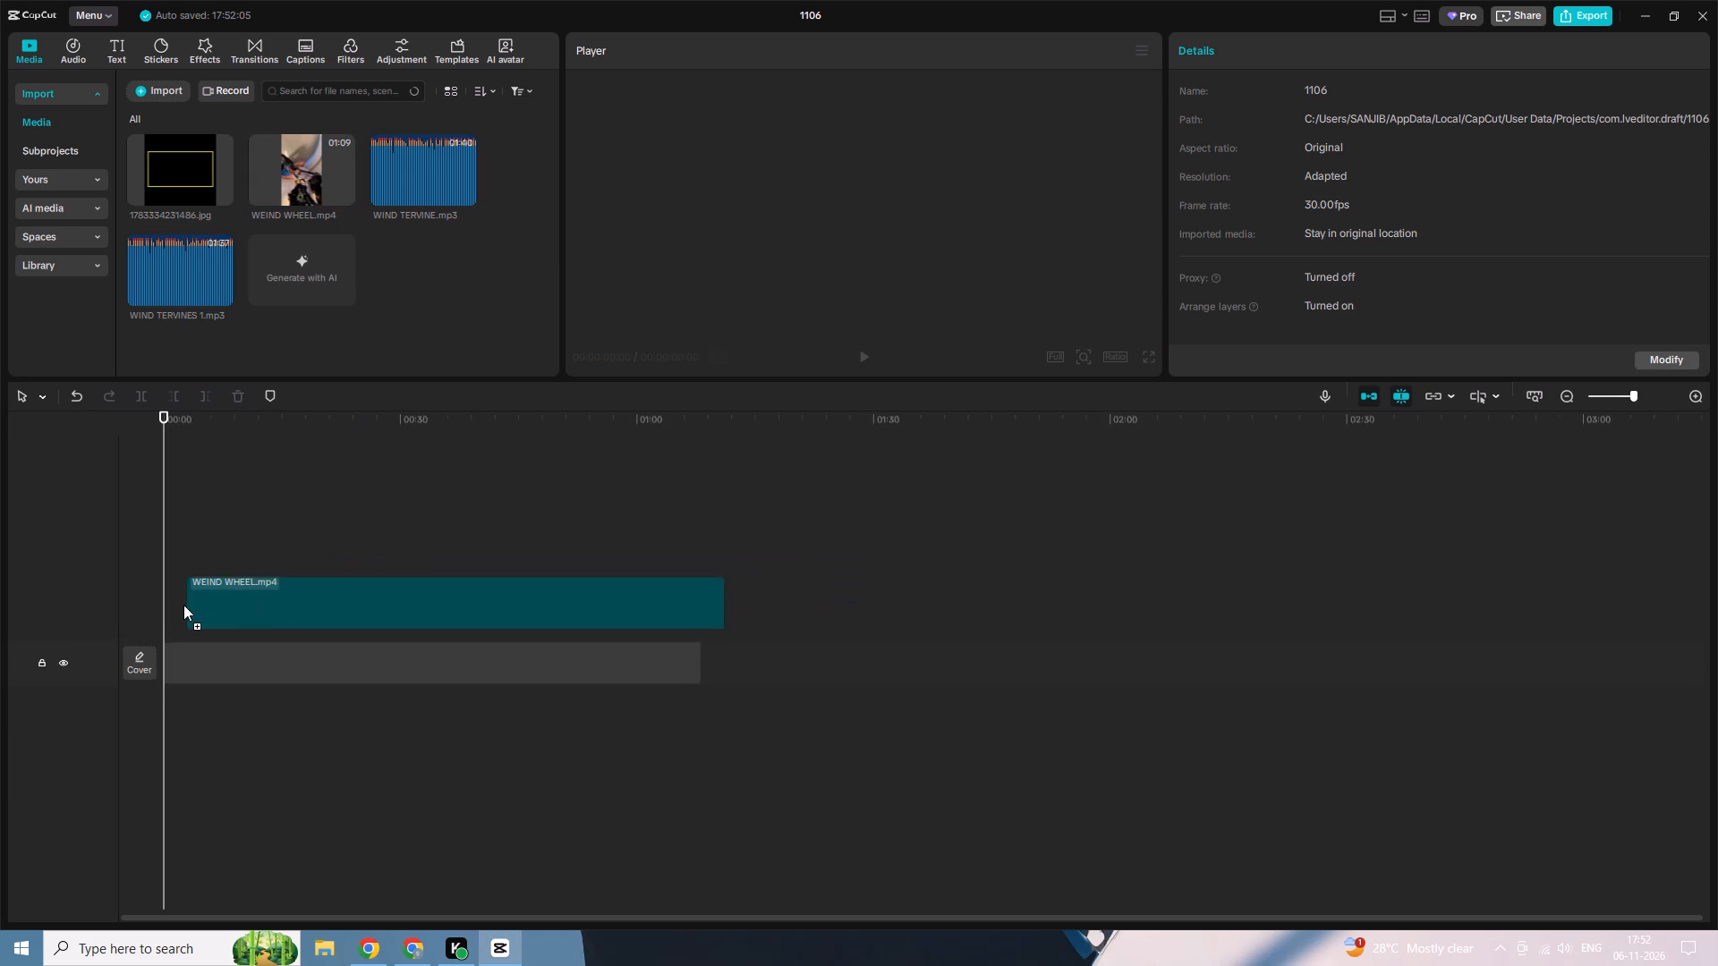
left_click_drag(183, 605, 172, 623)
Add WIND TERVINE.mp3 and WIND TERVINES 1.mp3 together to the audio track below the video, starting at 00:00.
left_click_drag(402, 166, 402, 174)
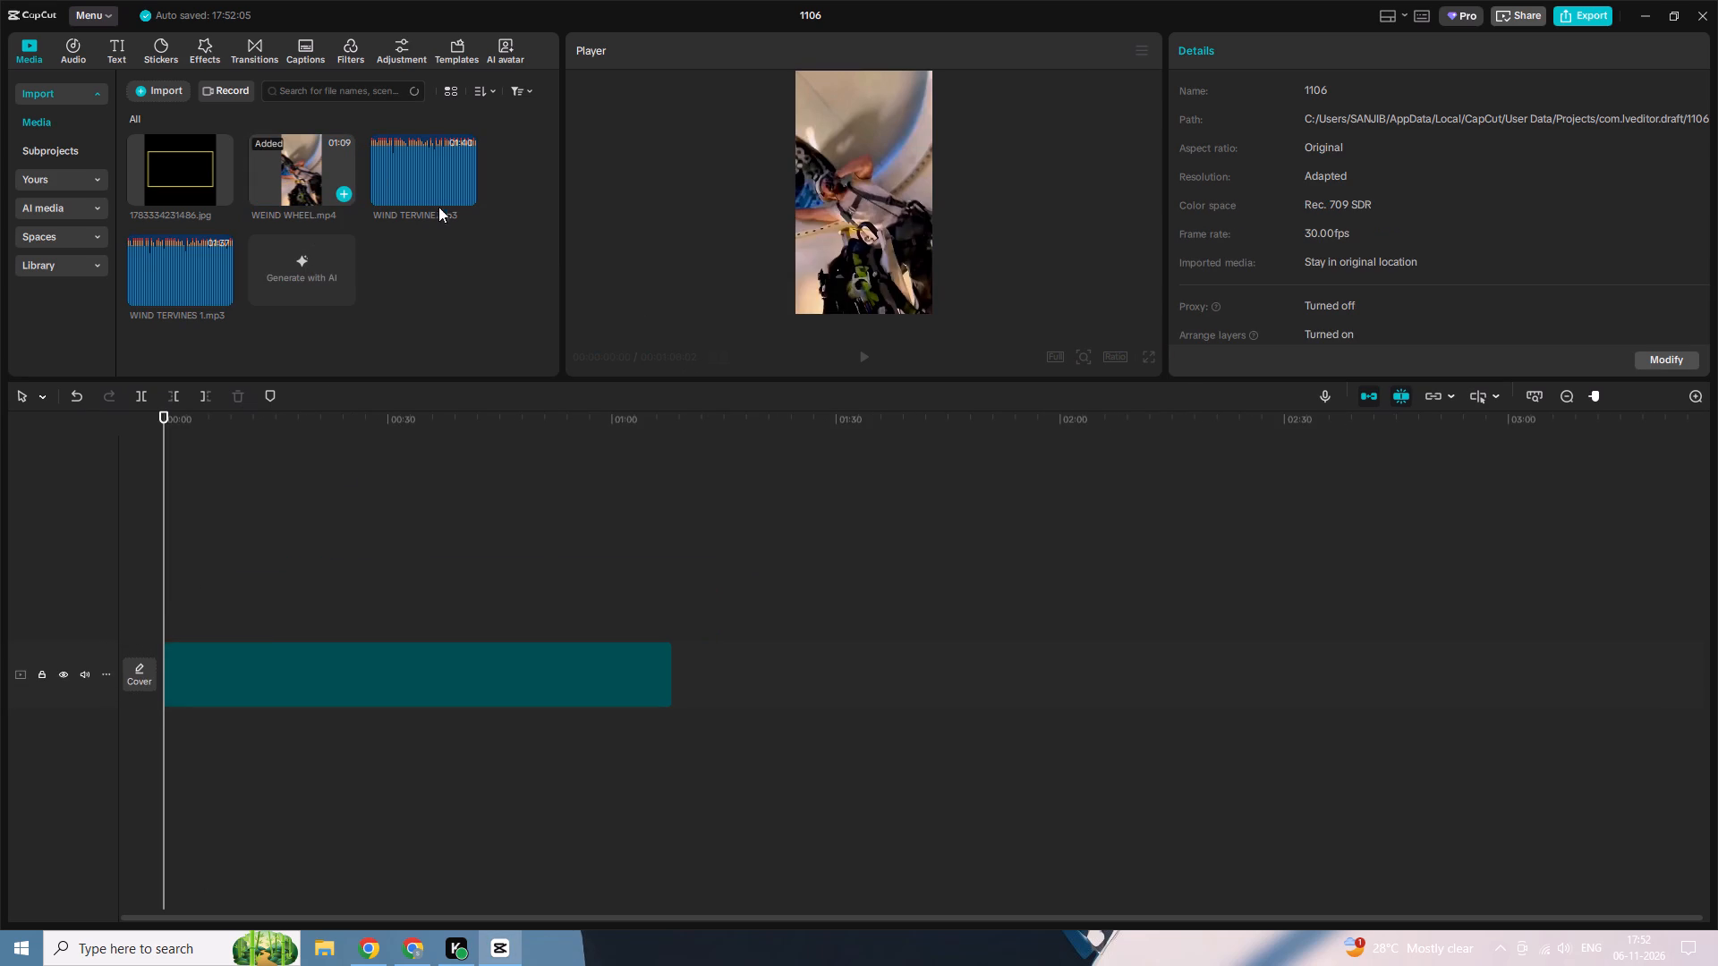
left_click(439, 195)
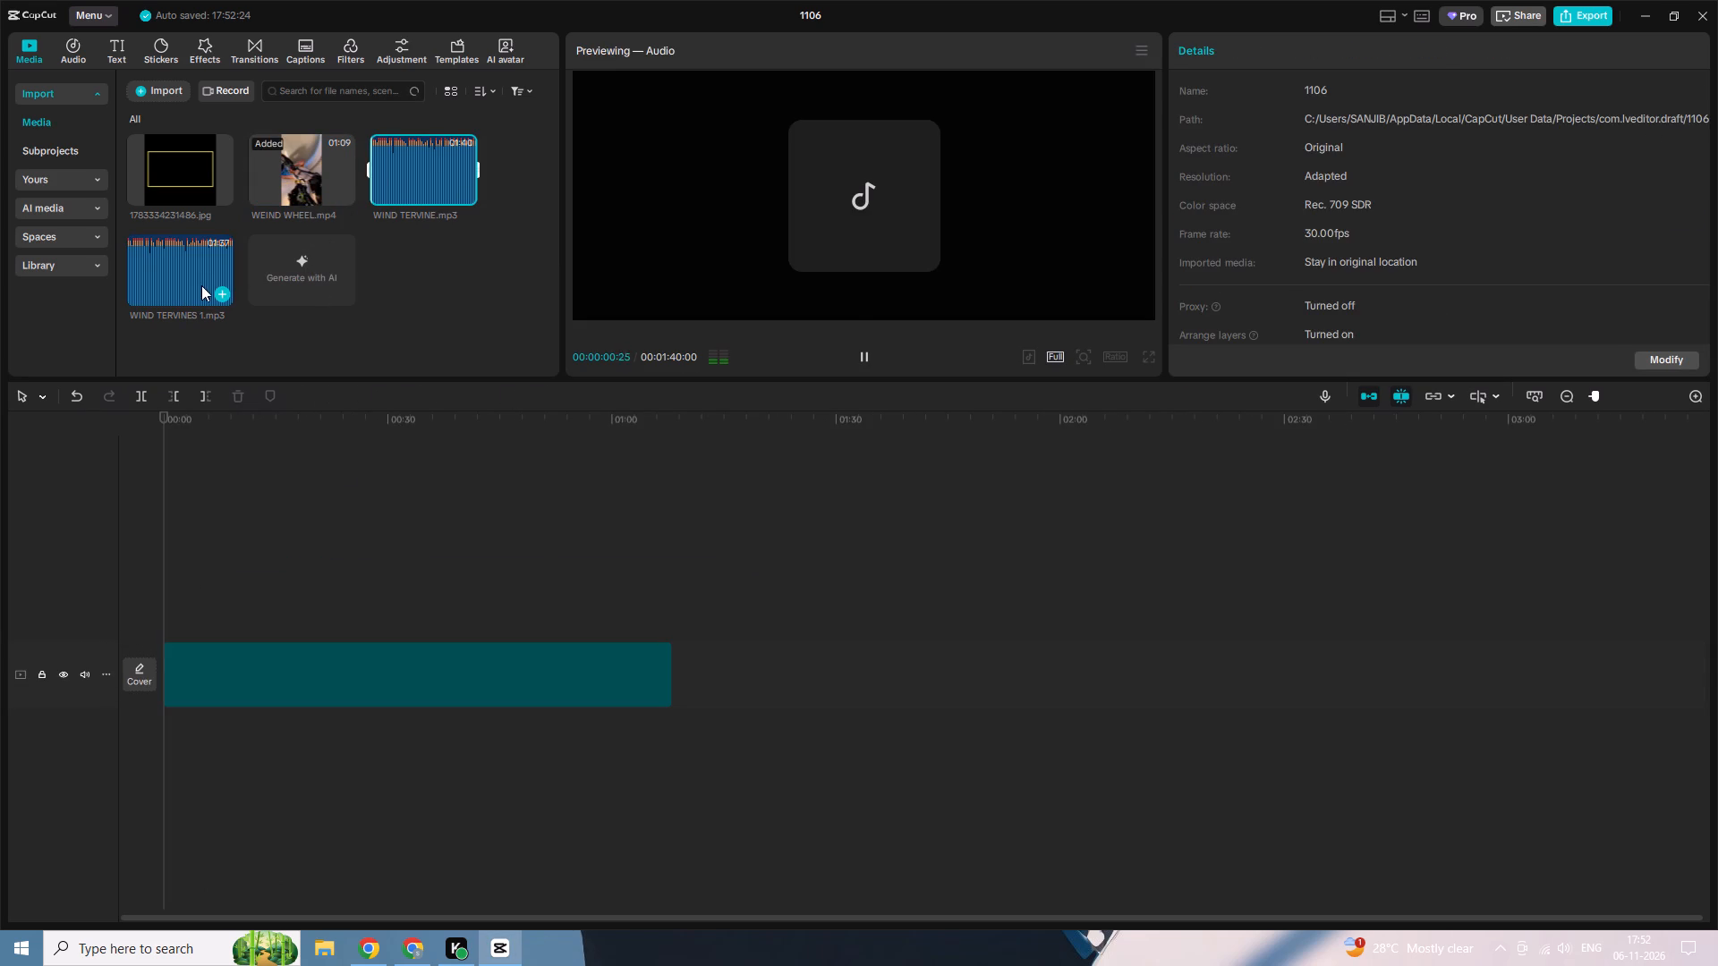
left_click(193, 285, "ctrl")
left_click_drag(407, 184, 210, 739, "ctrl")
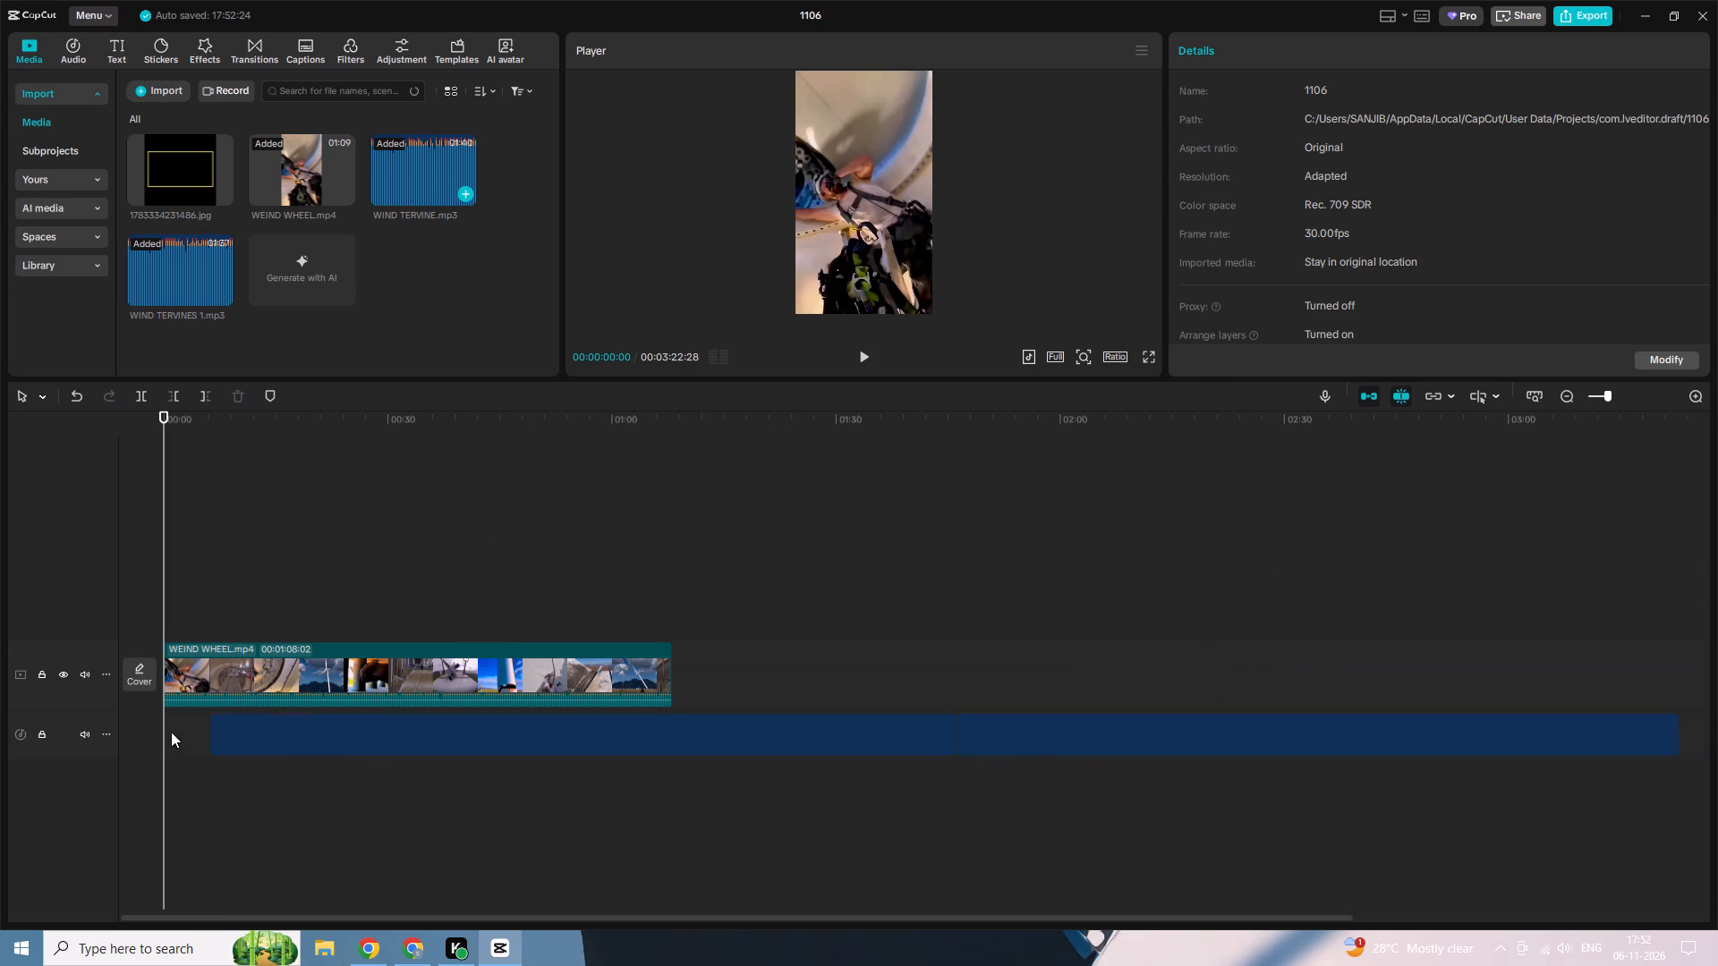
left_click_drag(392, 734, 250, 736)
Move WIND TERVINES 1.mp3 to its own audio track below WIND TERVINE.mp3, aligned with the timeline start.
left_click(373, 826)
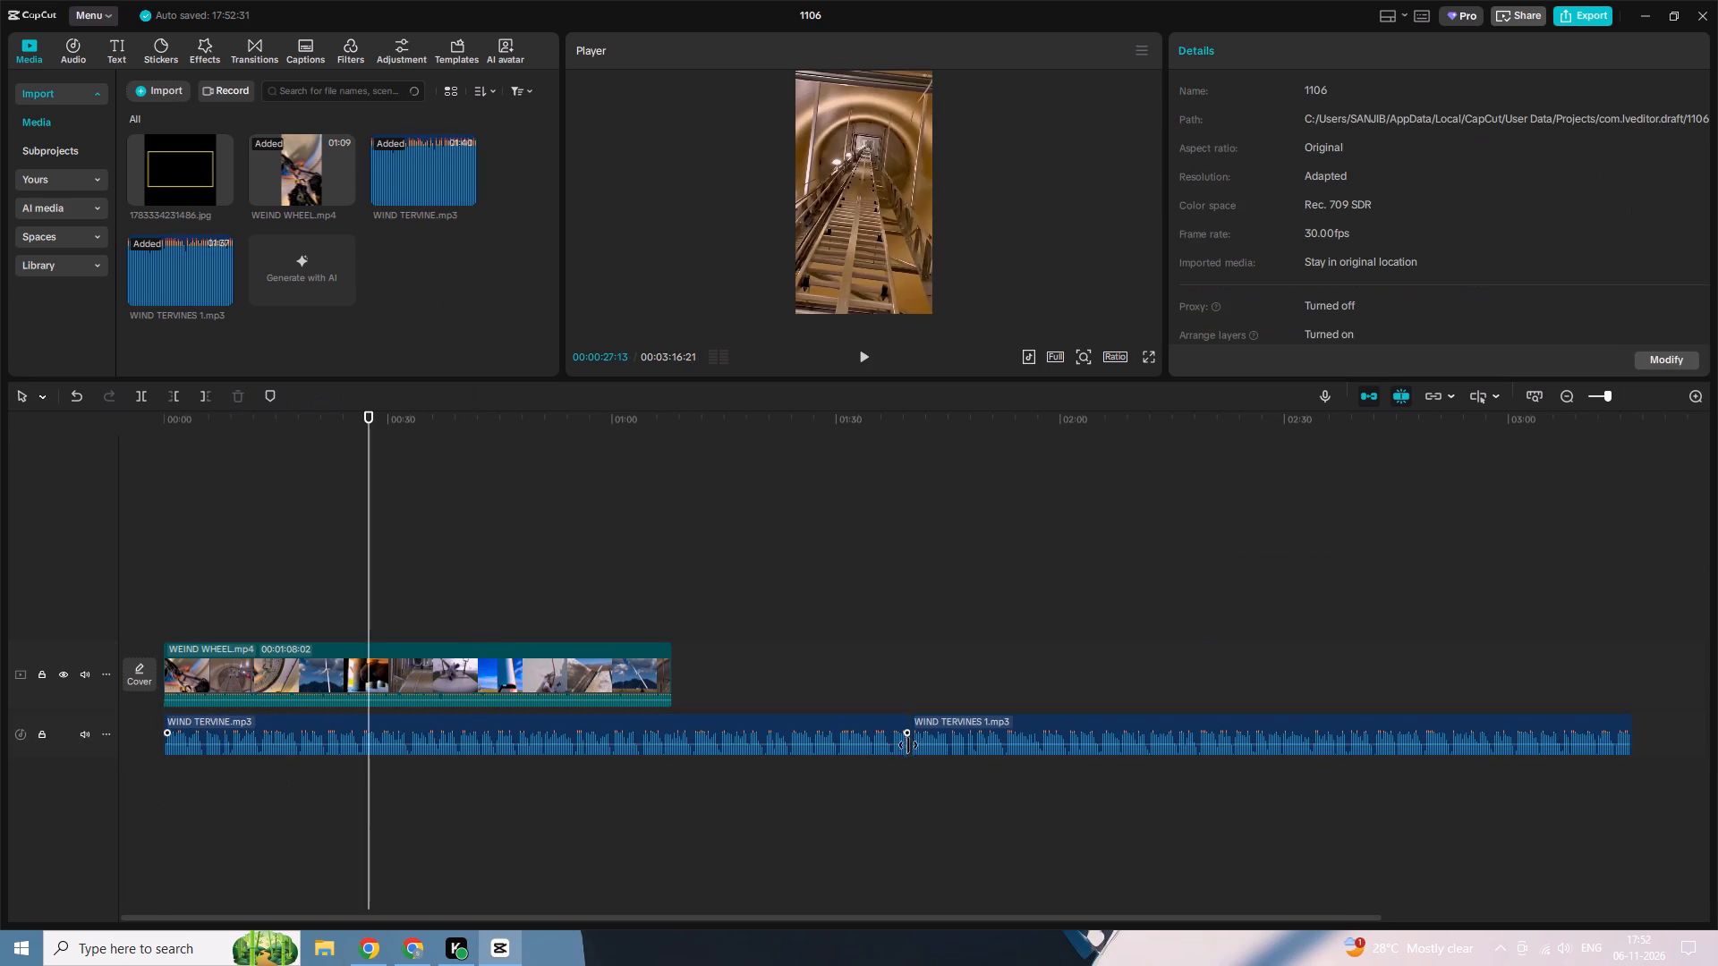
left_click(964, 717)
left_click_drag(974, 716, 191, 758)
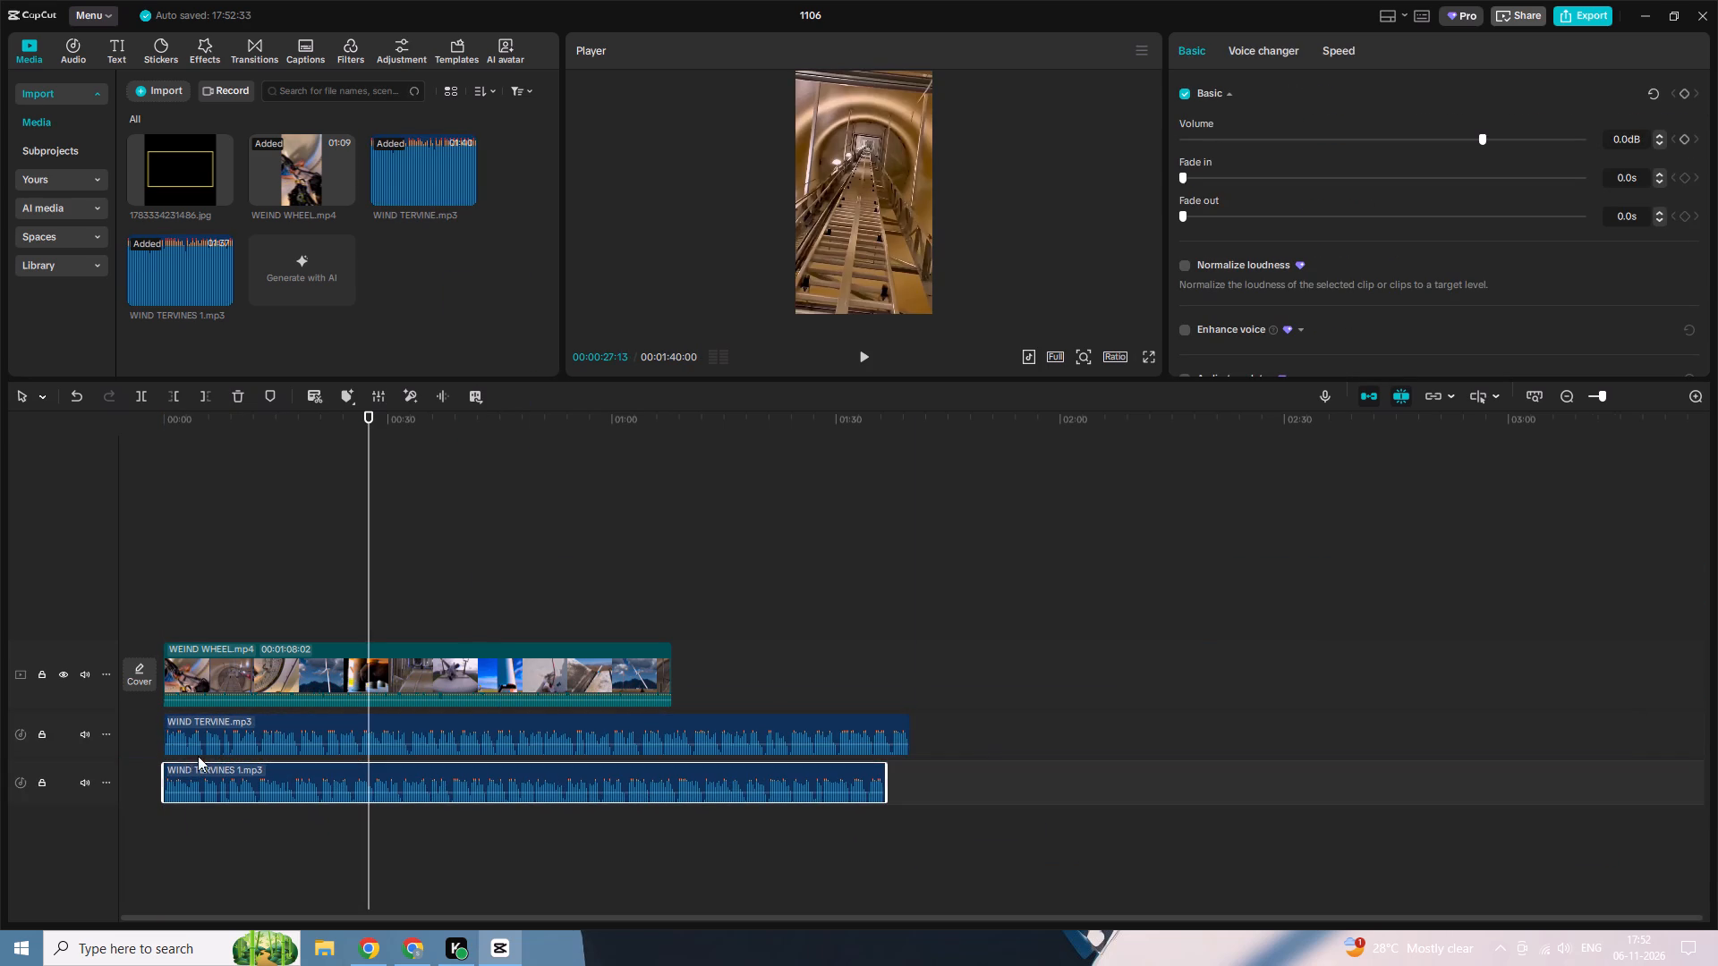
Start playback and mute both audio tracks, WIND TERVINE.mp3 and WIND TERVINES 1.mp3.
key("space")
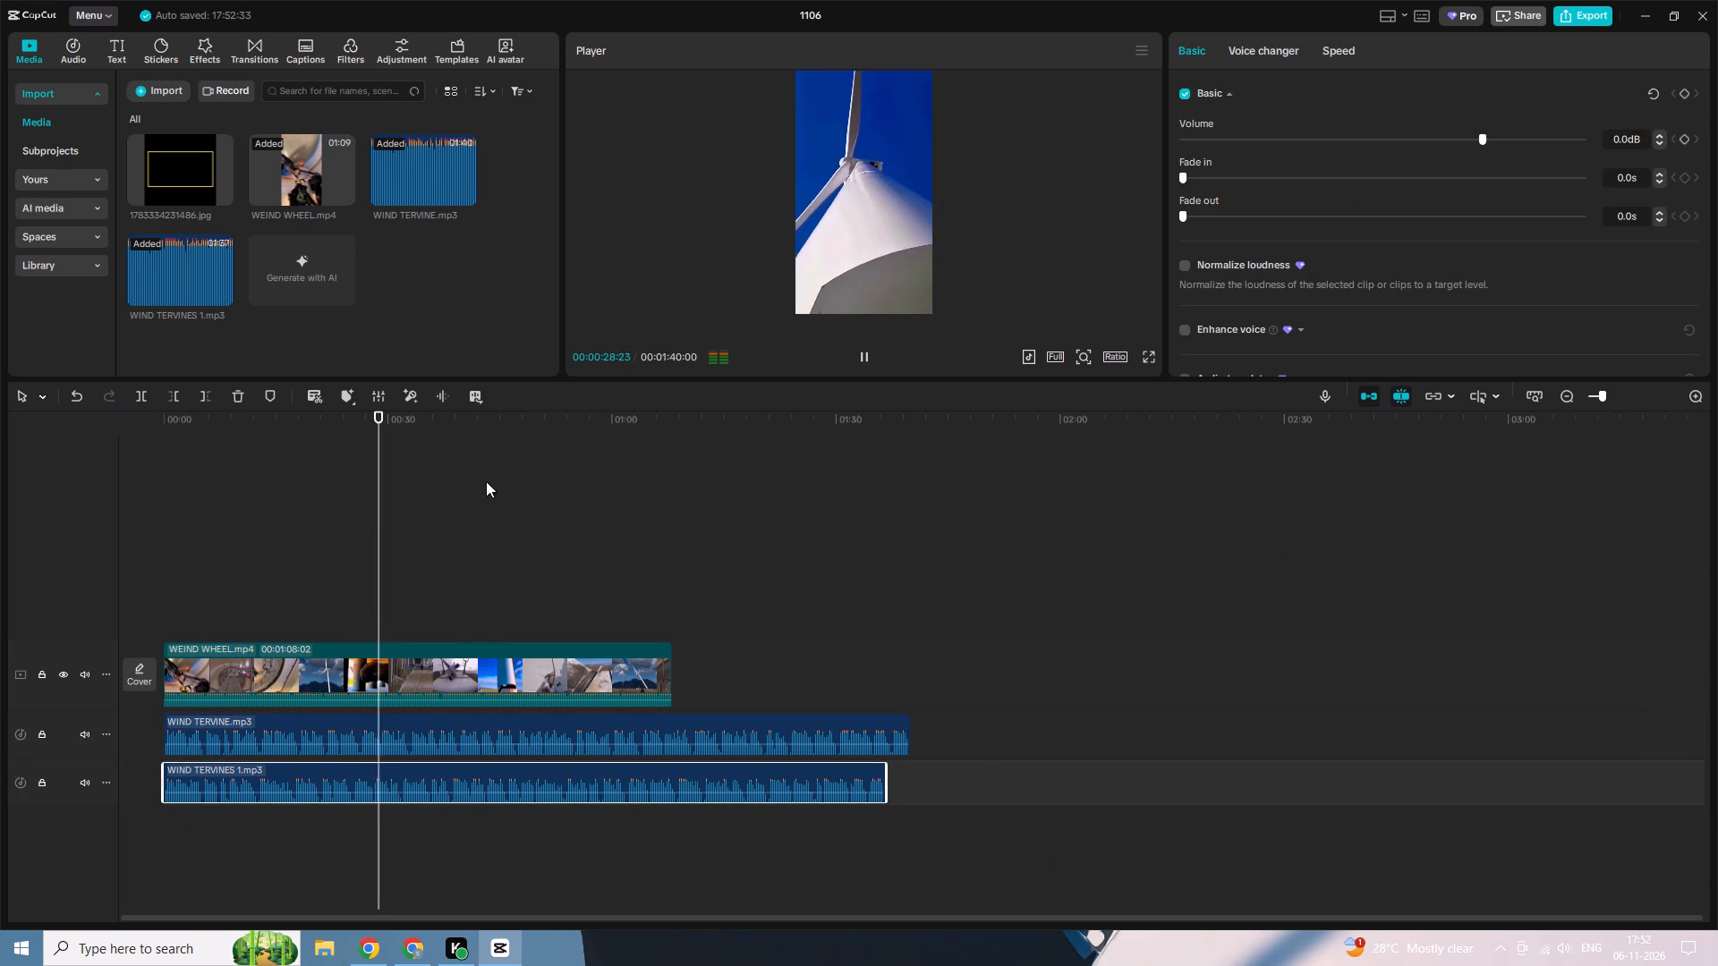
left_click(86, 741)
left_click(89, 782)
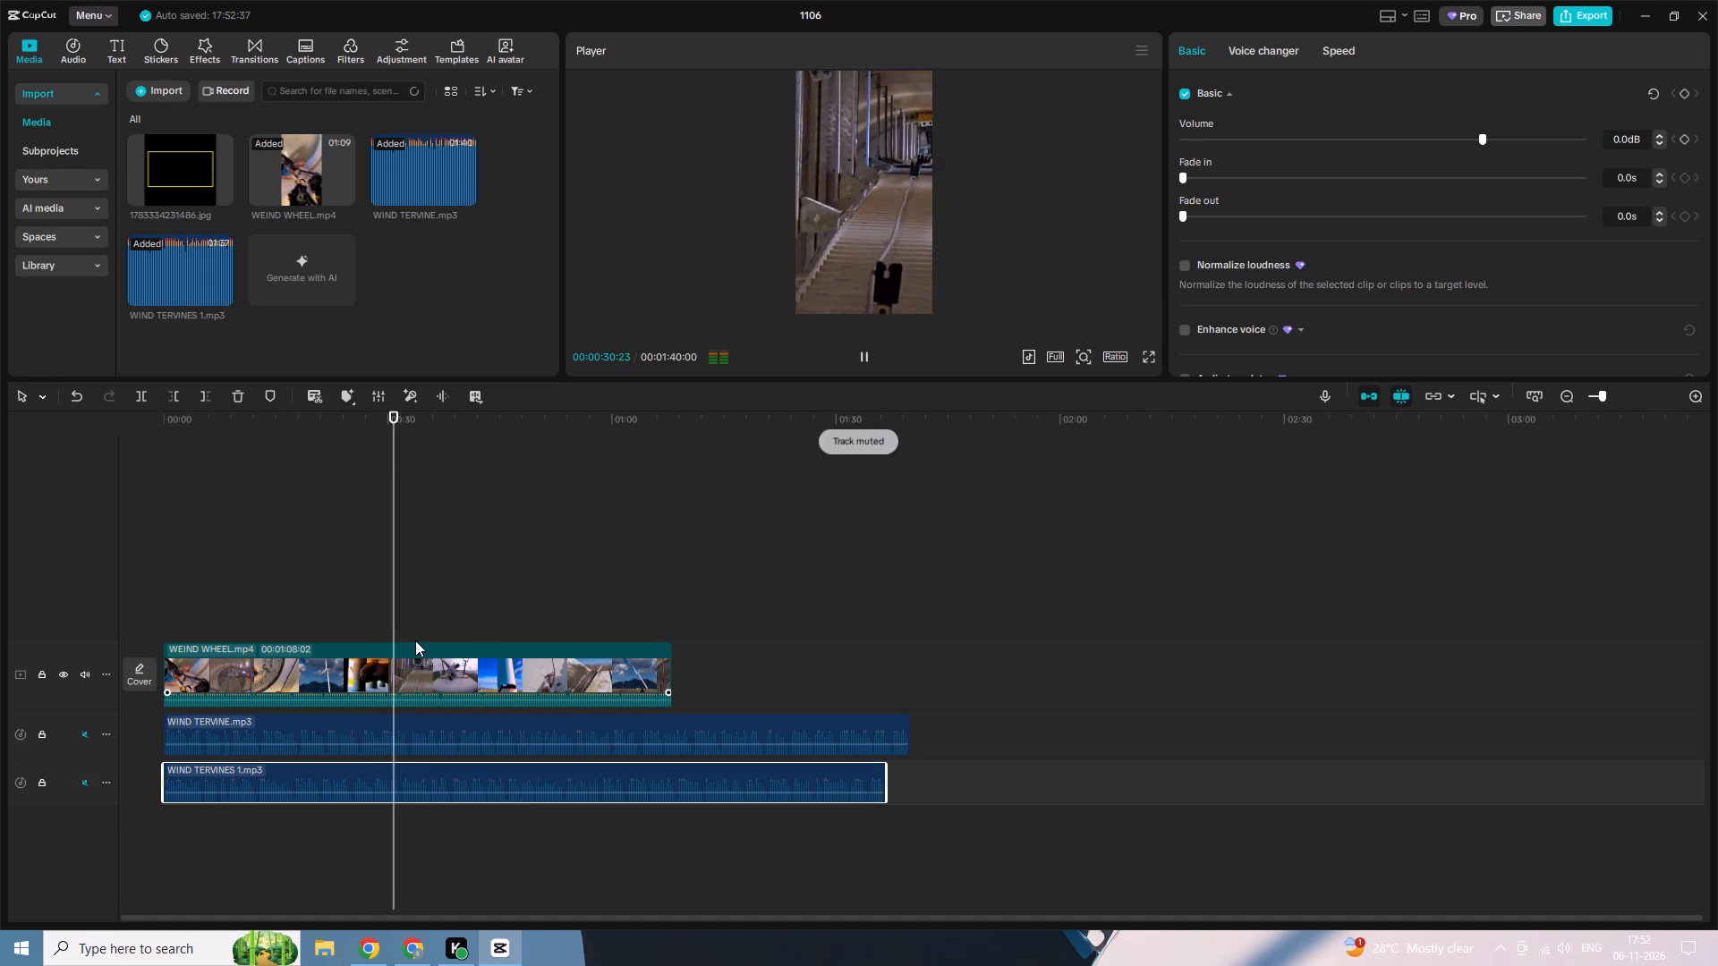
Preview the final seconds of the WEIND WHEEL video, from about 01:05 to past its end.
scroll(695, 572, "up", 4, "ctrl")
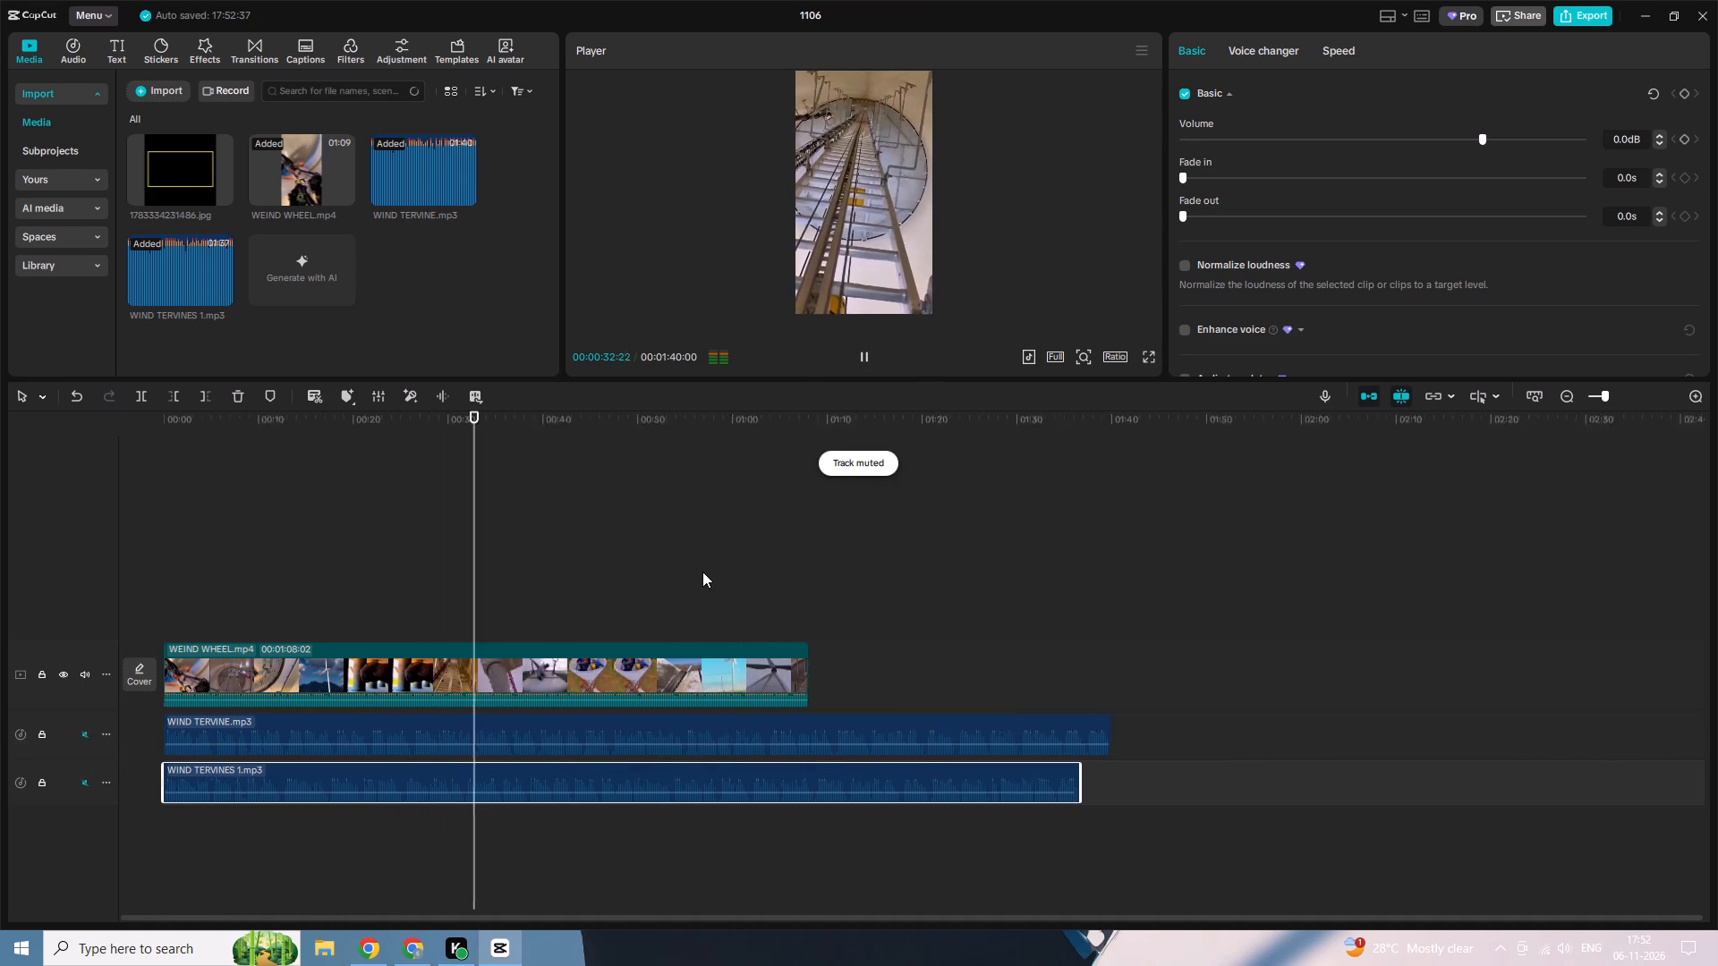
scroll(838, 708, "up", 1)
scroll(933, 753, "up", 3, "ctrl")
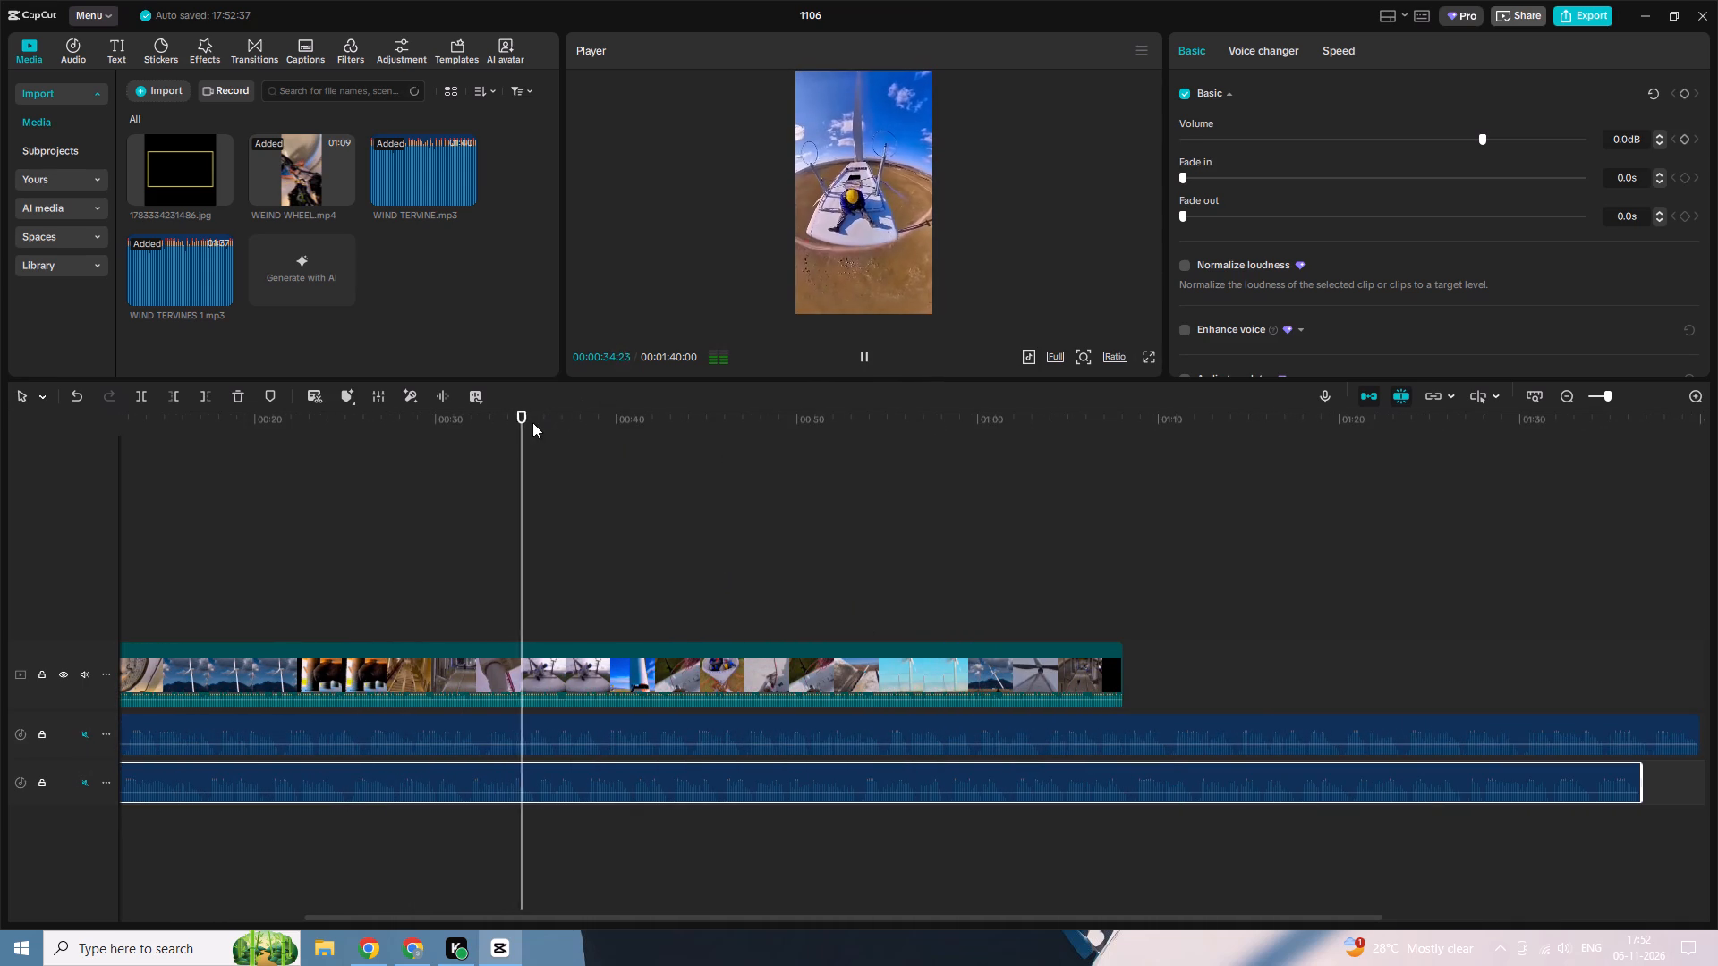
left_click_drag(532, 419, 1076, 441)
key("space")
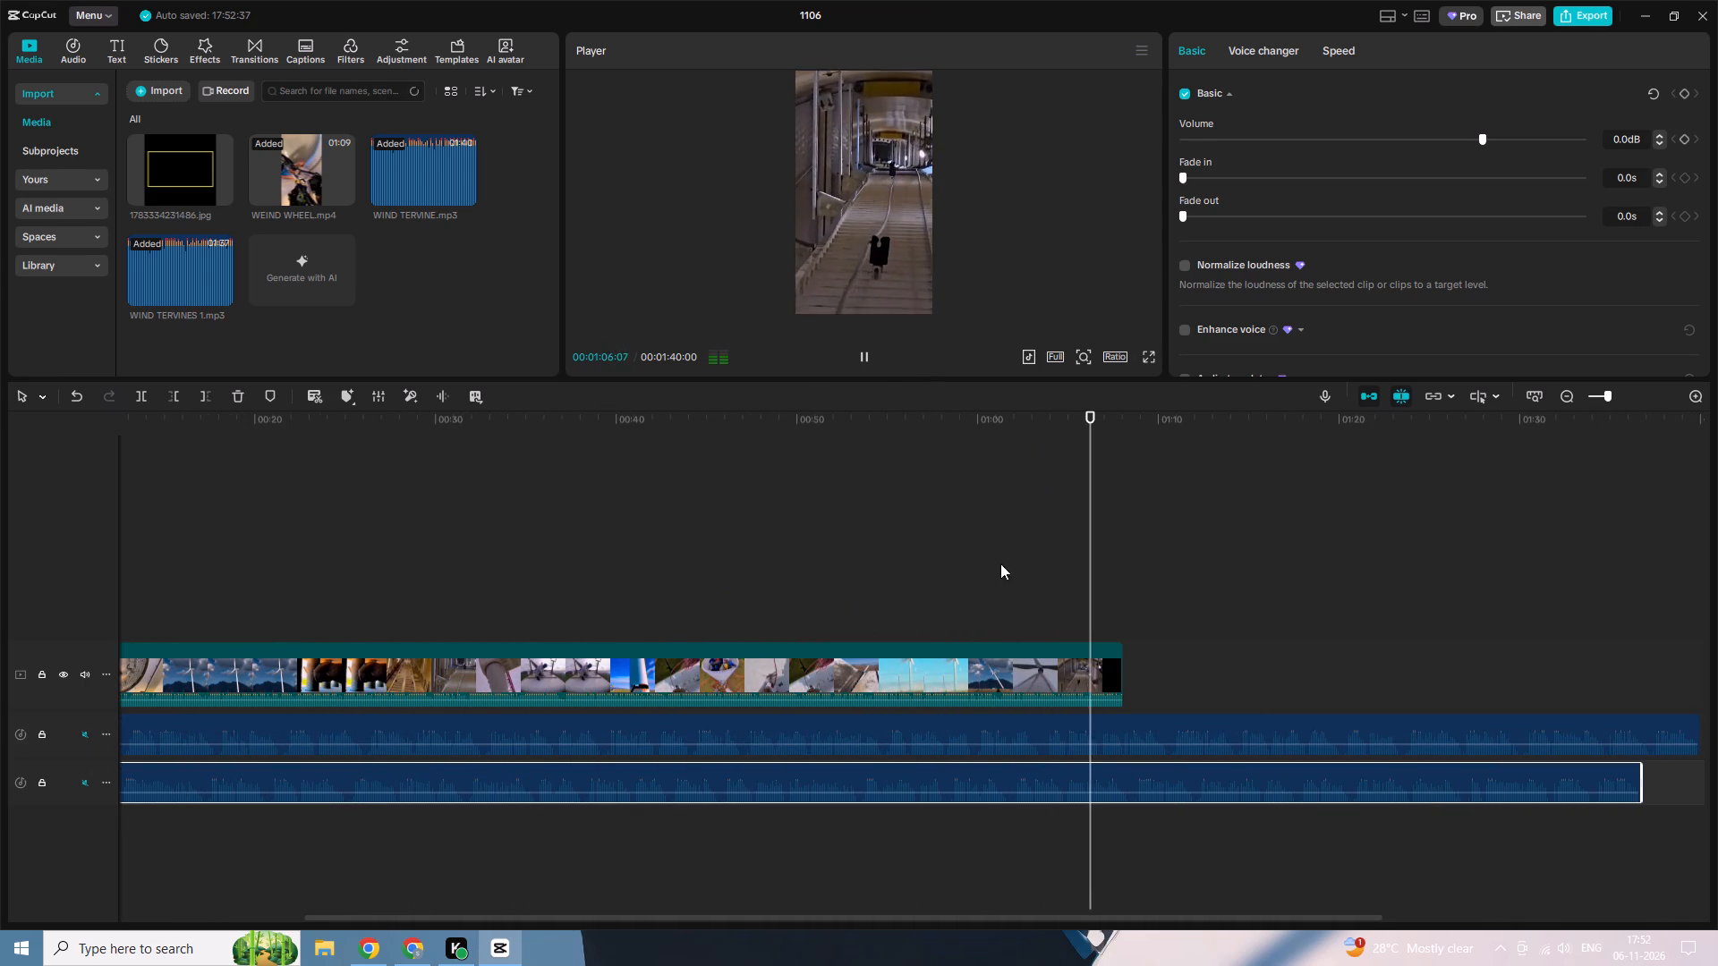
key("space")
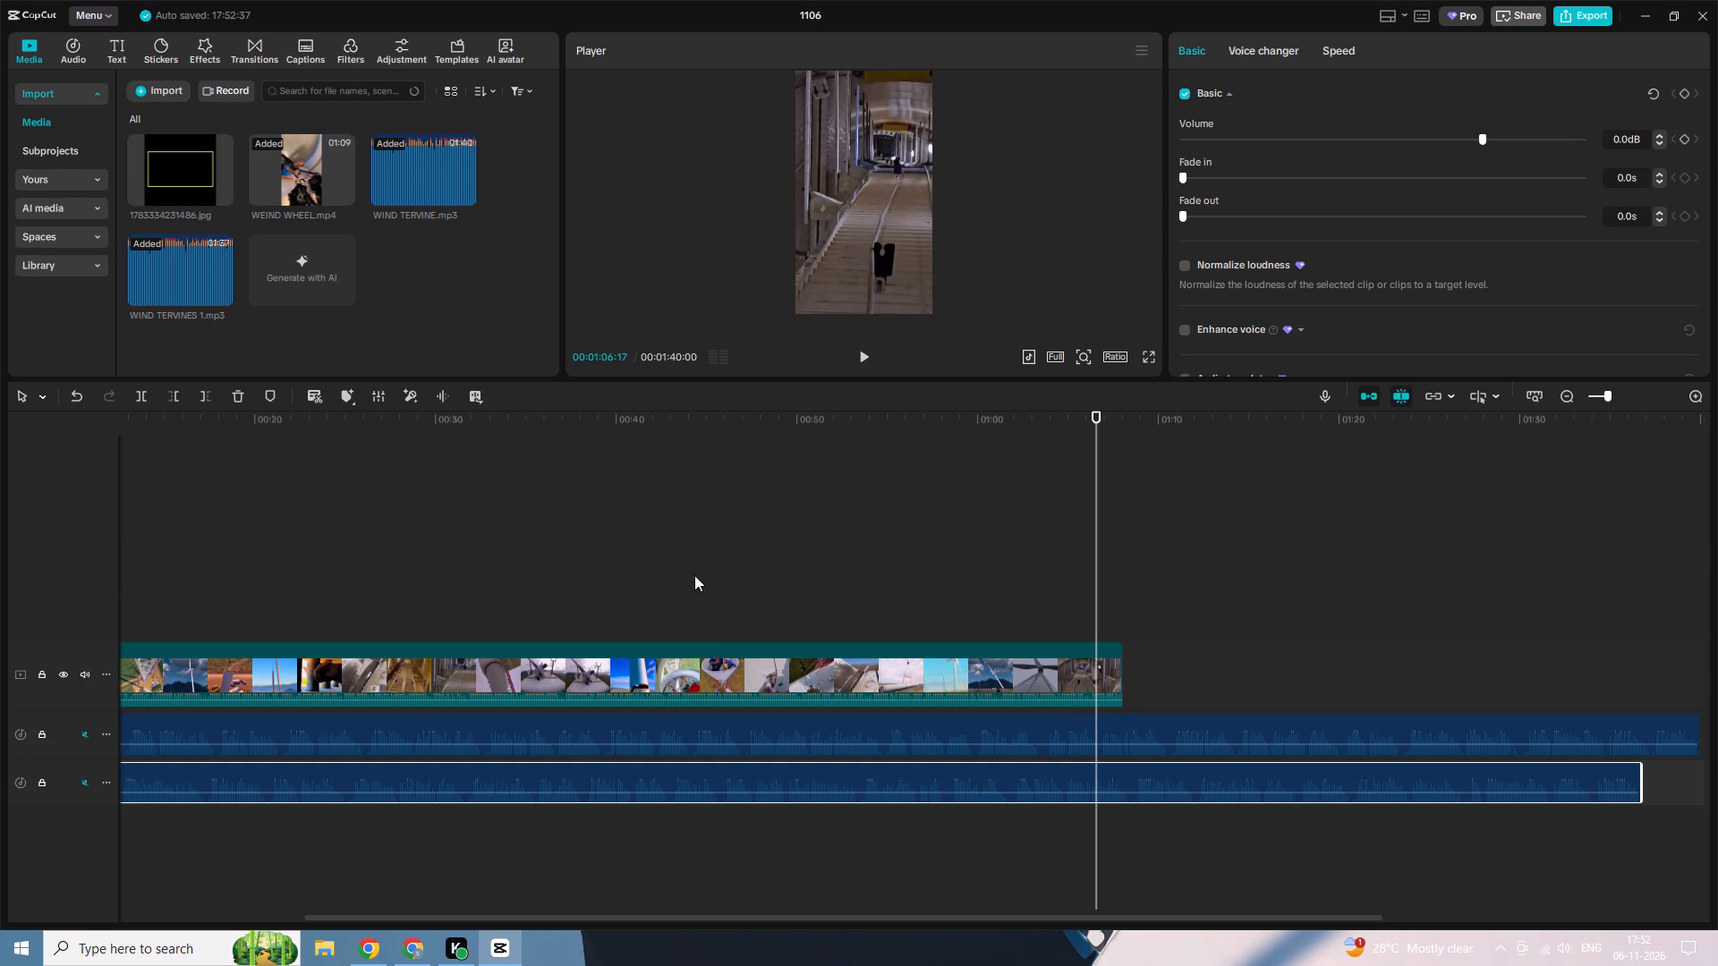
key("space")
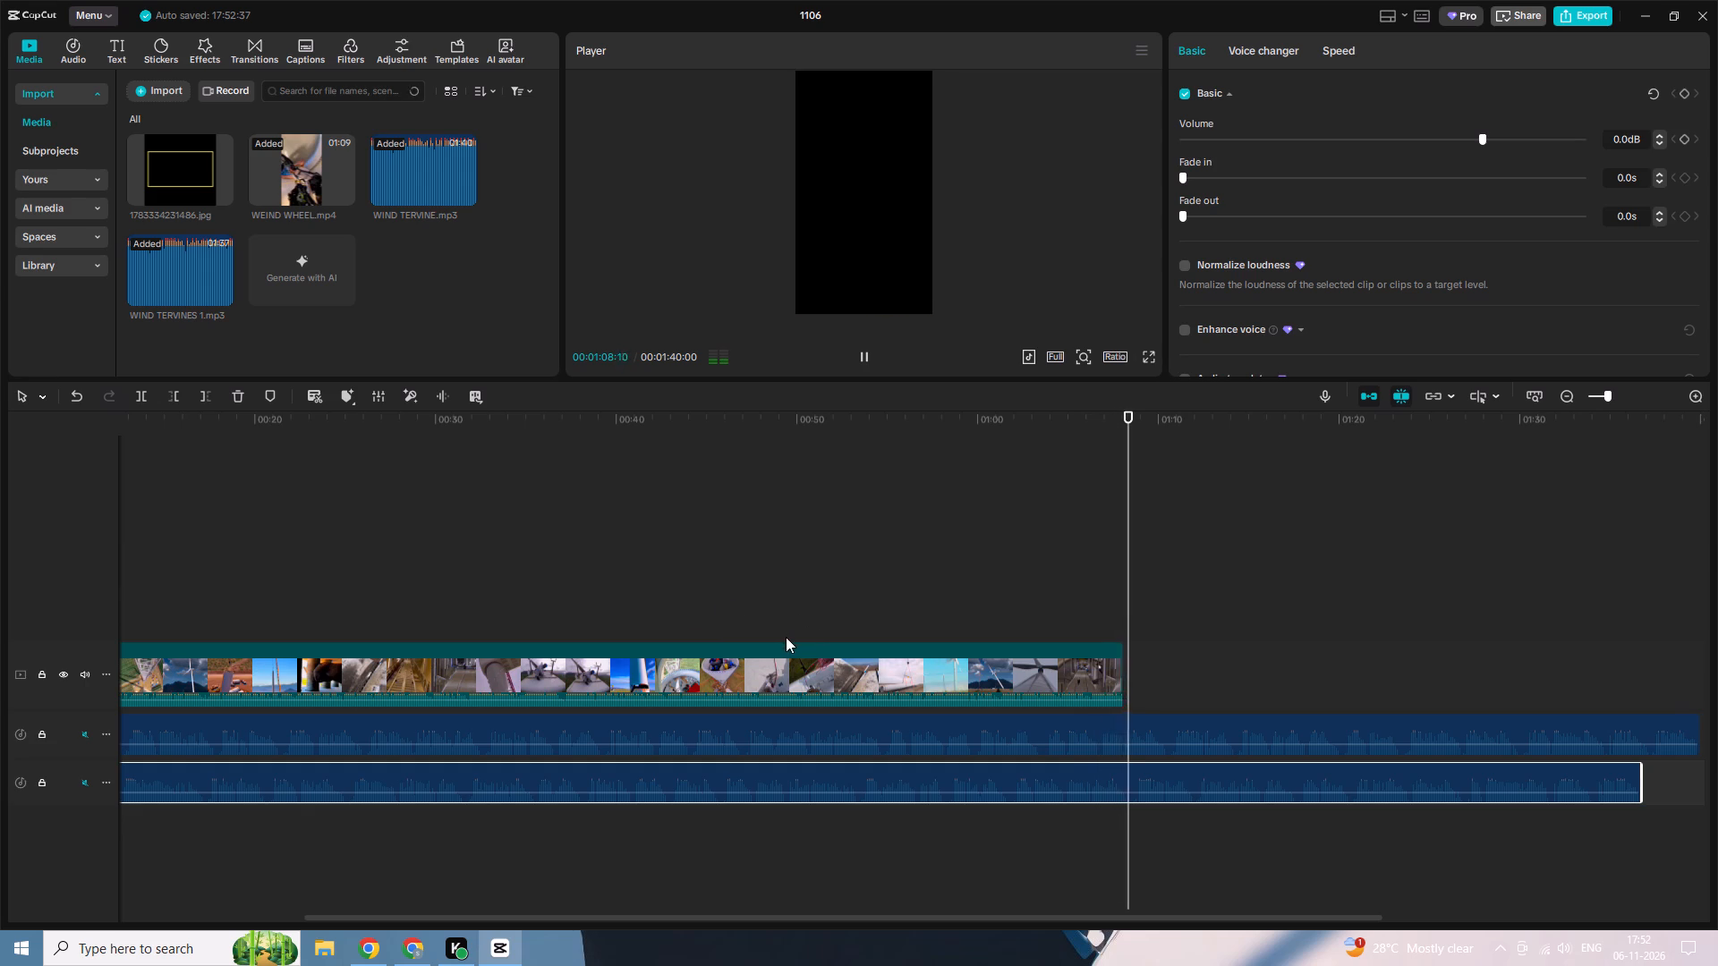
key("space")
Mute the WEIND WHEEL video track and unmute both audio tracks.
left_click(81, 681)
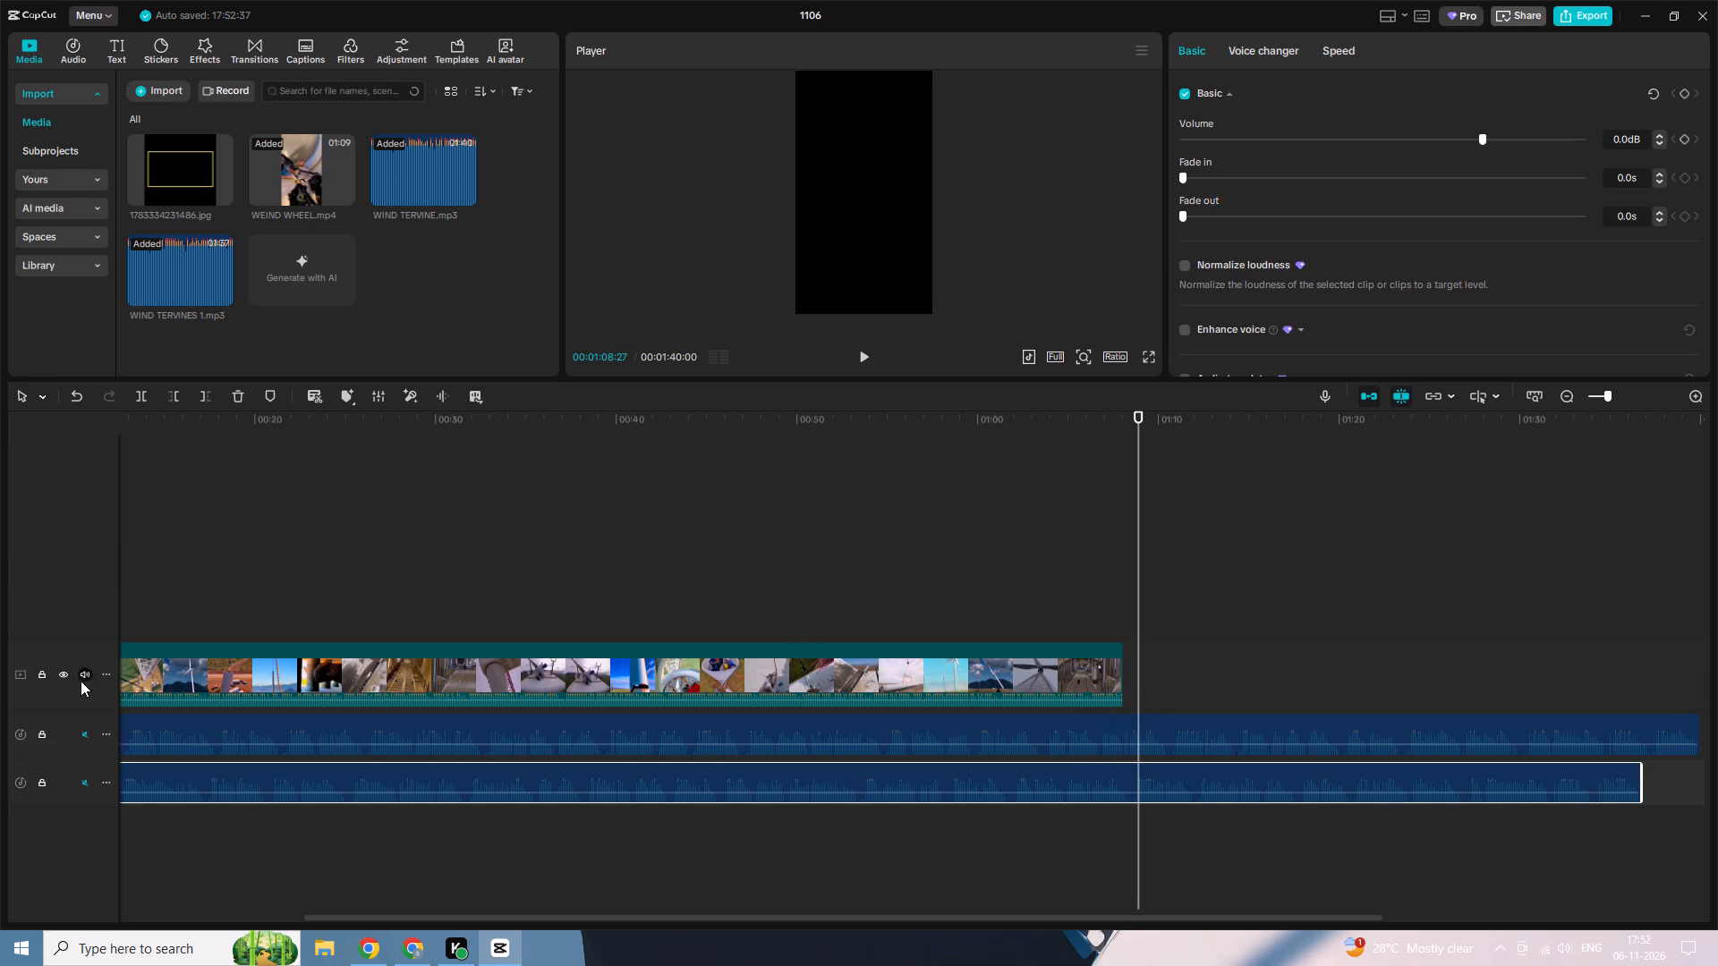
left_click(80, 739)
left_click(93, 771)
left_click(86, 775)
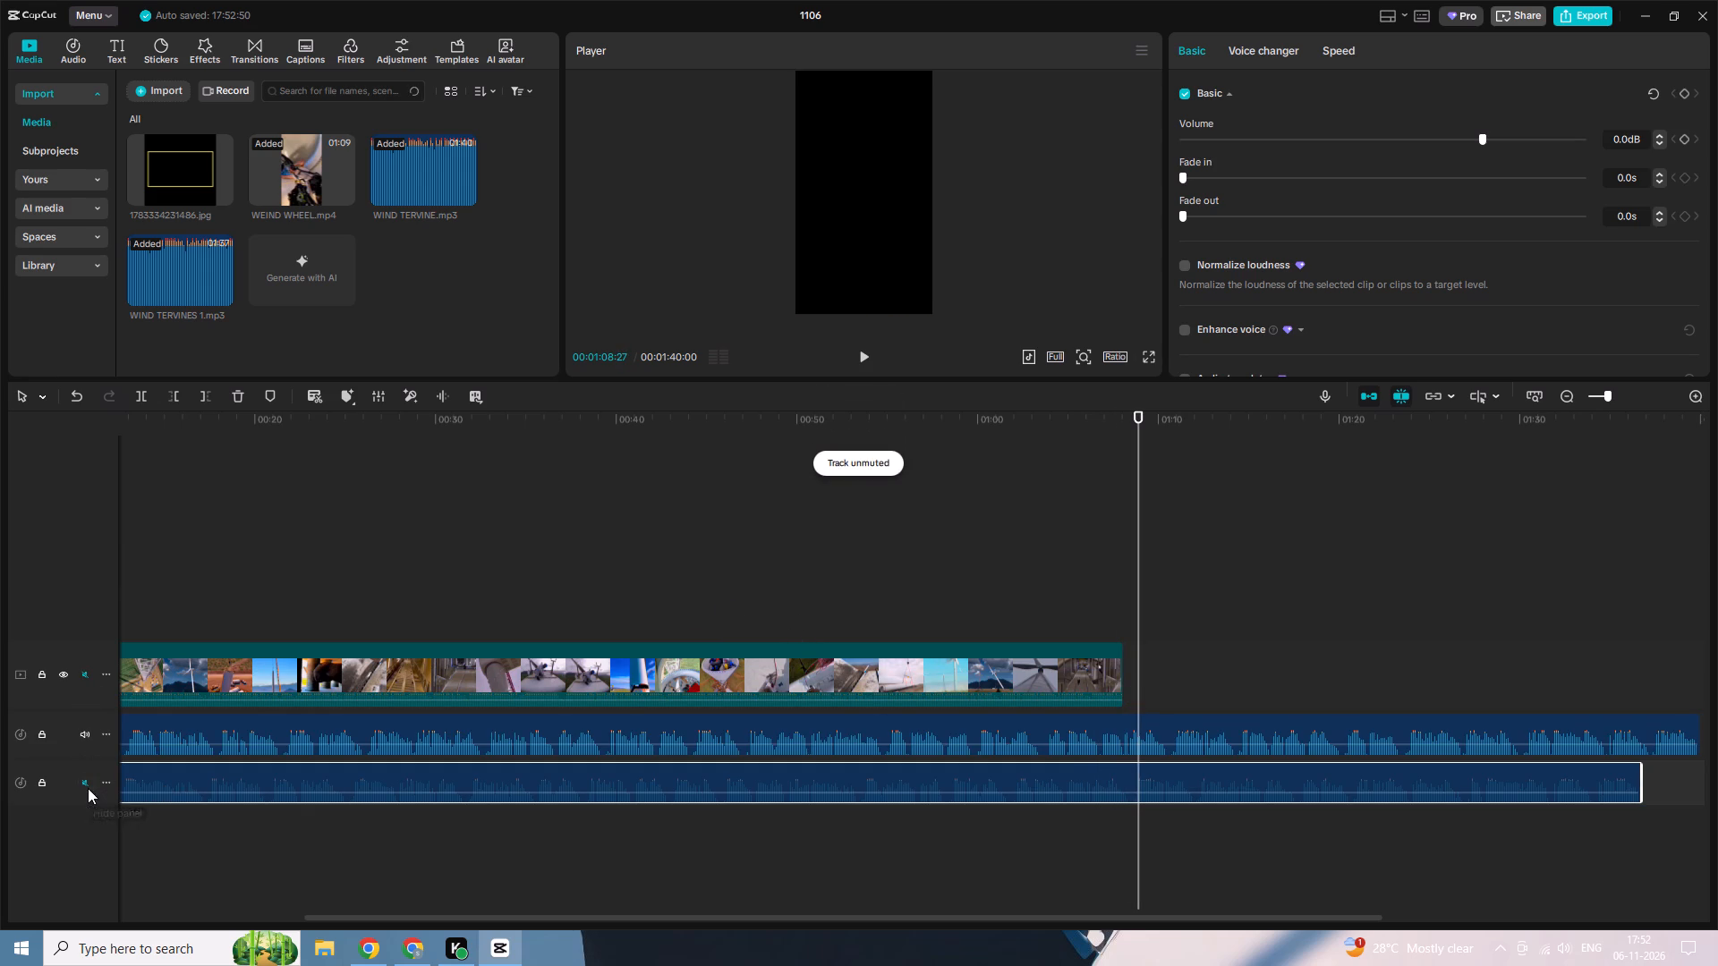
left_click(85, 784)
Preview both audio tracks past the end of the WEIND WHEEL video, from about 01:09 to 01:33.
key("space")
scroll(593, 782, "down", 5, "ctrl")
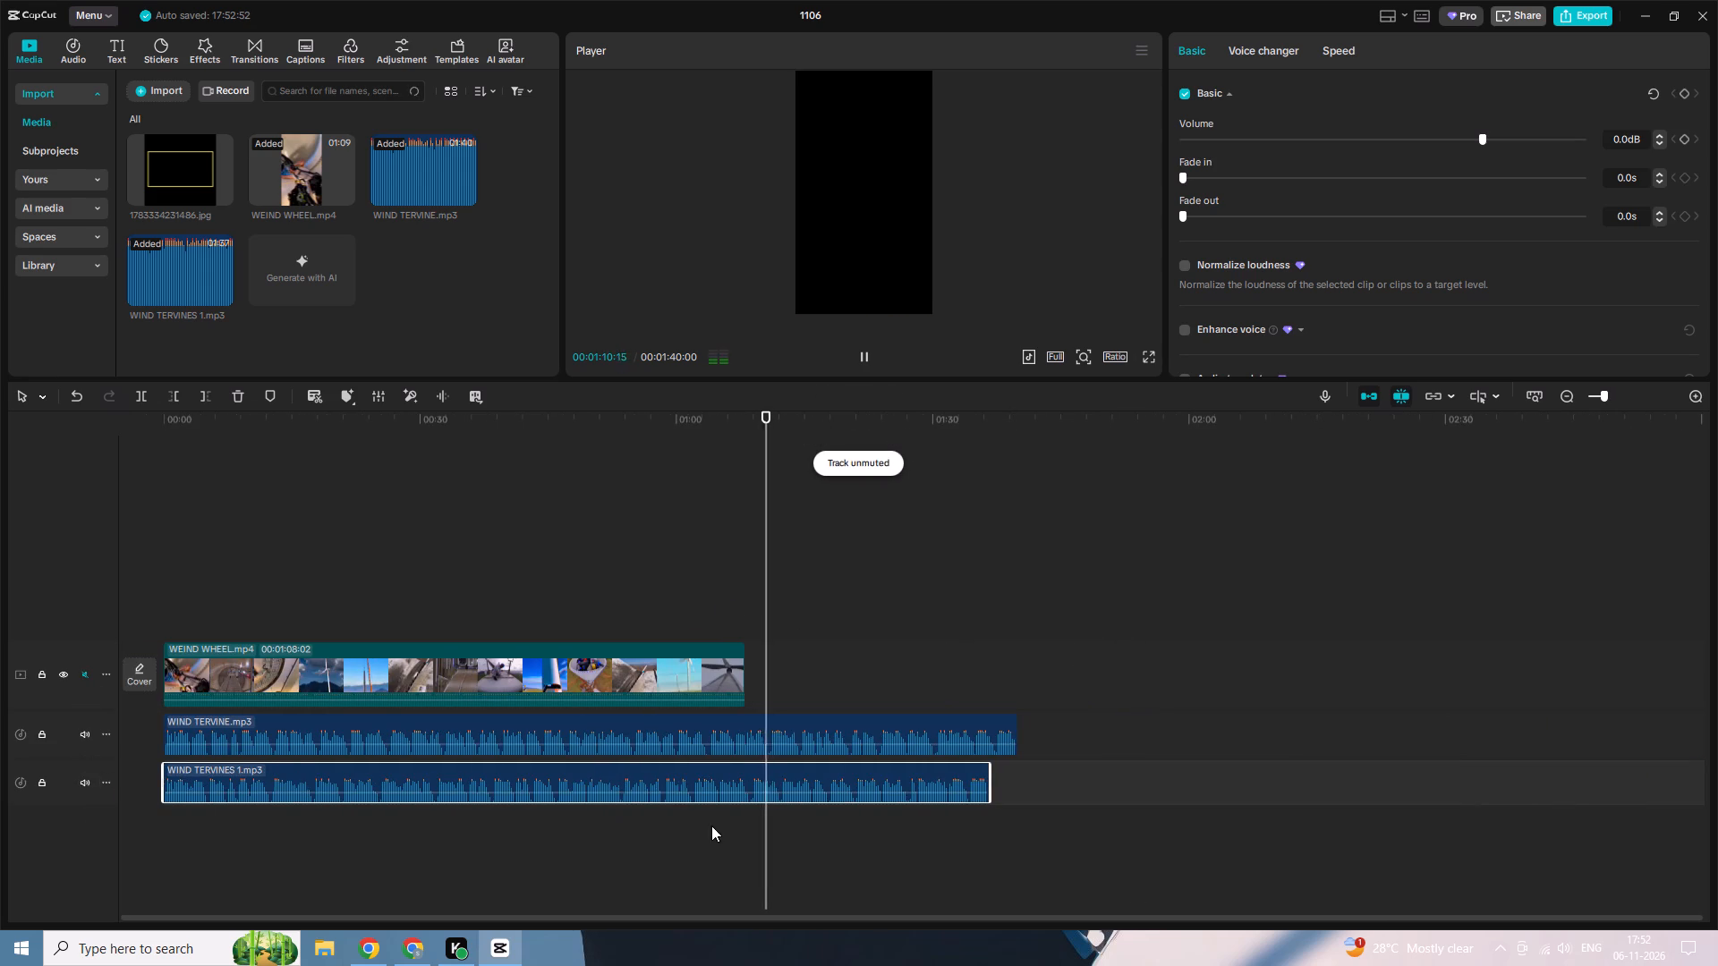
scroll(578, 808, "up", 1, "ctrl")
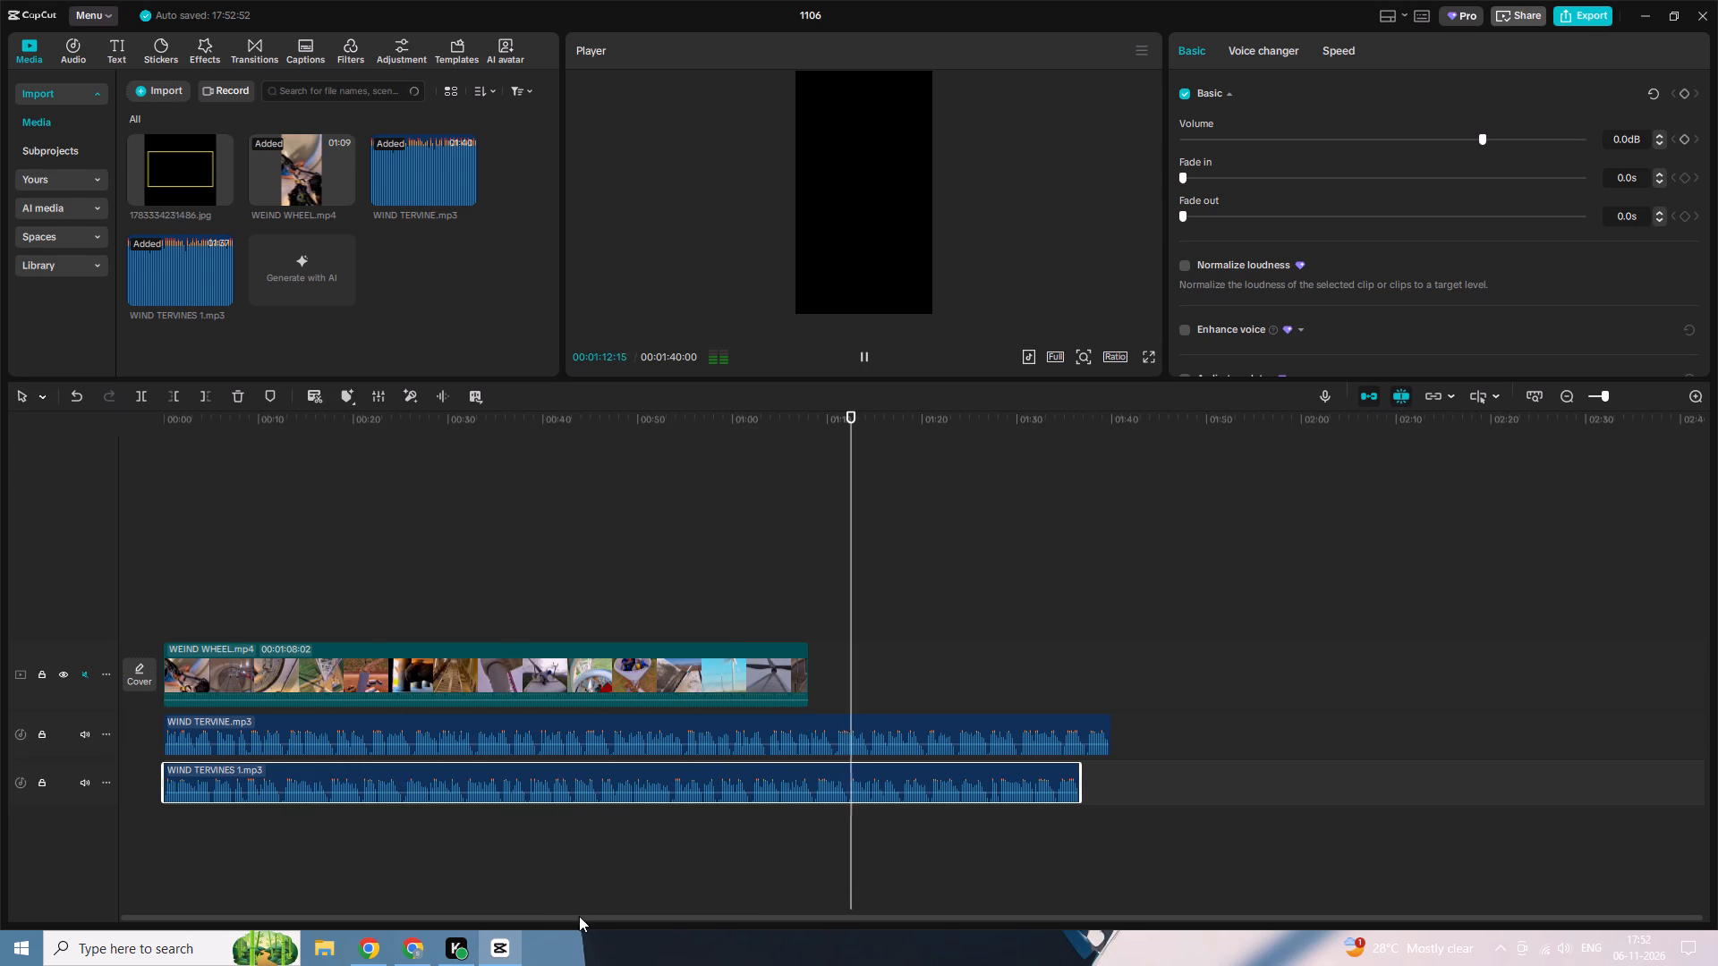
left_click_drag(631, 919, 657, 919)
left_click_drag(872, 417, 971, 441)
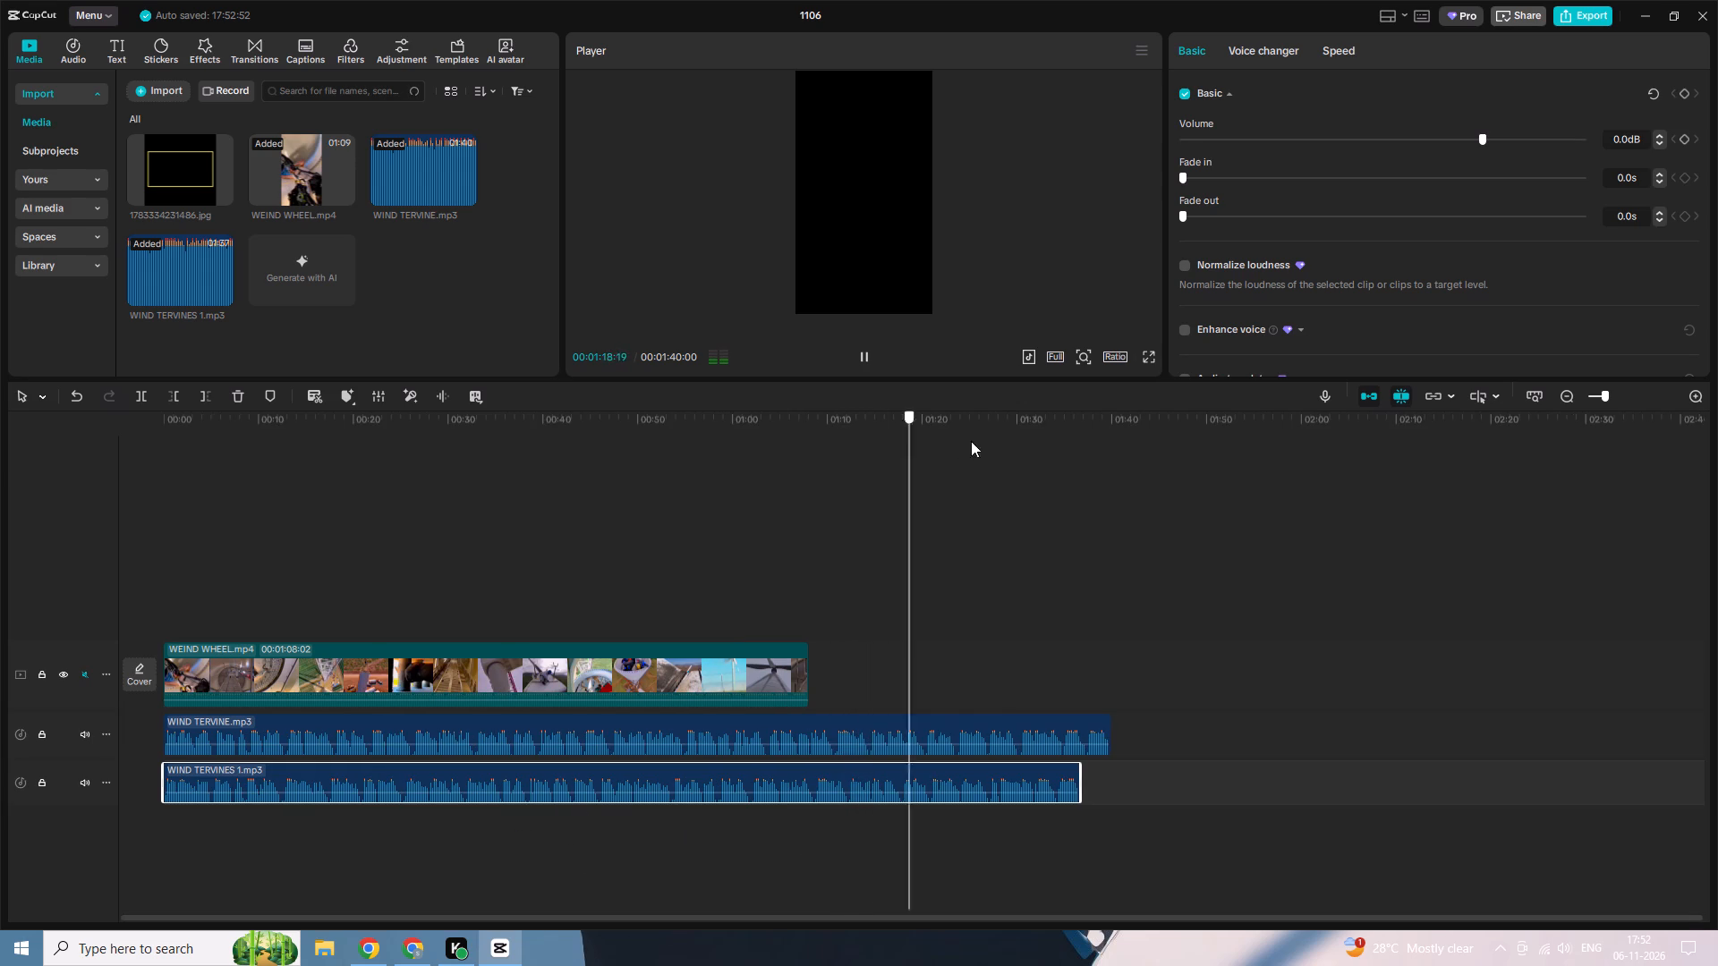
left_click_drag(971, 441, 1019, 445)
key("space")
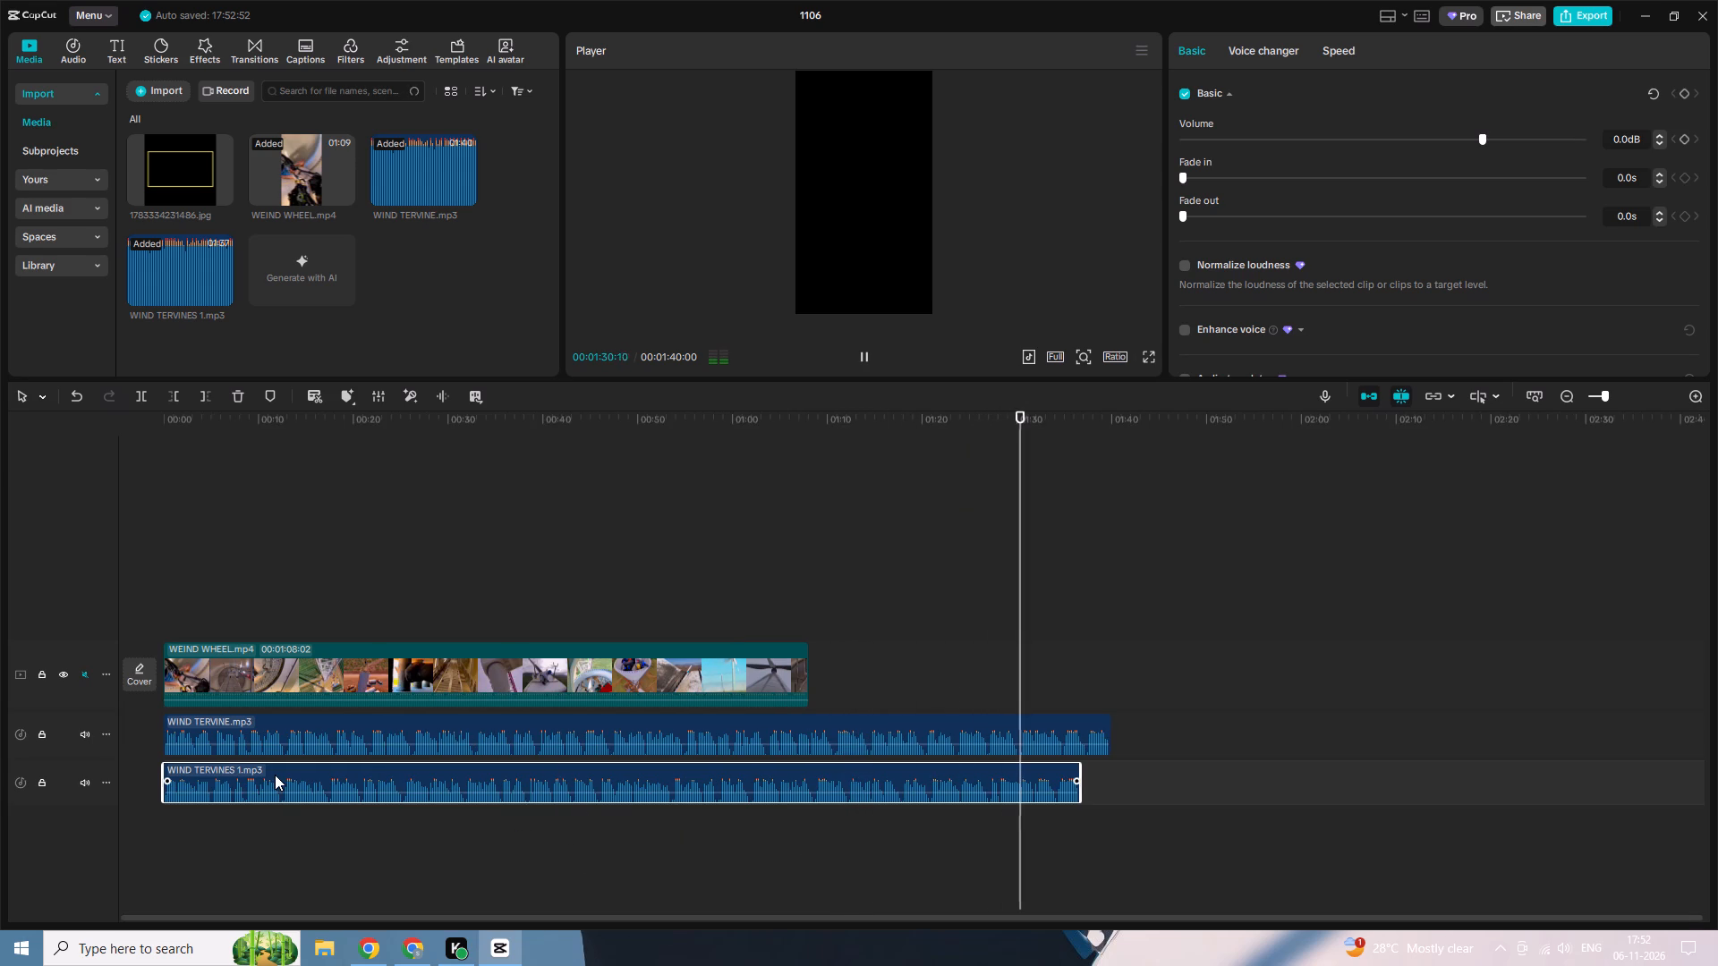
Delete the WIND TERVINE.mp3 clip from the timeline, keeping WIND TERVINES 1.mp3 as the only audio clip.
left_click(413, 729)
key("Delete")
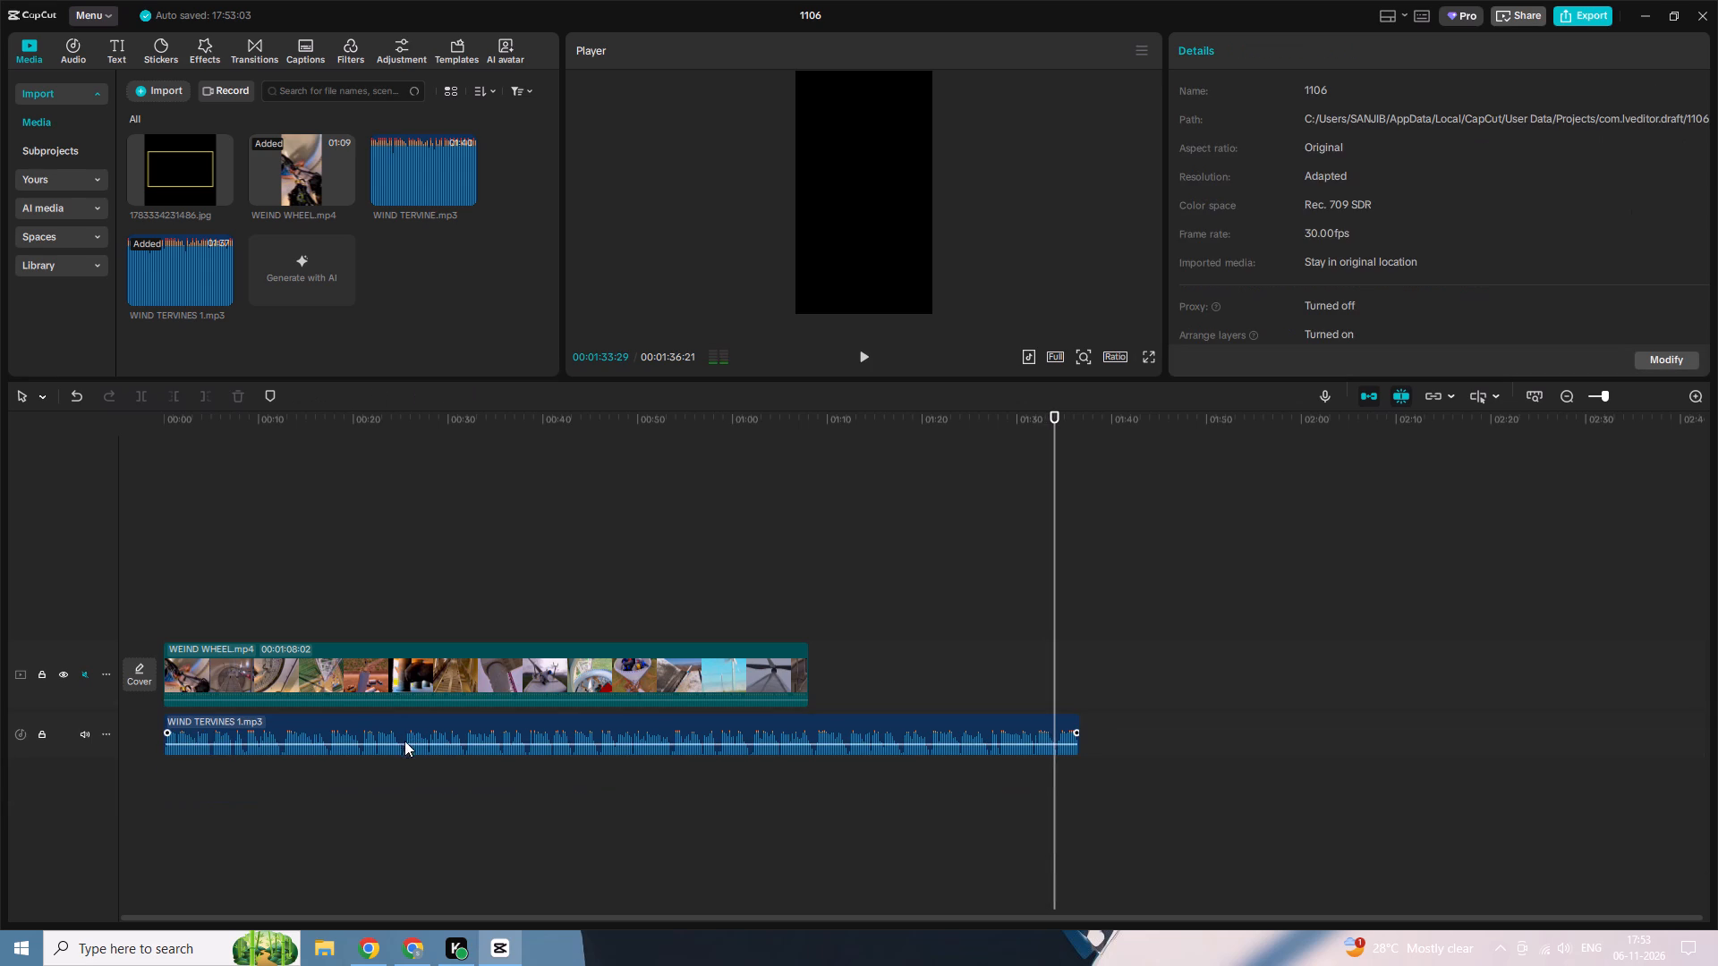
Play the last seconds of WIND TERVINES 1.mp3 through to its end.
key("space")
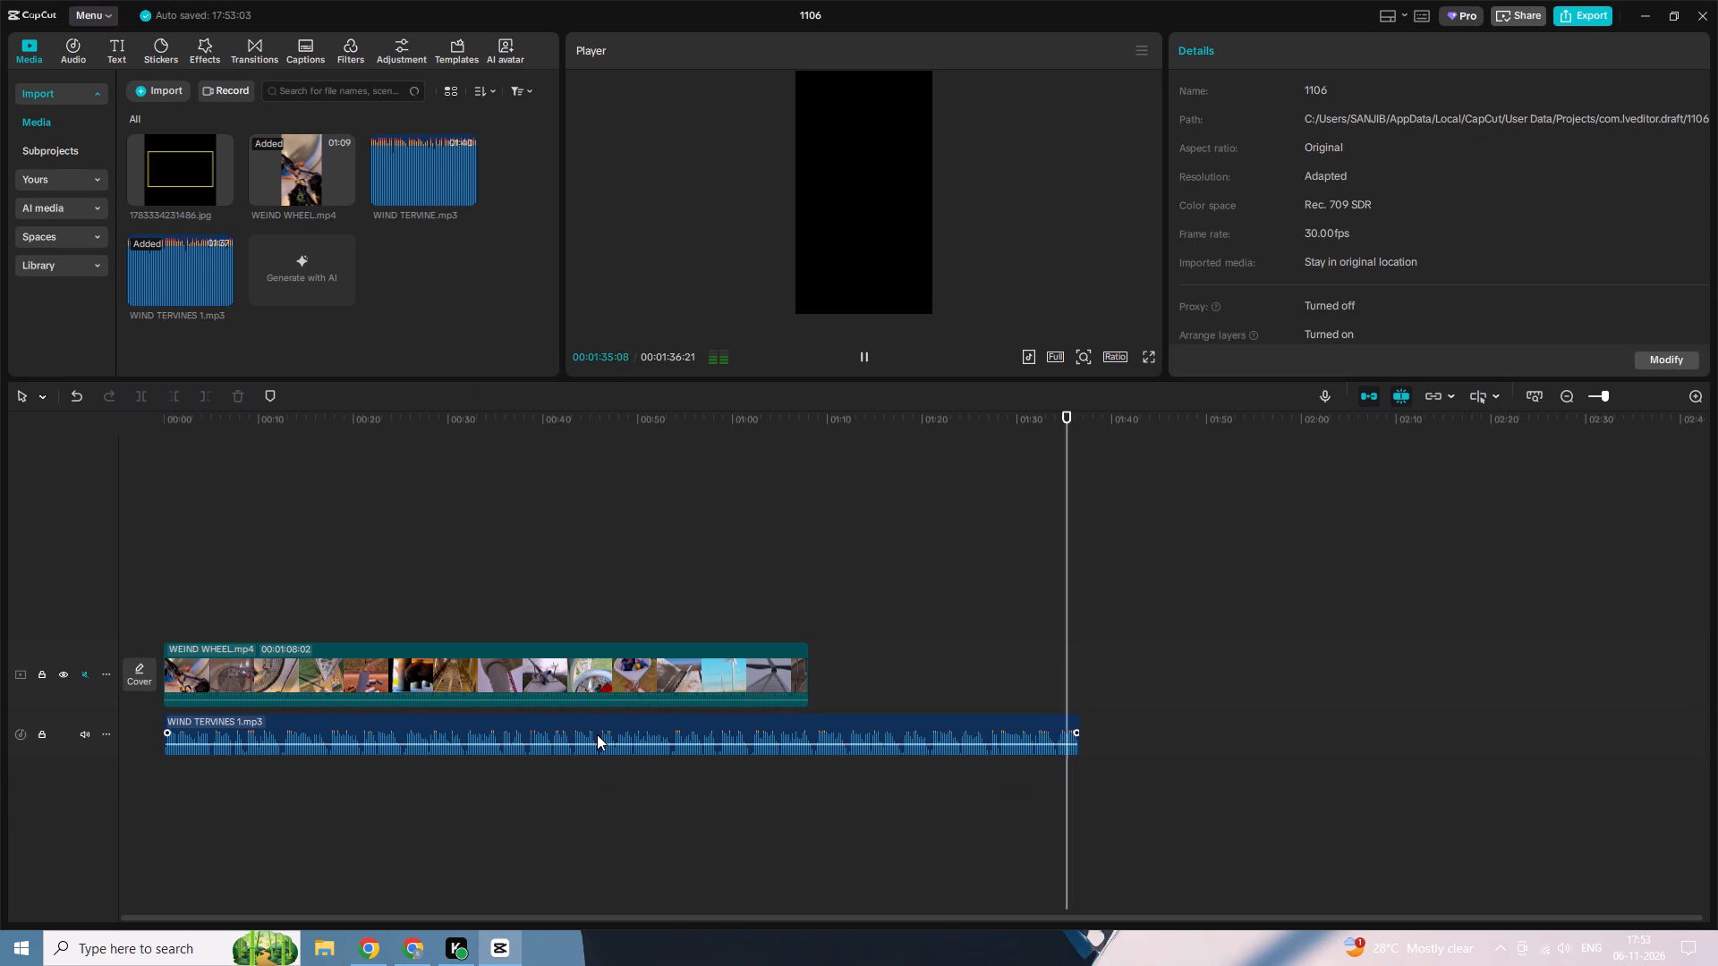
scroll(210, 846, "up", 9, "ctrl")
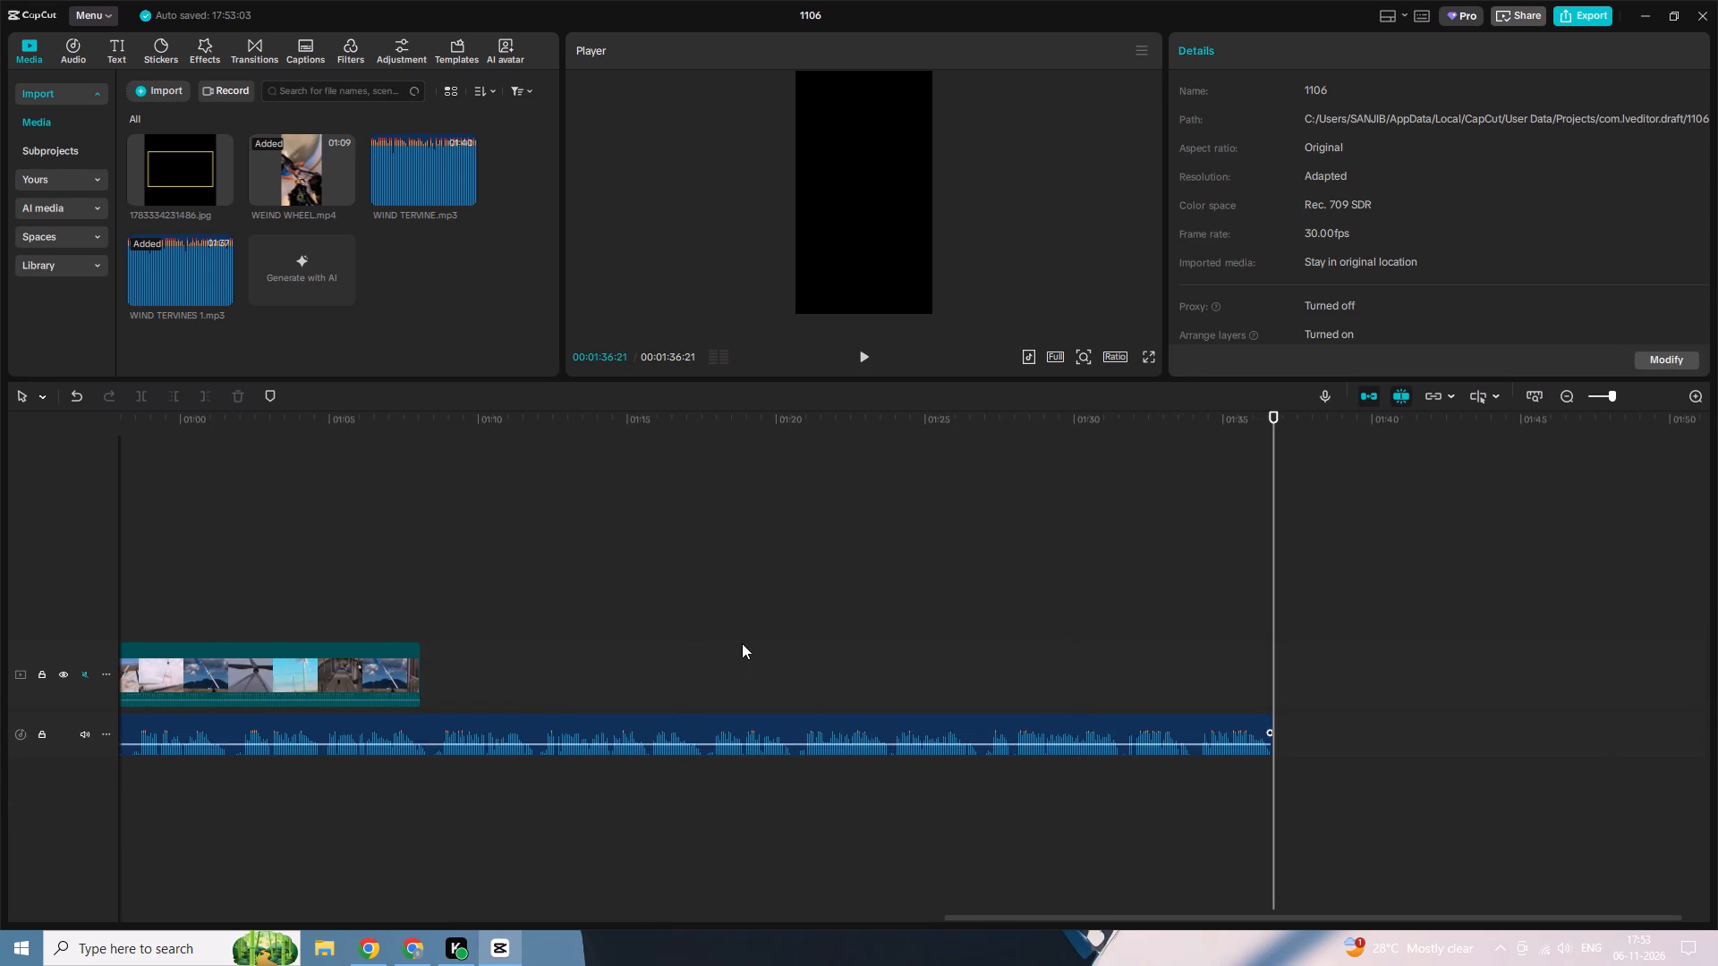
Return to the timeline start, then split off and delete the tiny silent sliver at the beginning of WIND TERVINES 1.mp3.
left_click_drag(831, 420, 15, 496)
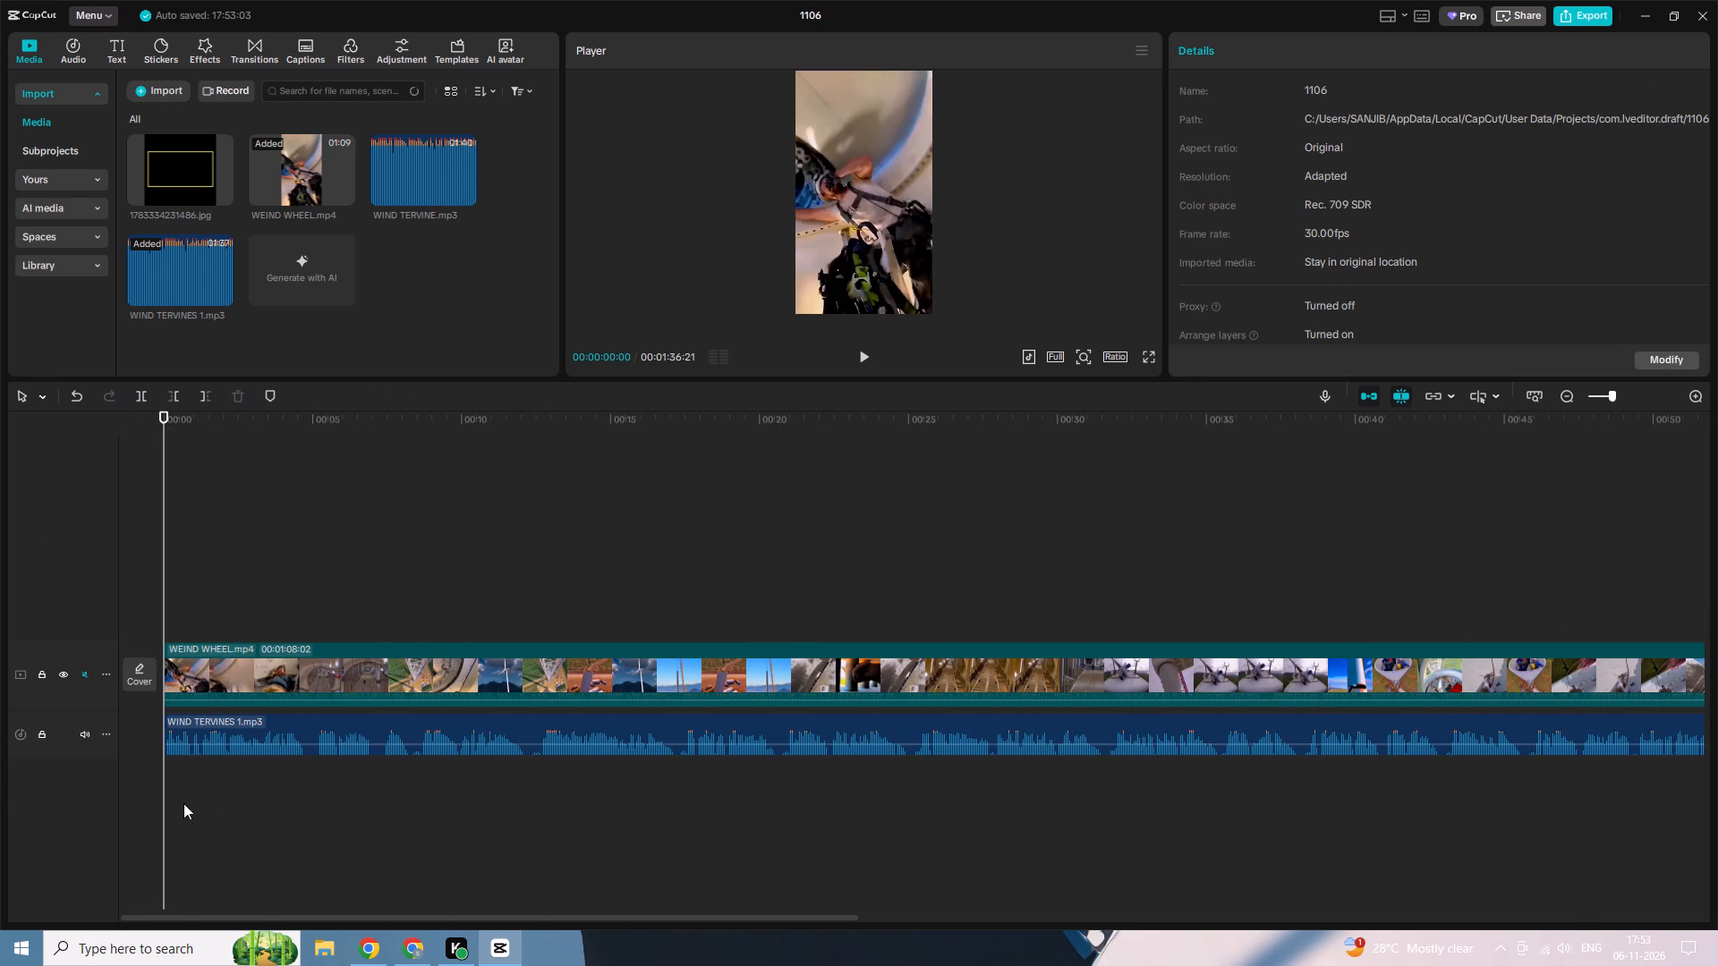
scroll(155, 809, "up", 20, "ctrl")
scroll(155, 809, "up", 10, "ctrl")
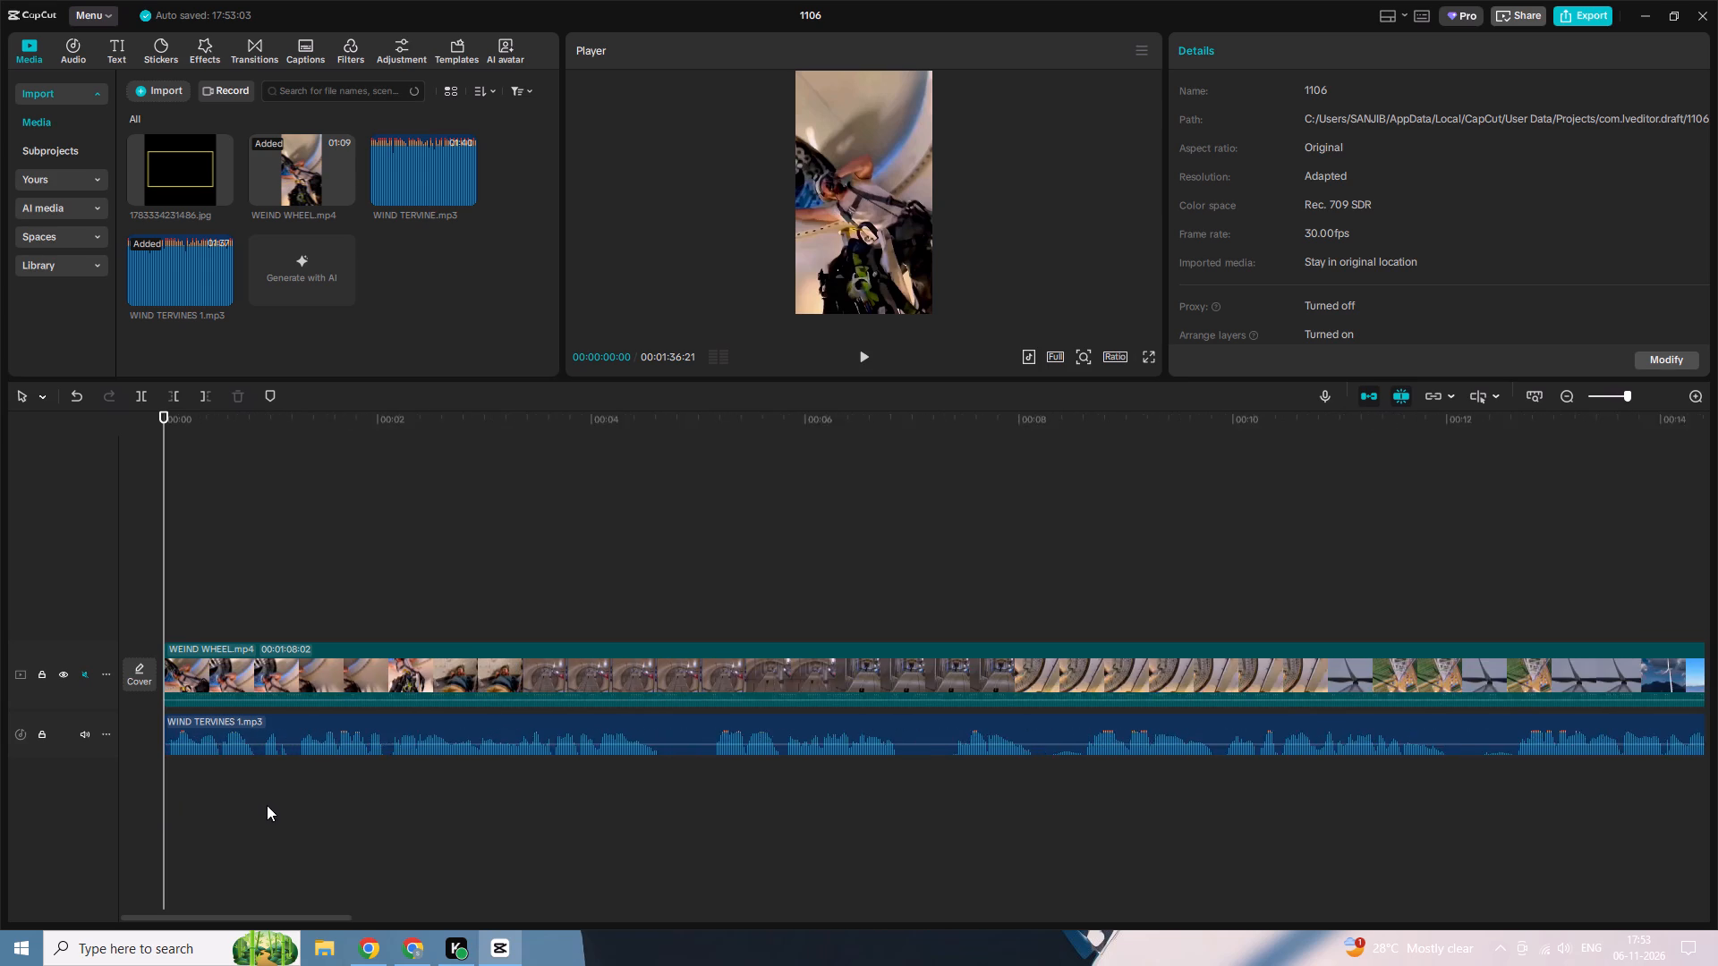
scroll(267, 805, "up", 16, "ctrl")
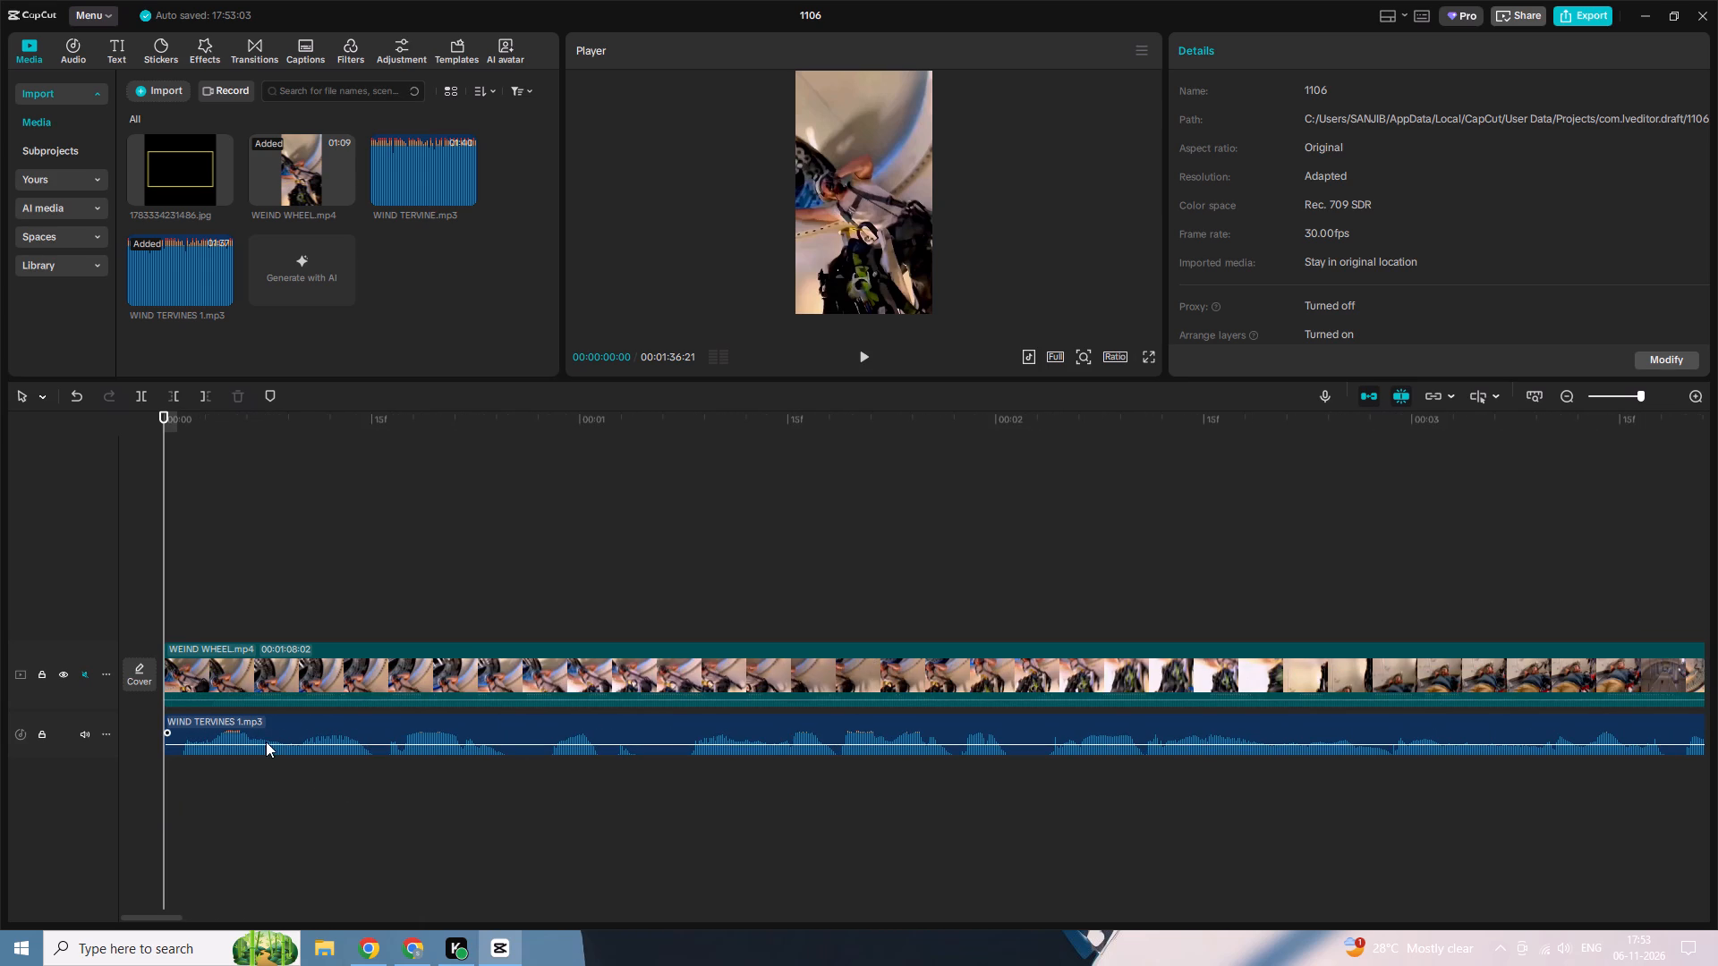
key("b")
left_click(183, 738)
key("a")
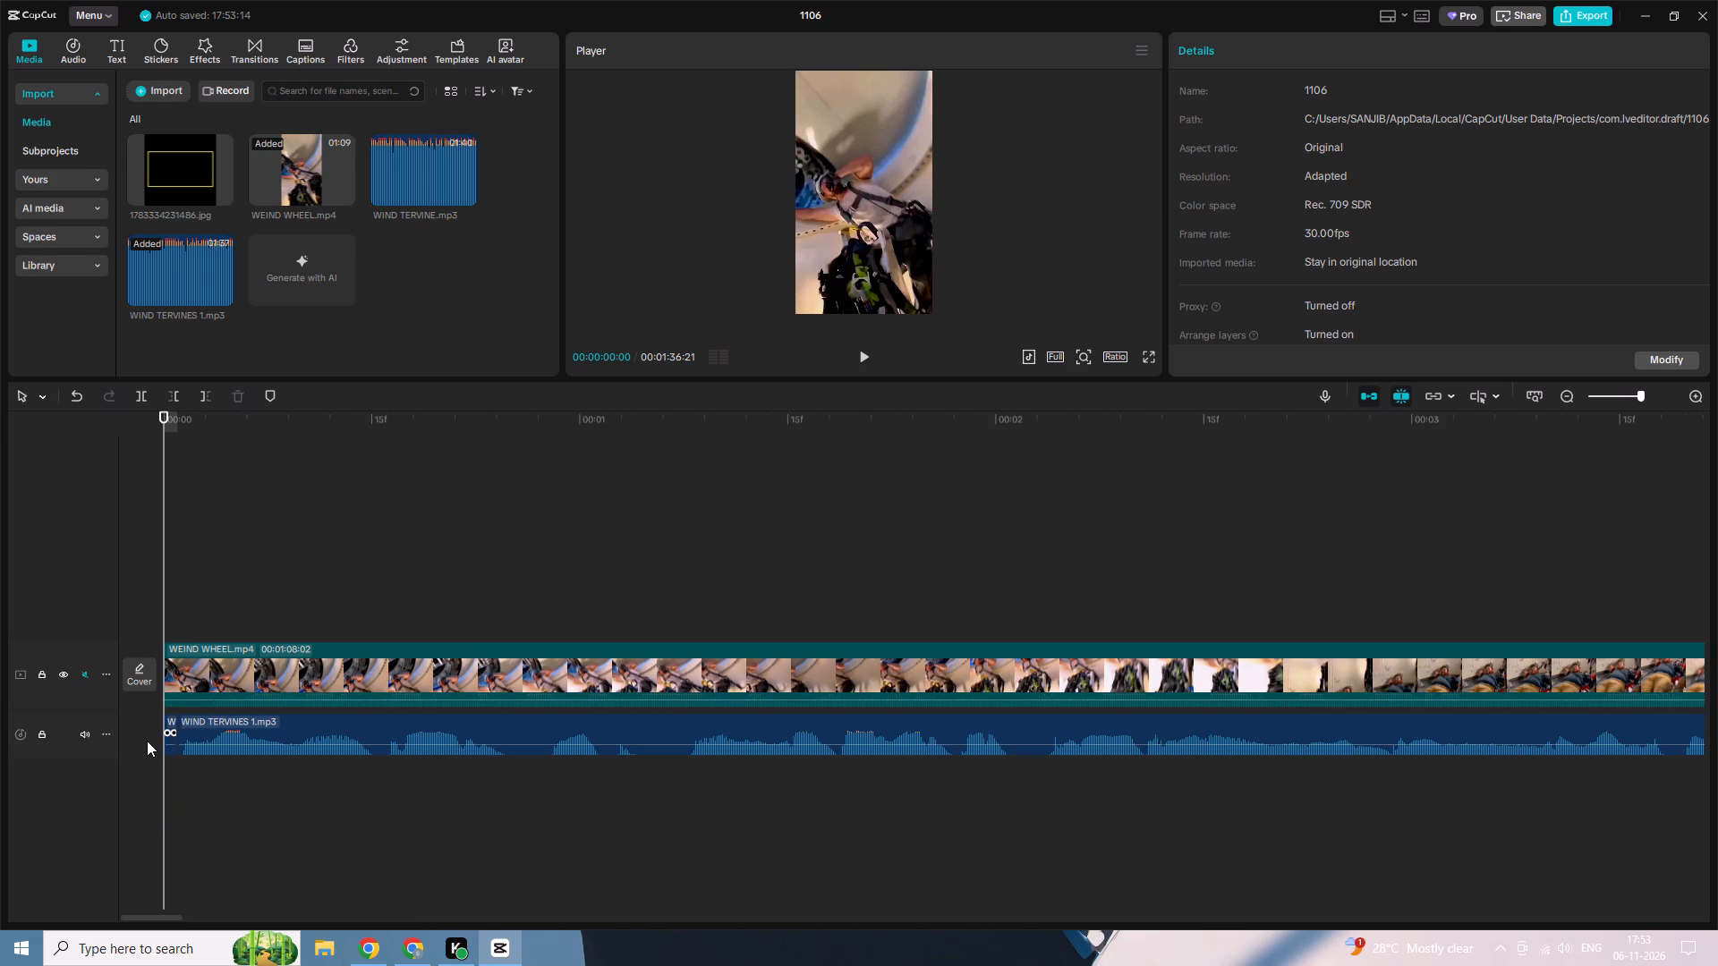
left_click(171, 748)
key("Delete")
right_click(171, 748)
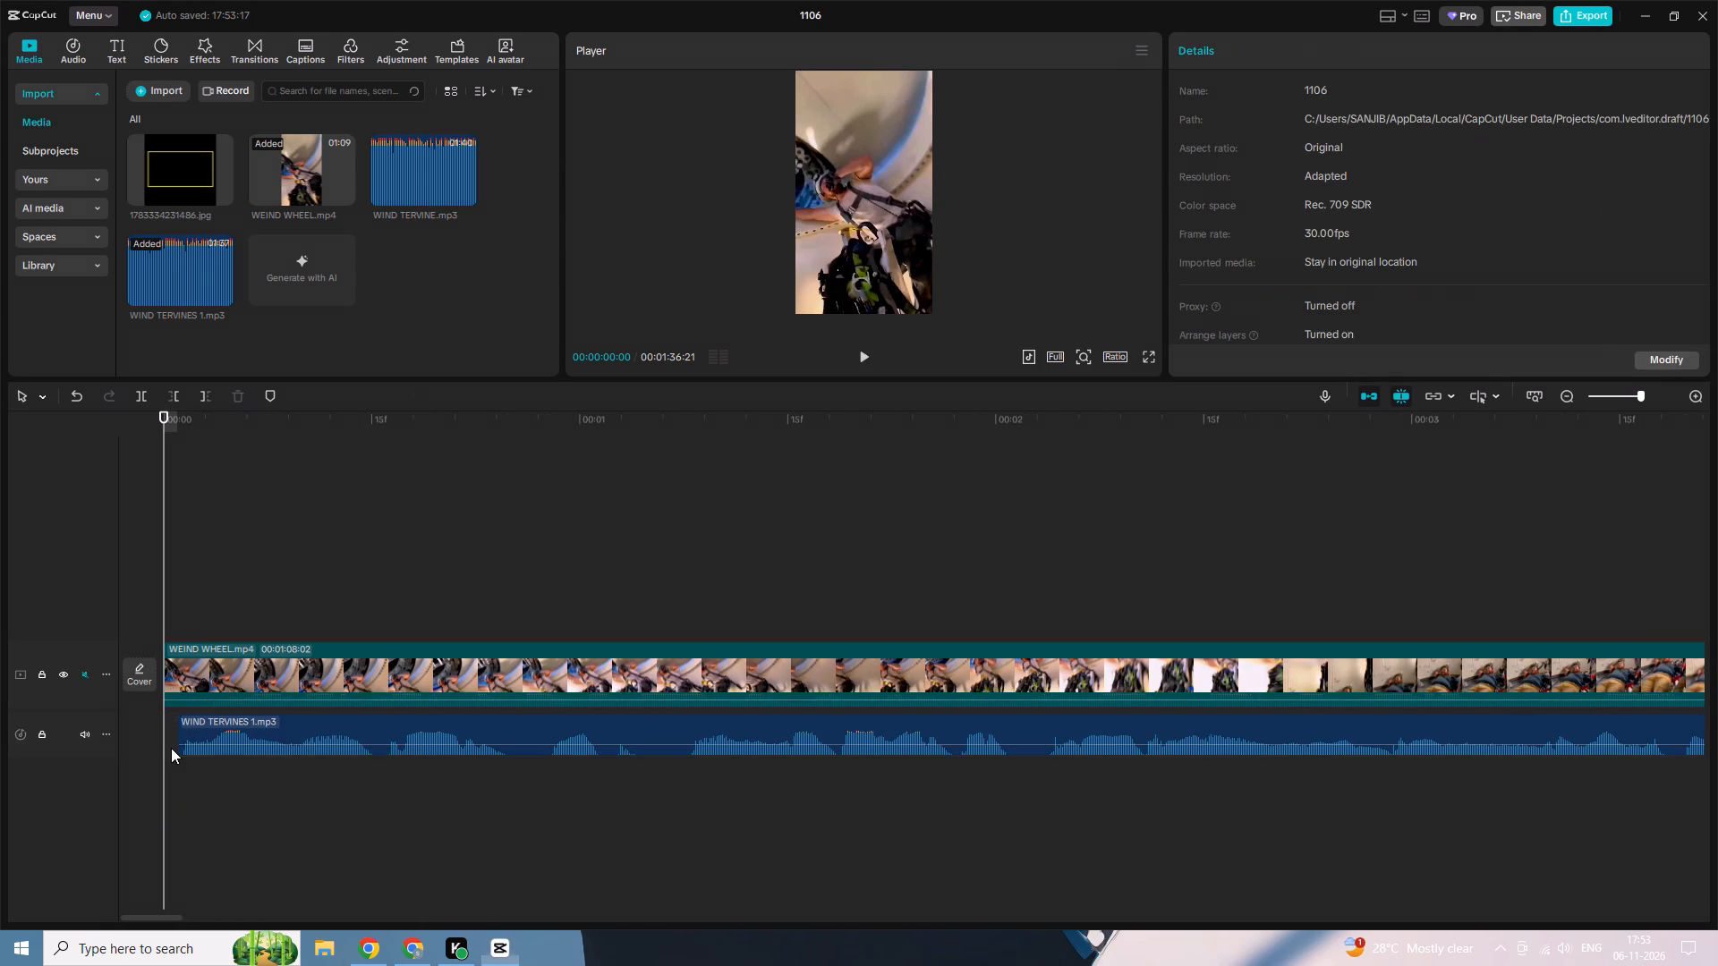
left_click(219, 792)
Cut out the short pause in WIND TERVINES 1.mp3 between about frames 25 and 28 of the first second, and close the gap.
scroll(534, 806, "down", 2, "ctrl")
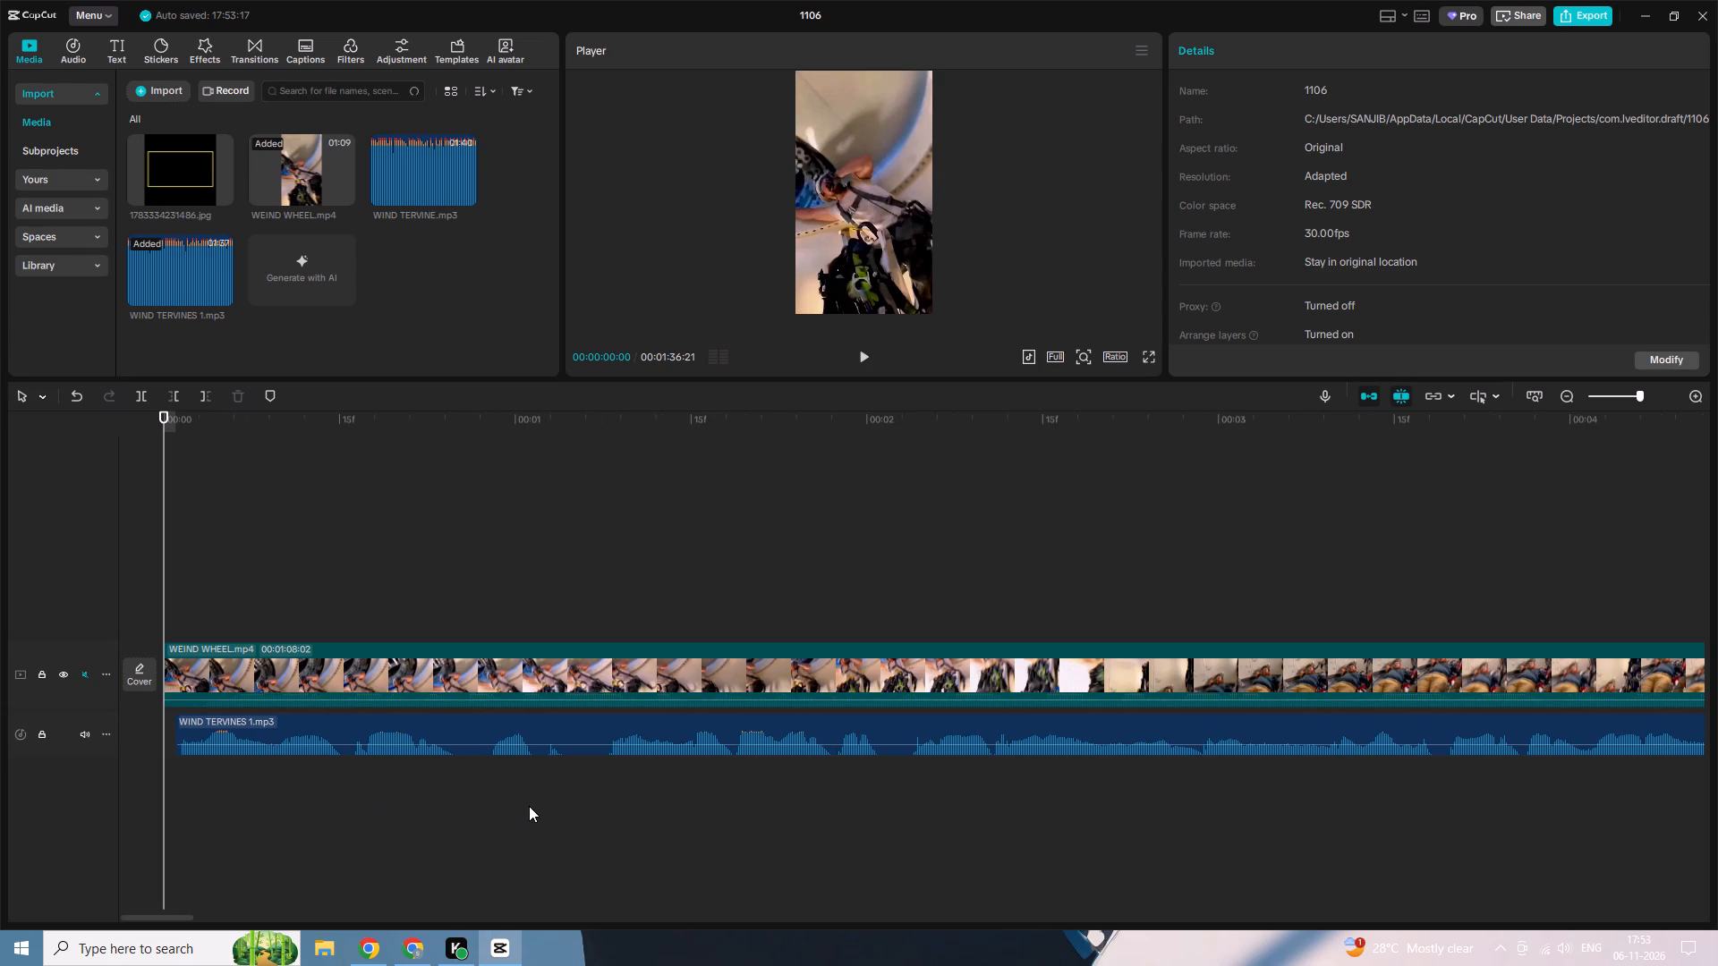
key("b")
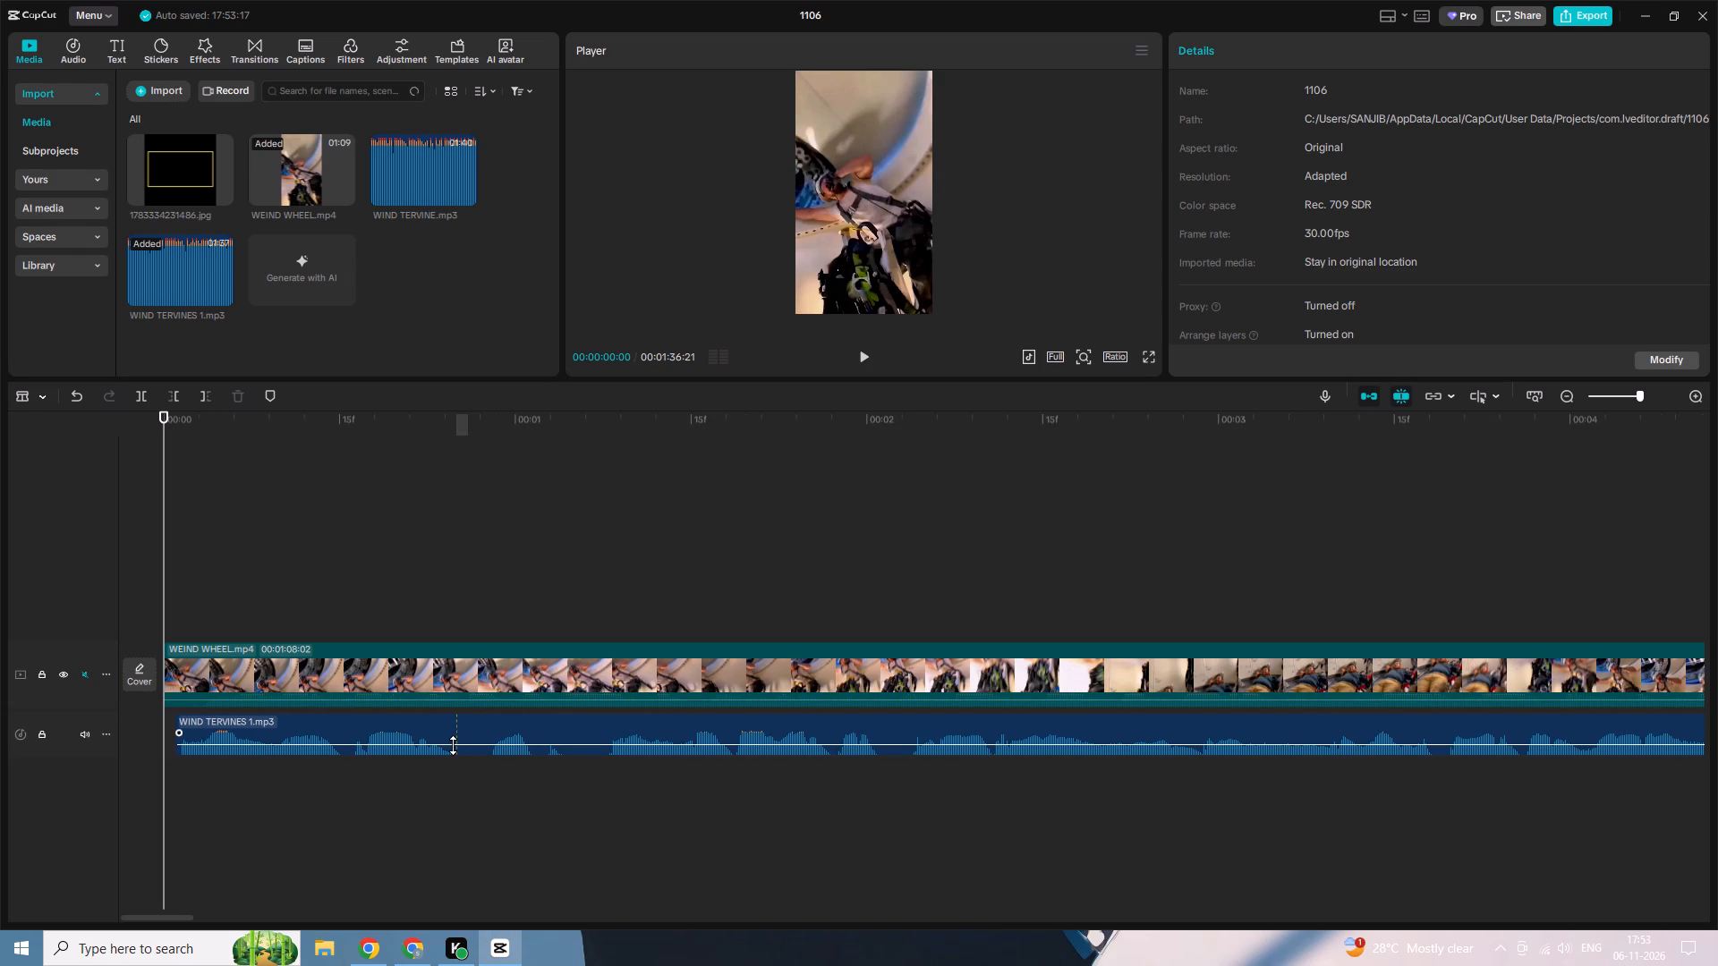
left_click(459, 735)
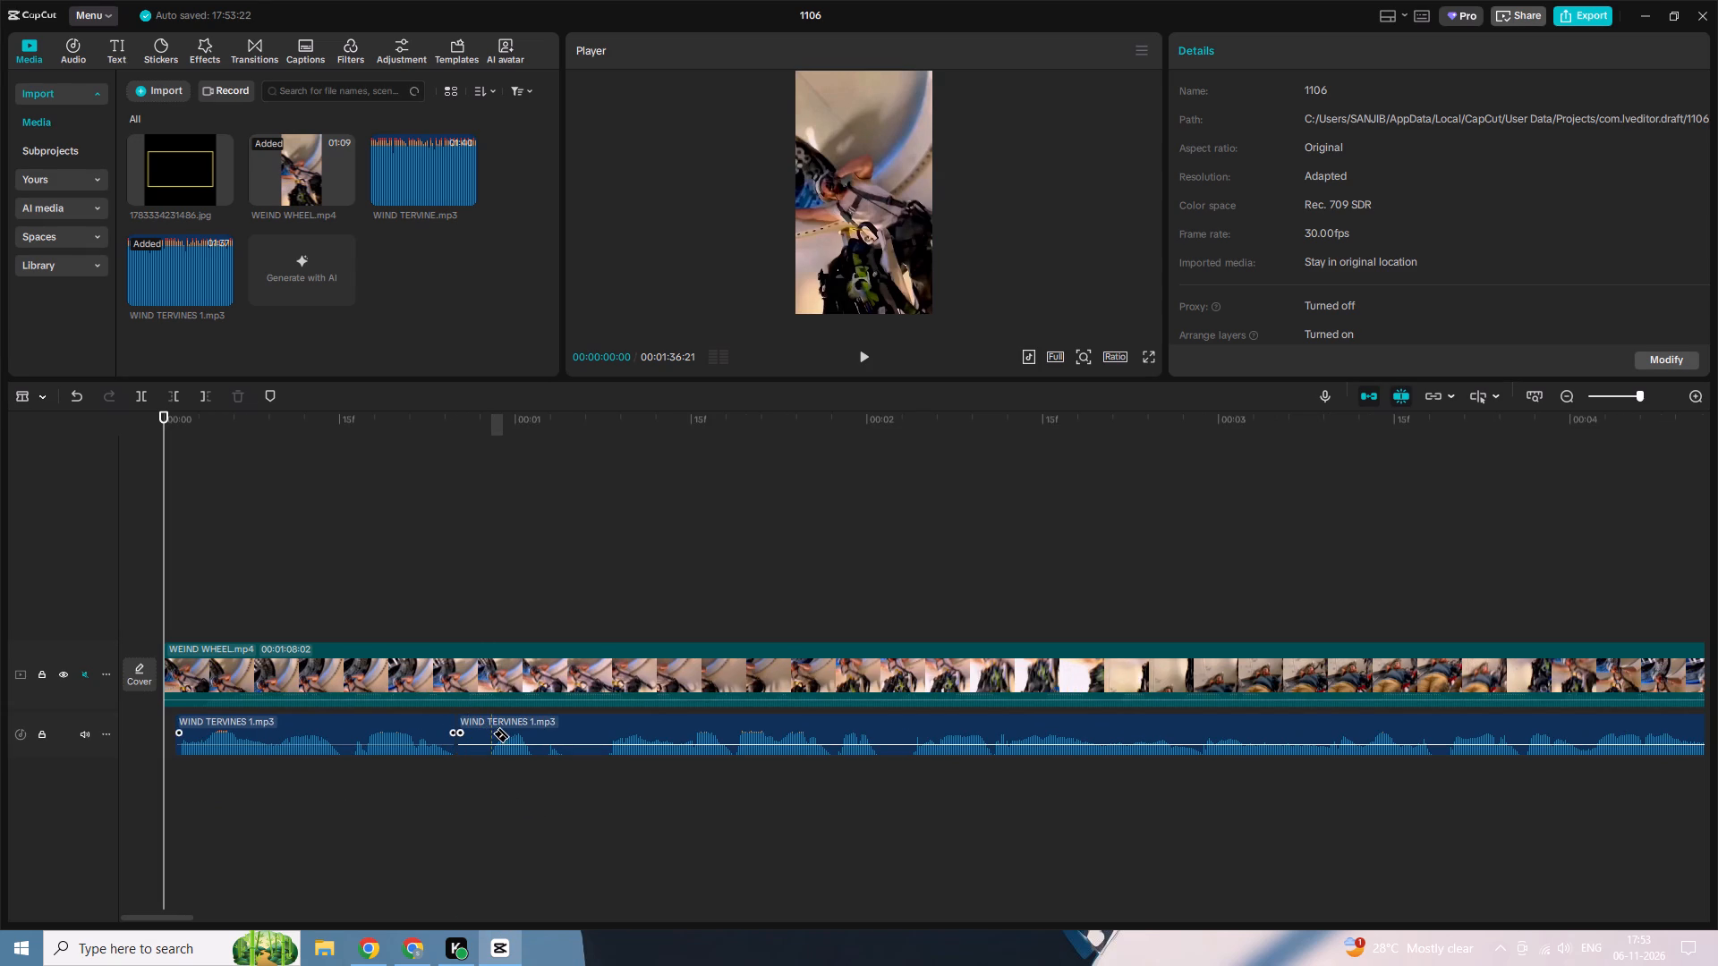
left_click(492, 733)
key("s")
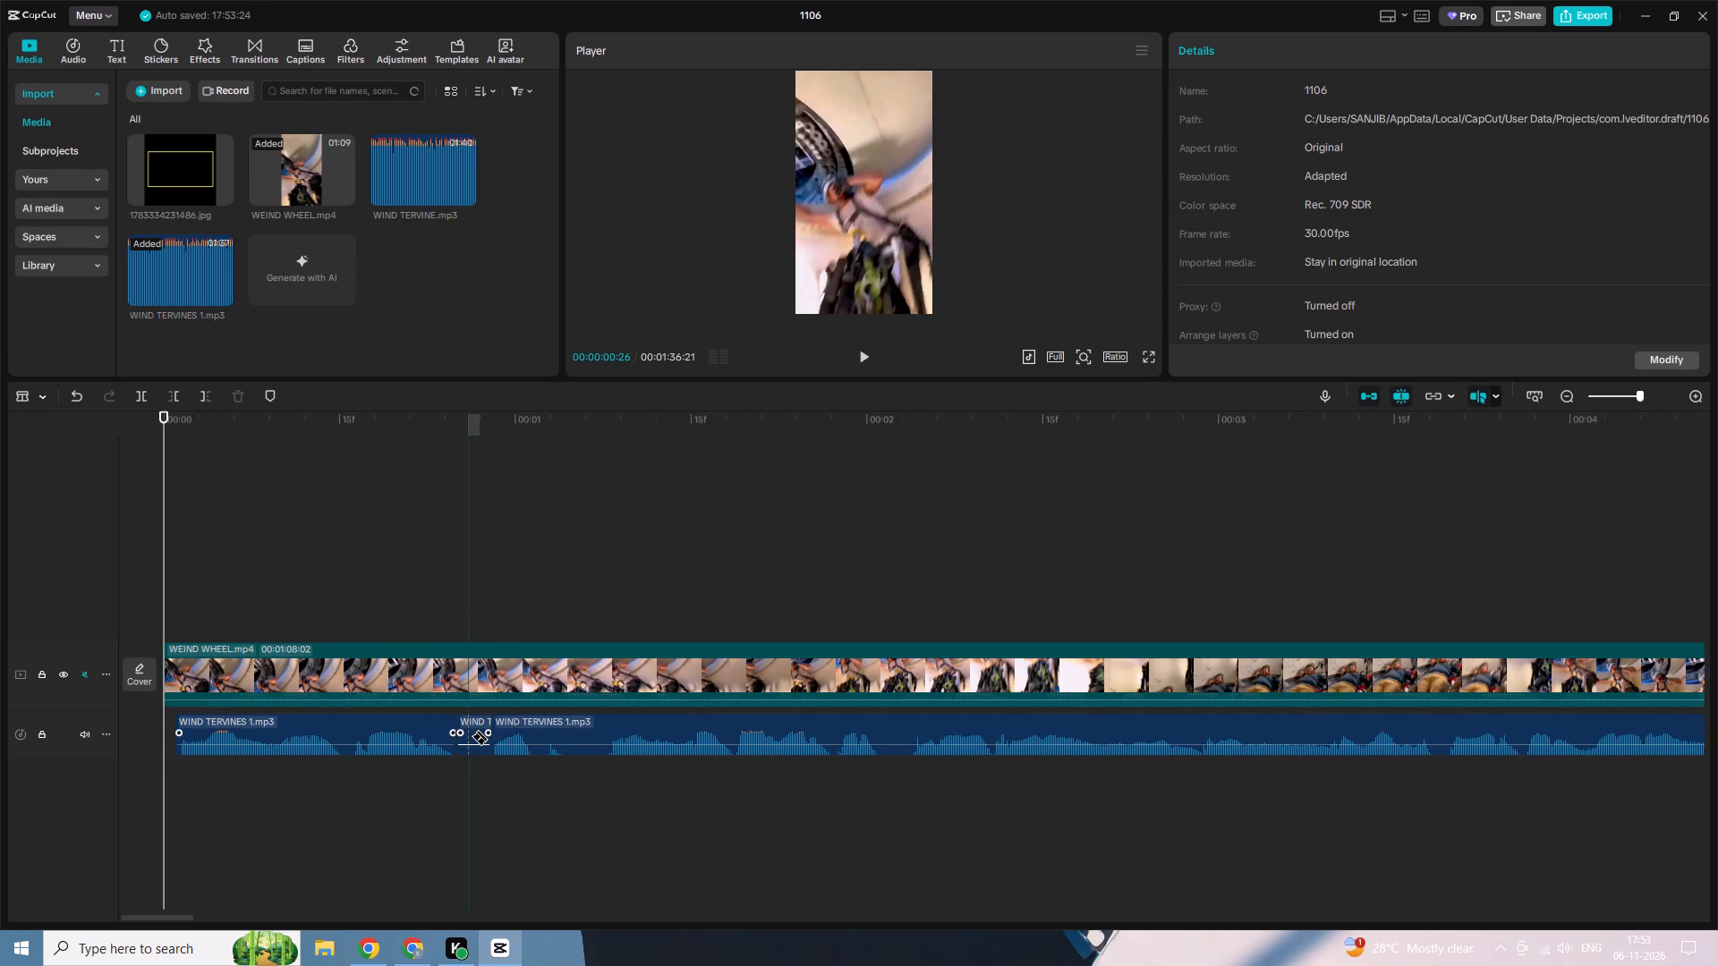
key("a")
left_click(471, 736)
key("Delete")
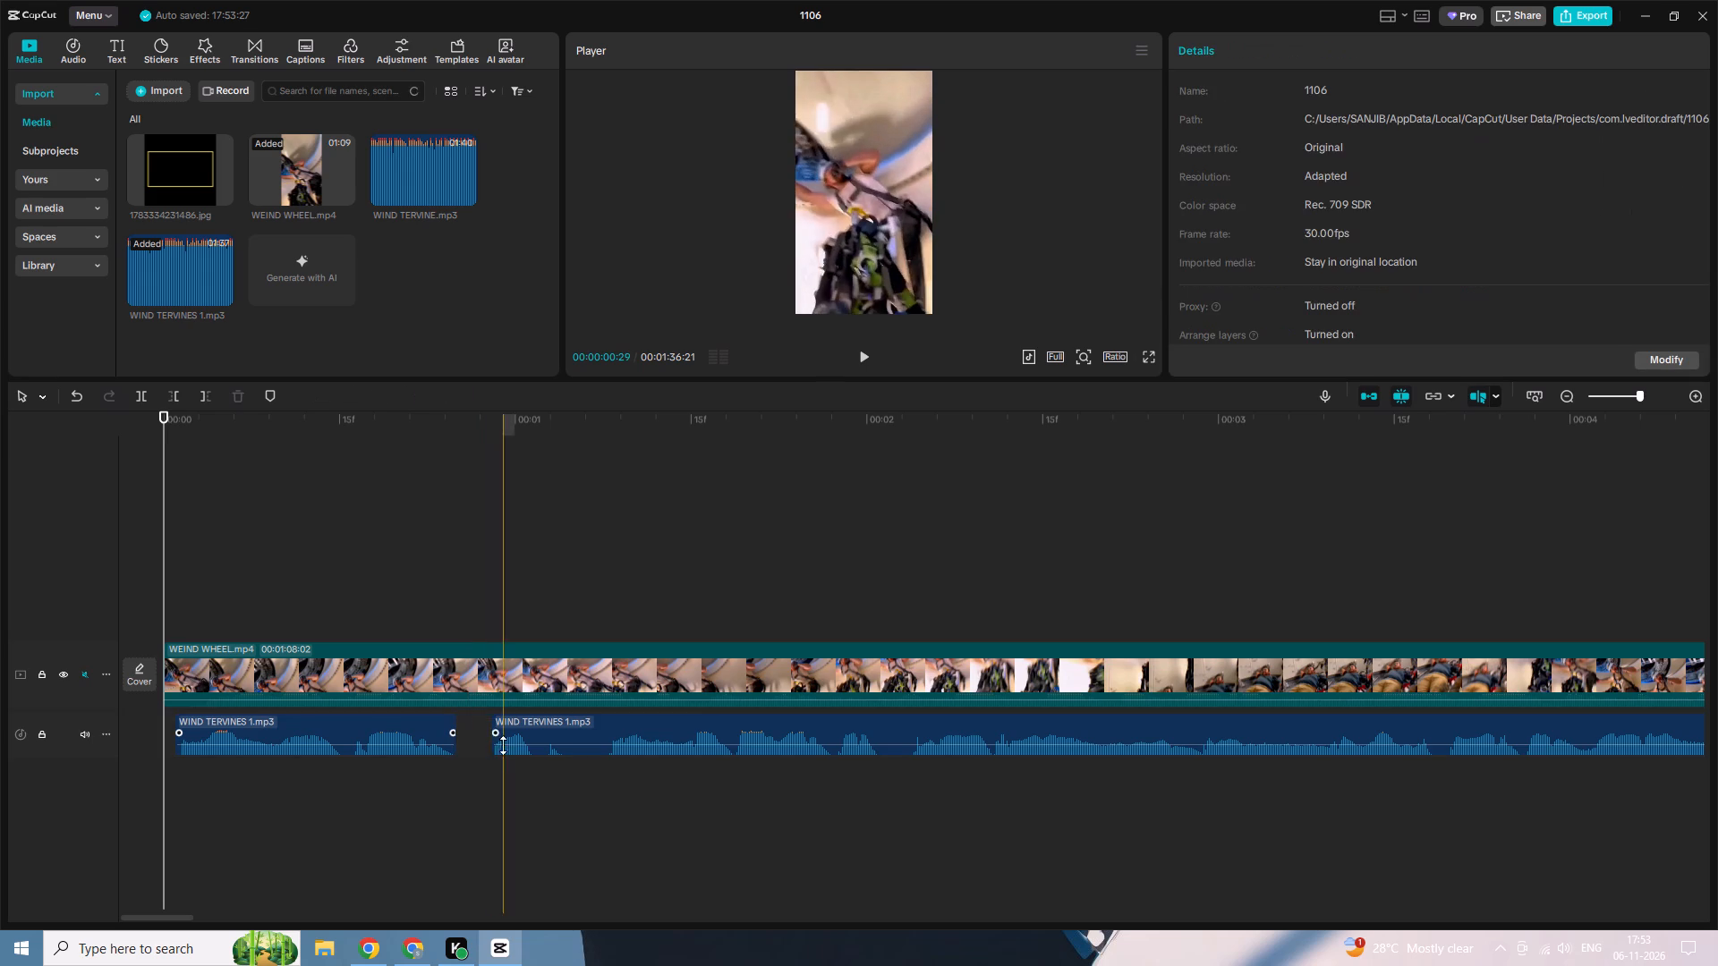
right_click(466, 733)
left_click(532, 764)
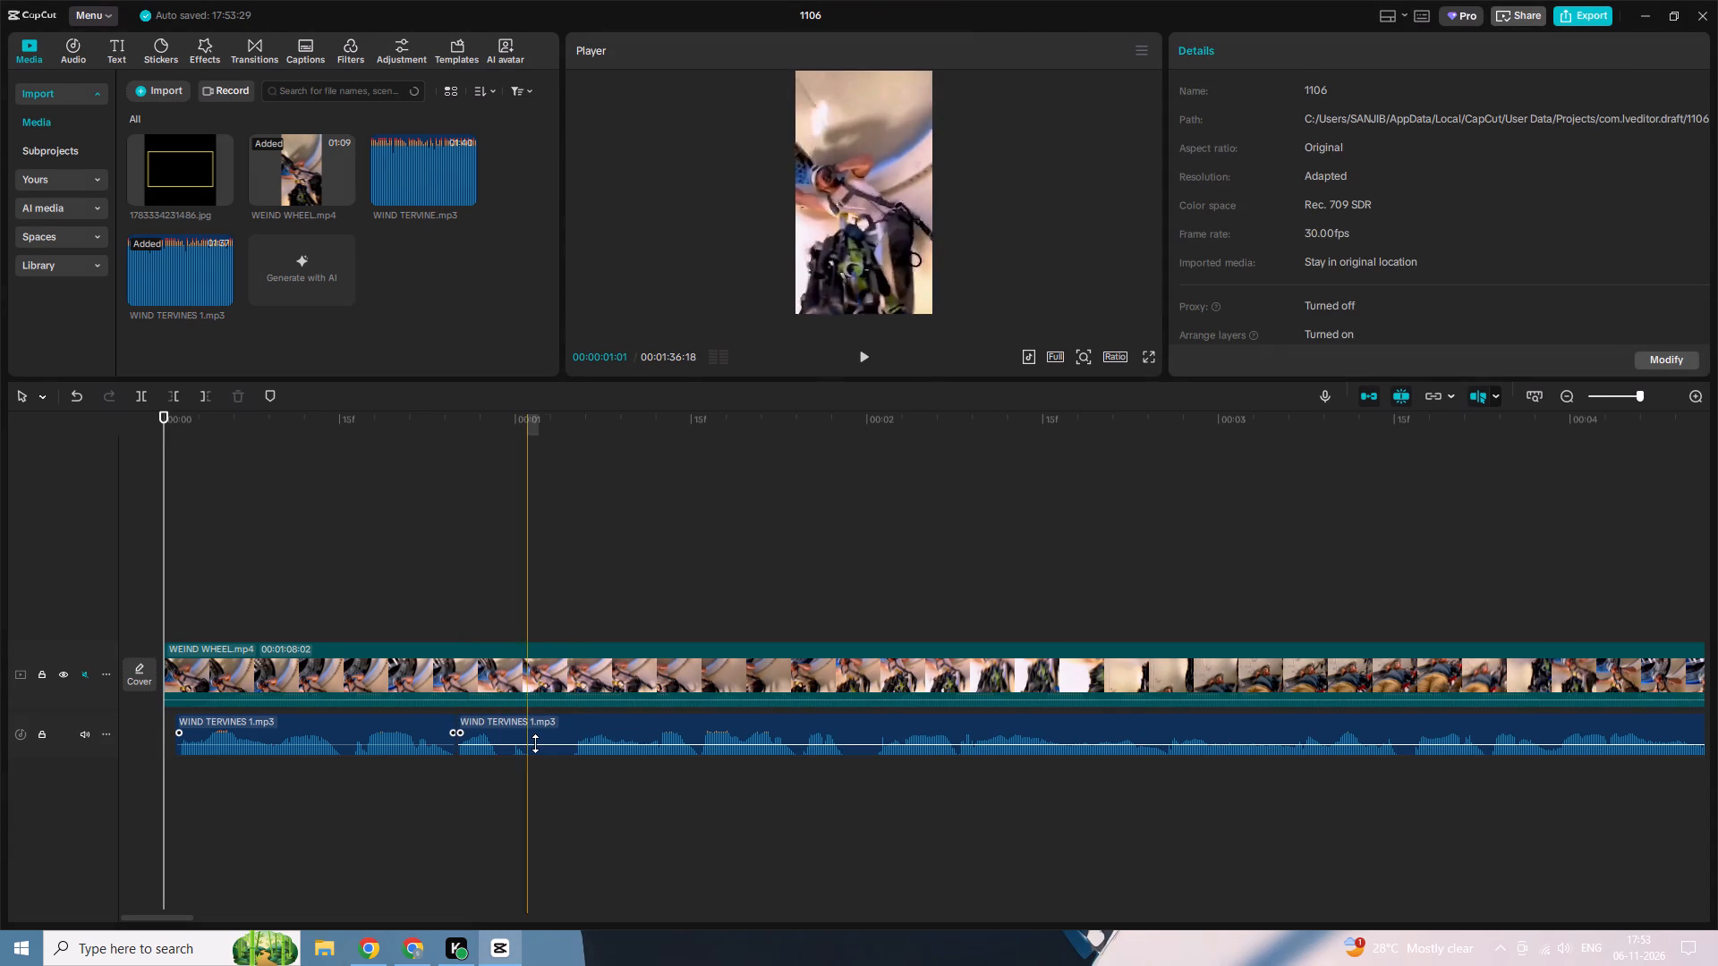
Cut out the pause in WIND TERVINES 1.mp3 from about 00:00:01:01 to 00:00:01:05 and close the gap.
key("b")
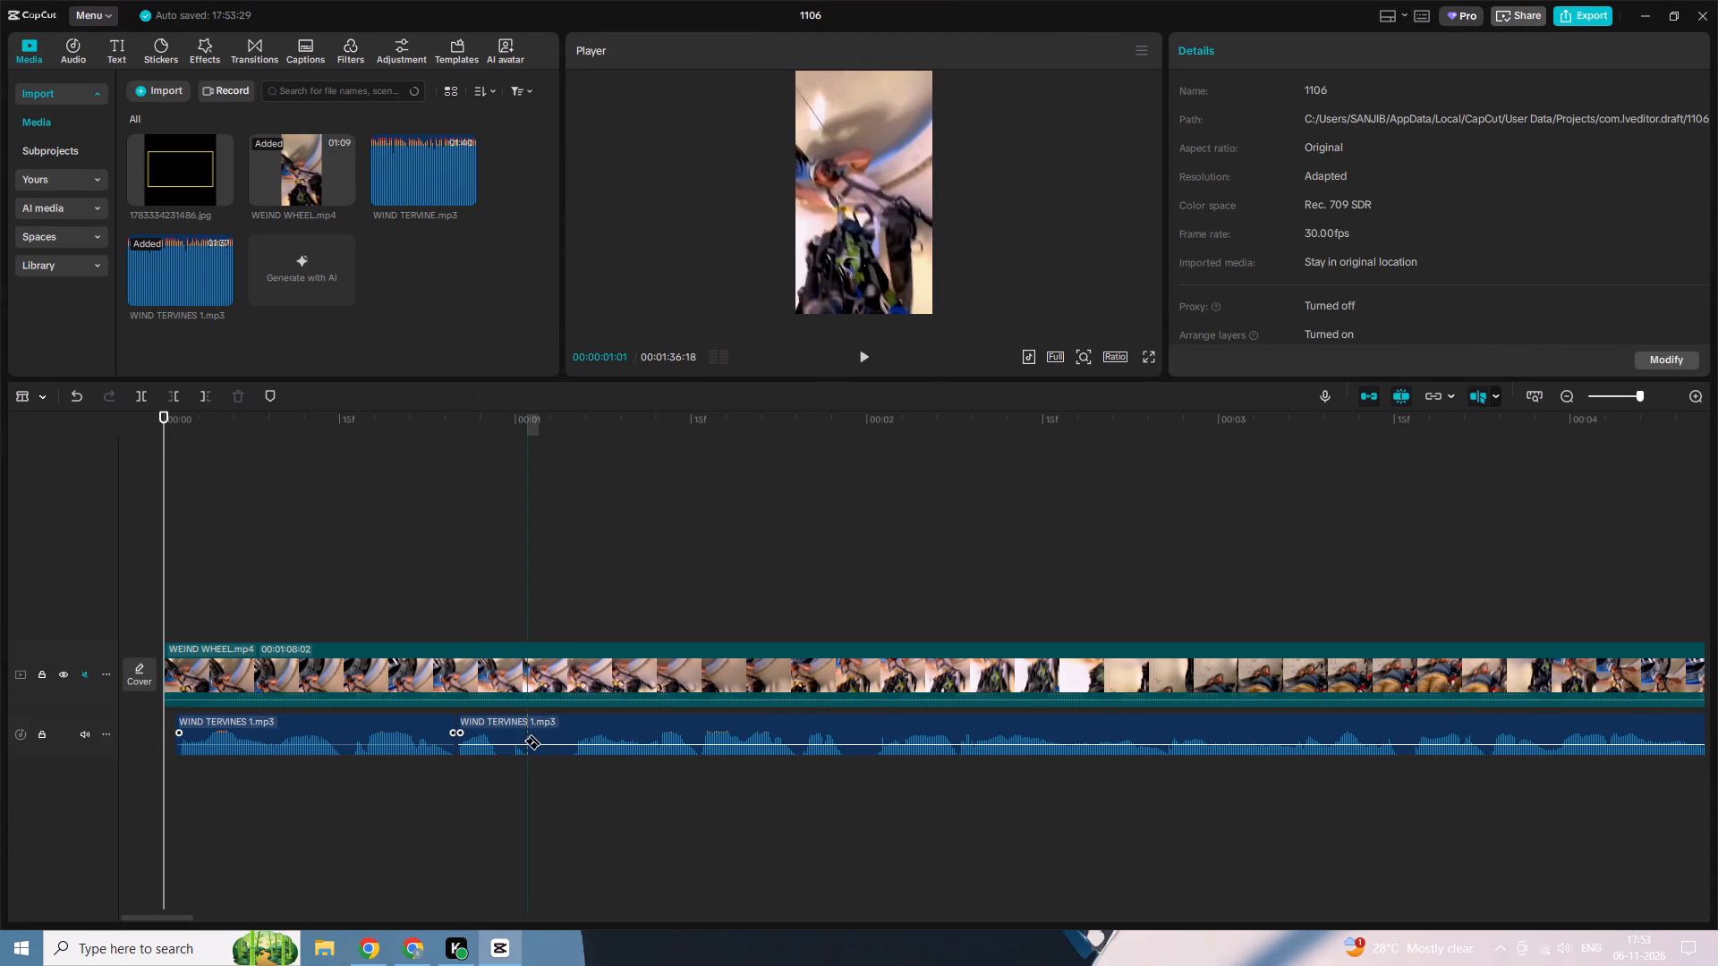
left_click(532, 734)
left_click(573, 730)
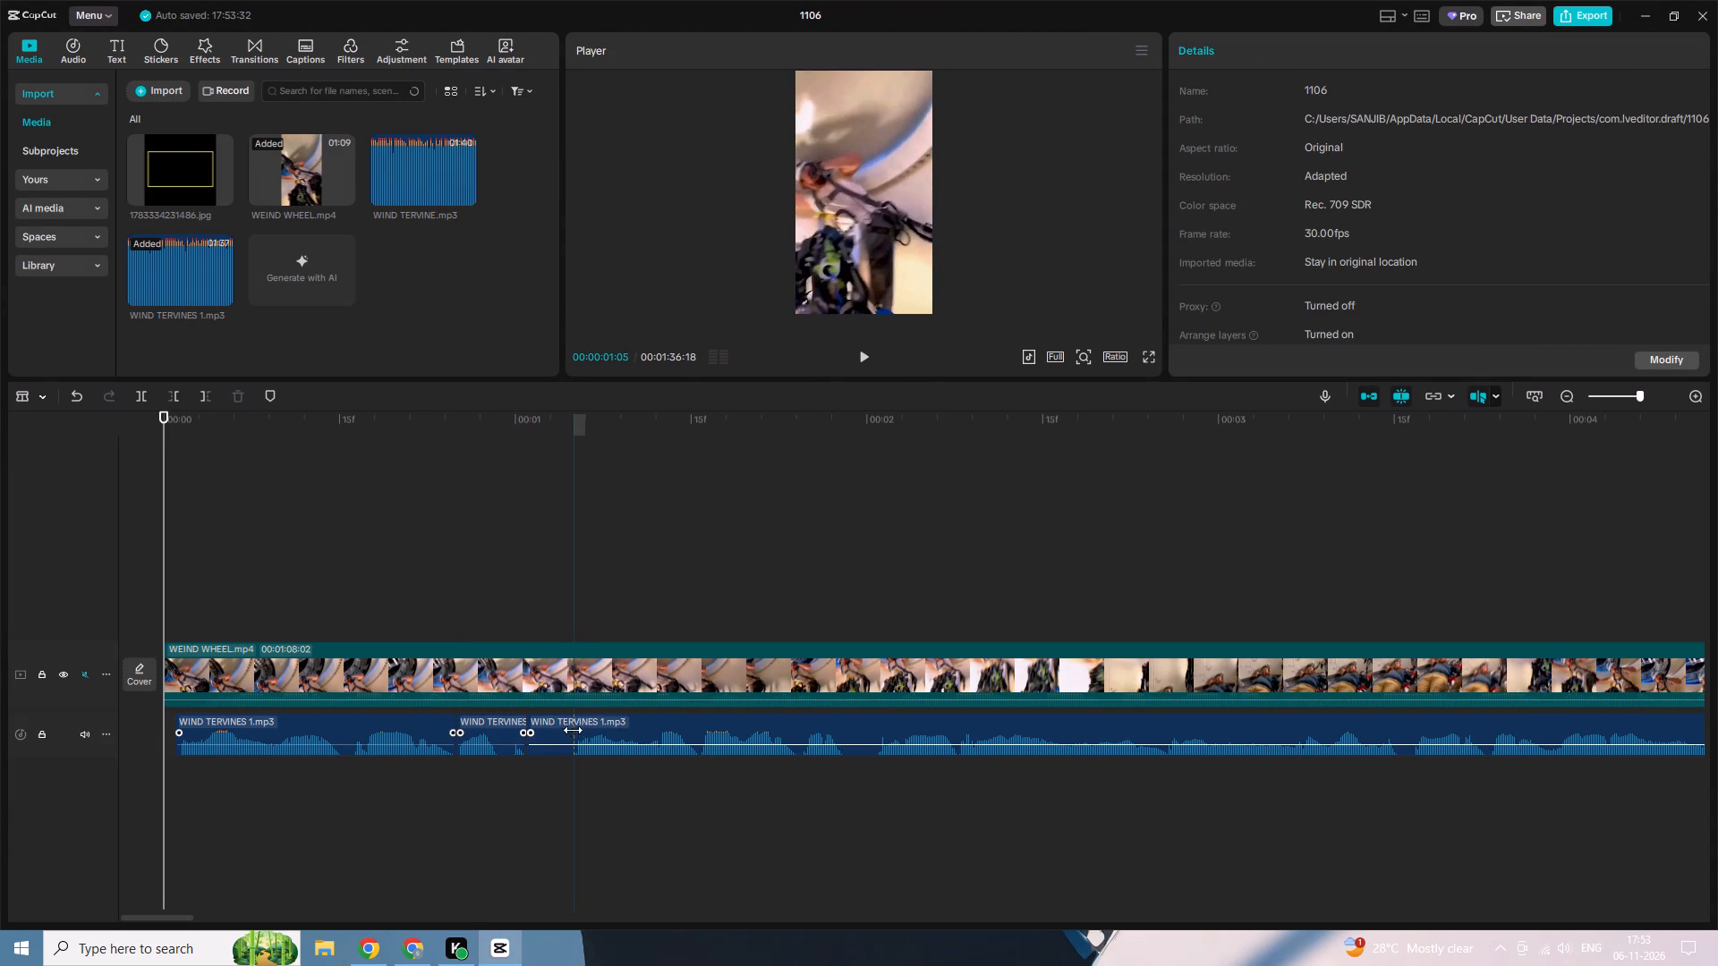
key("a")
left_click(557, 733)
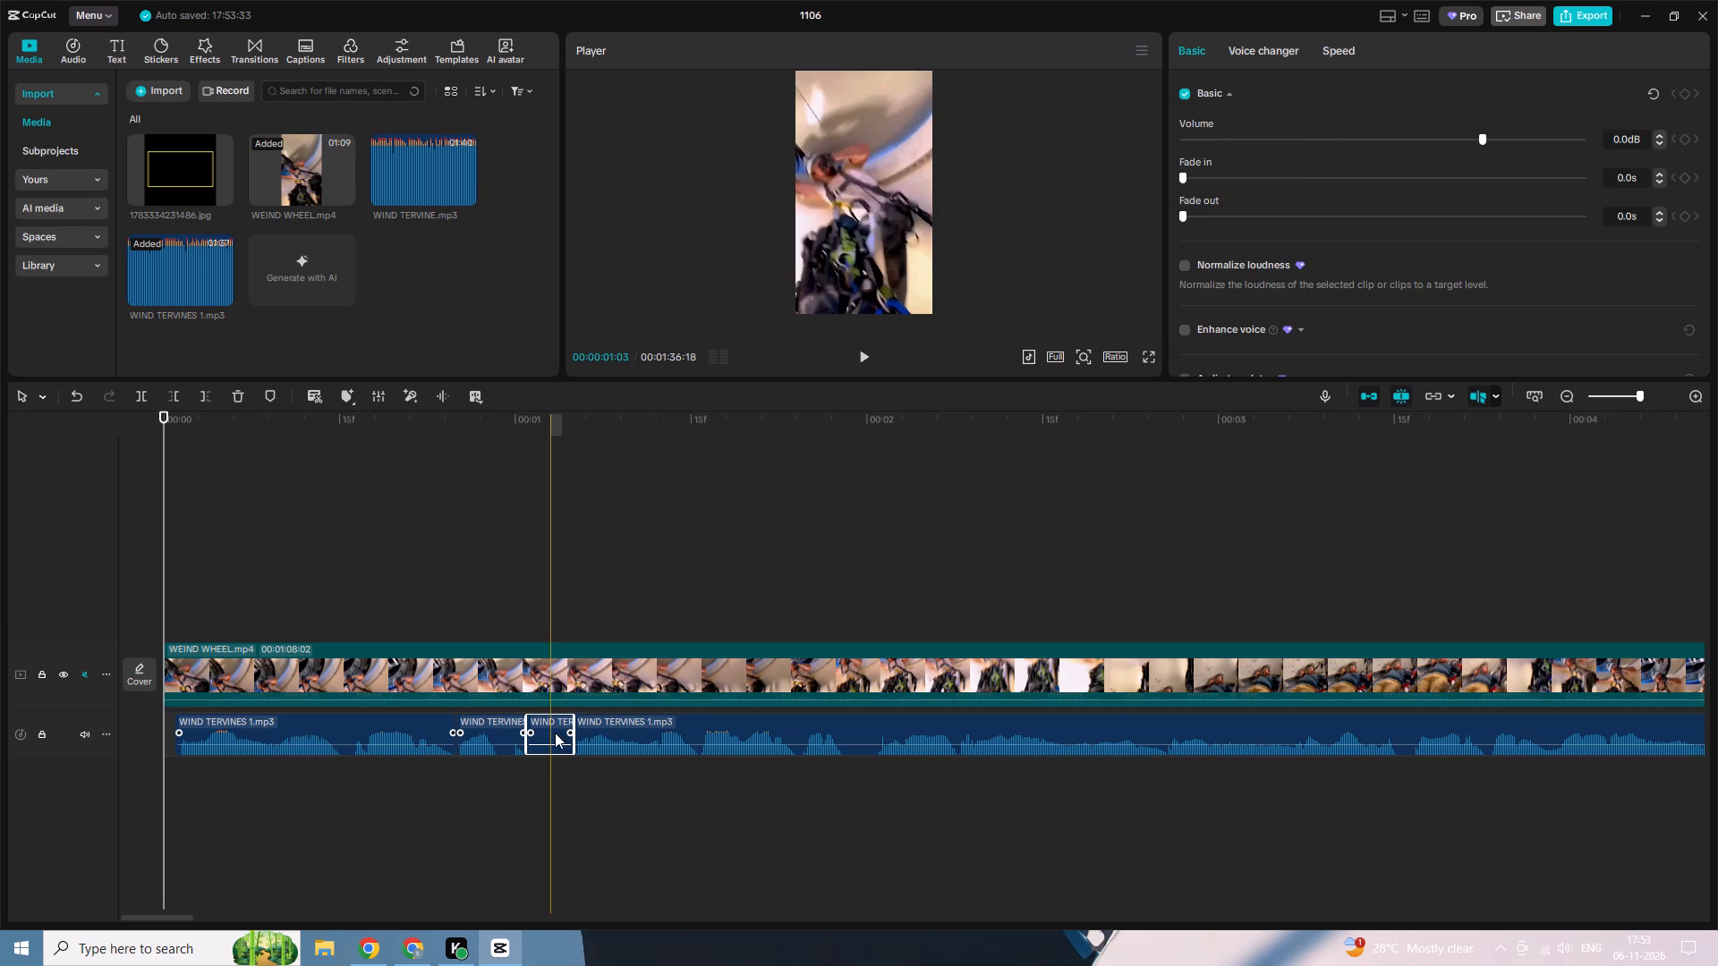
key("Delete")
right_click(551, 733)
left_click(602, 770)
Cut out the silence in WIND TERVINES 1.mp3 from about 00:00:04:12 to 00:00:04:27 and close the gap.
scroll(762, 798, "down", 4, "ctrl")
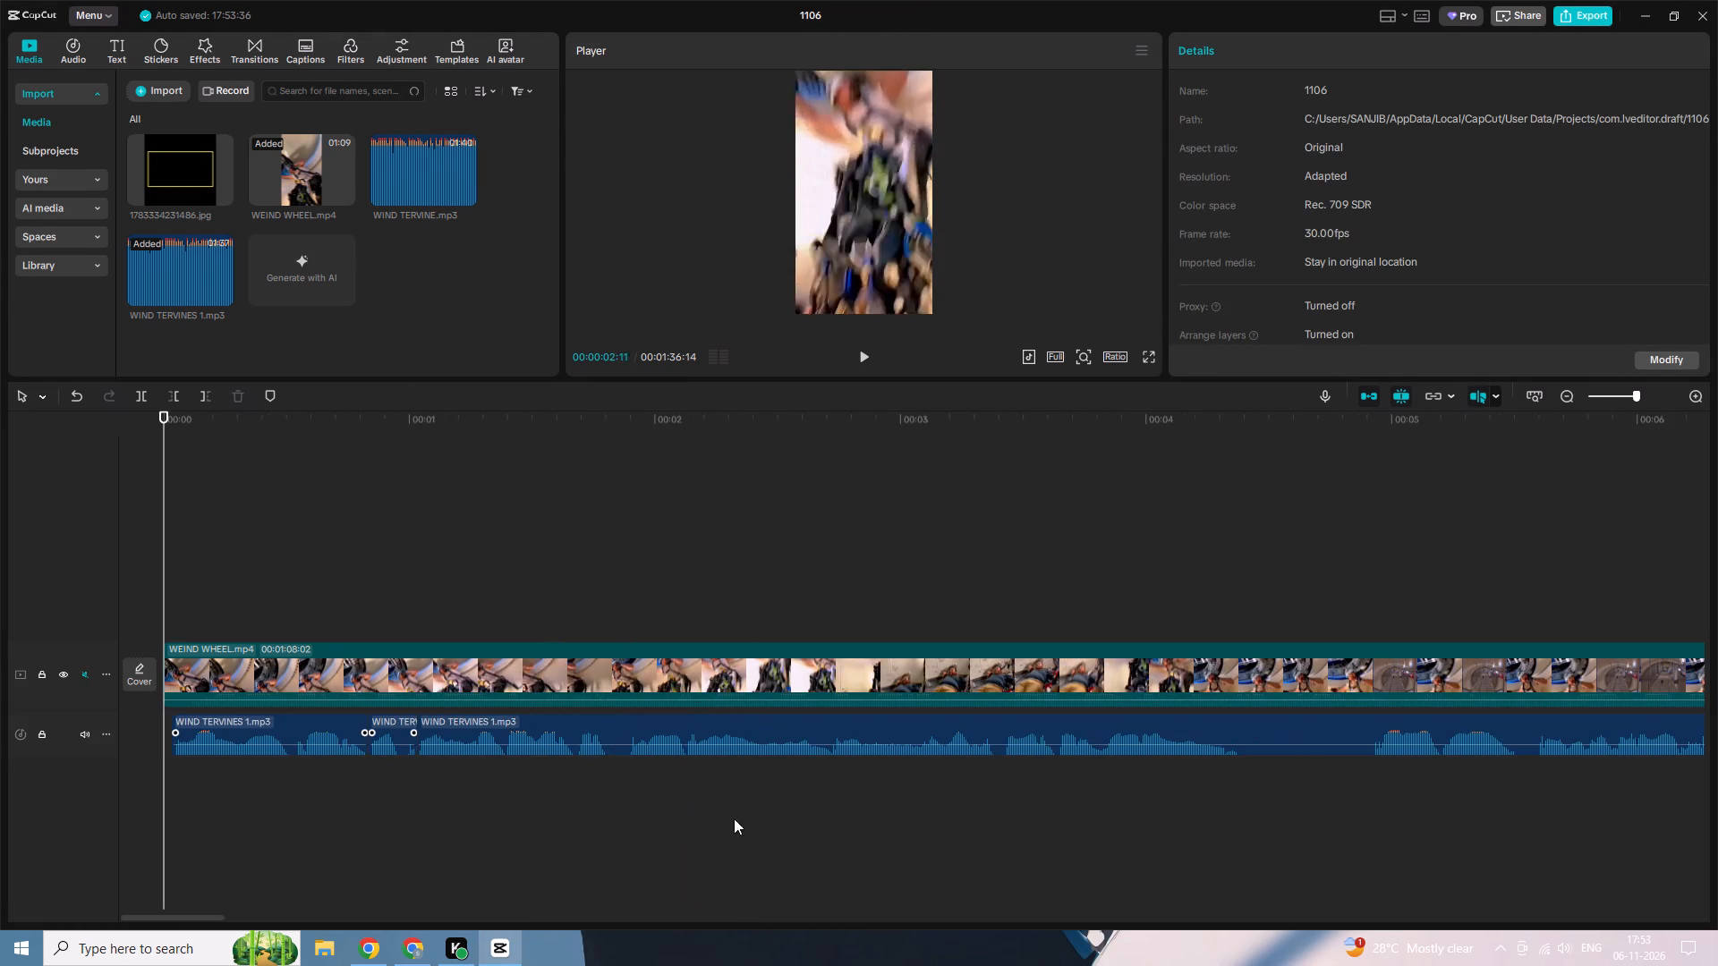
scroll(700, 817, "down", 3, "ctrl")
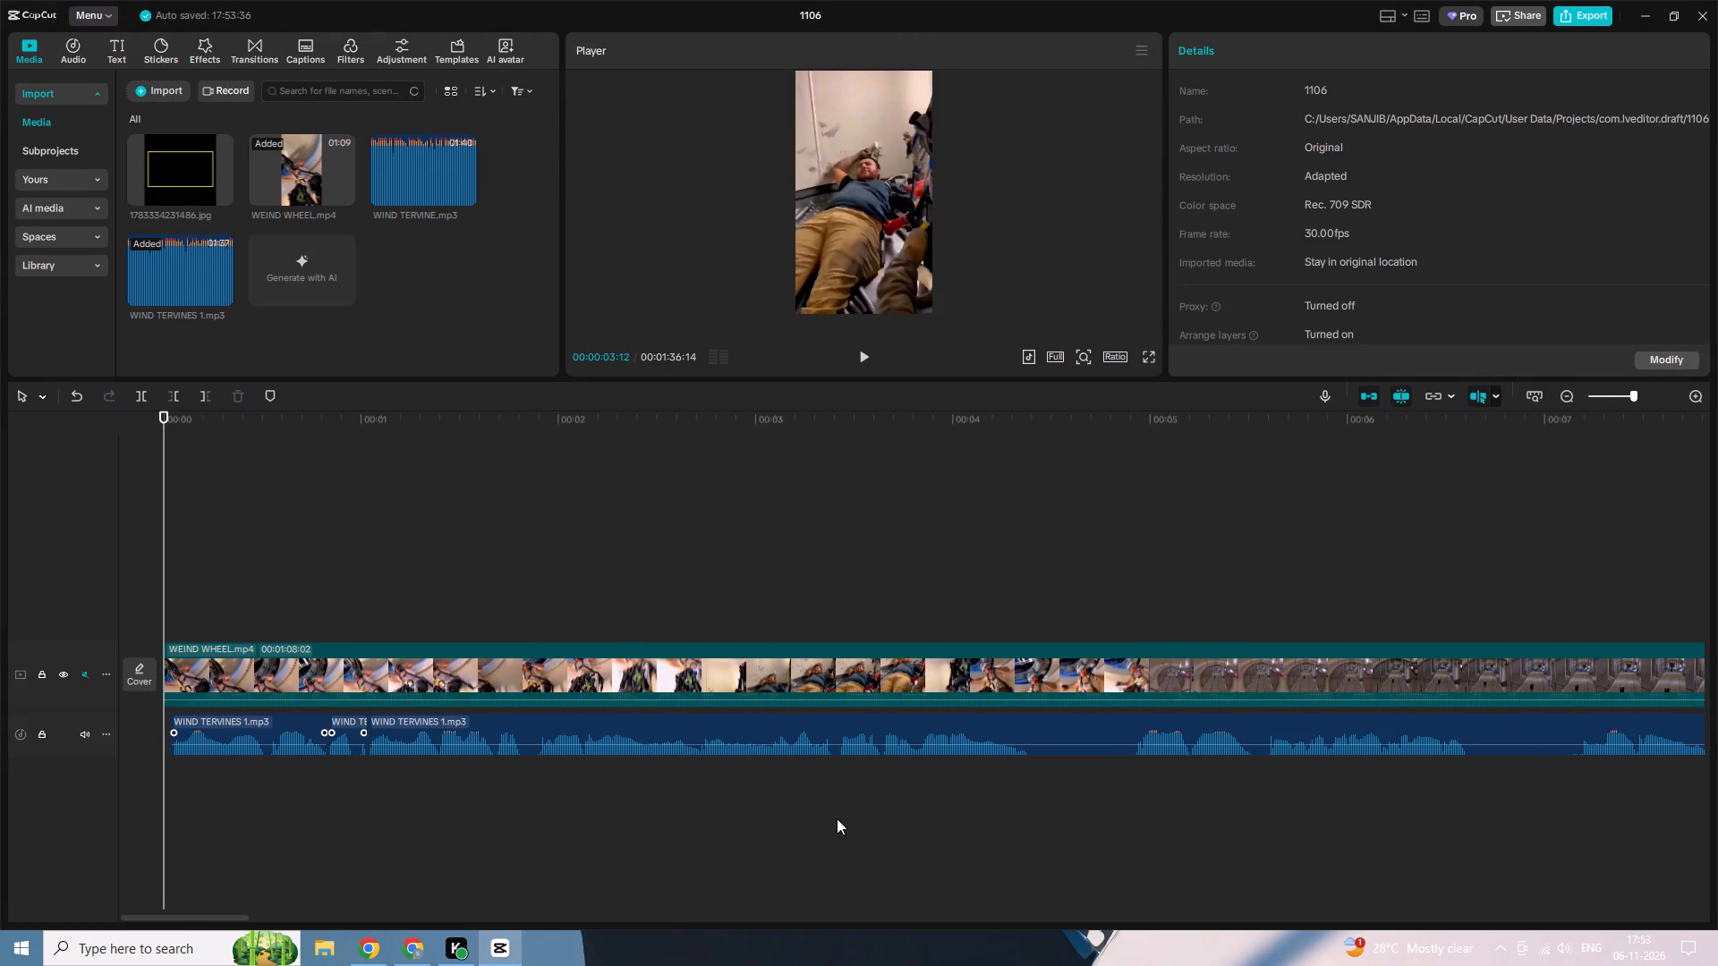
key("b")
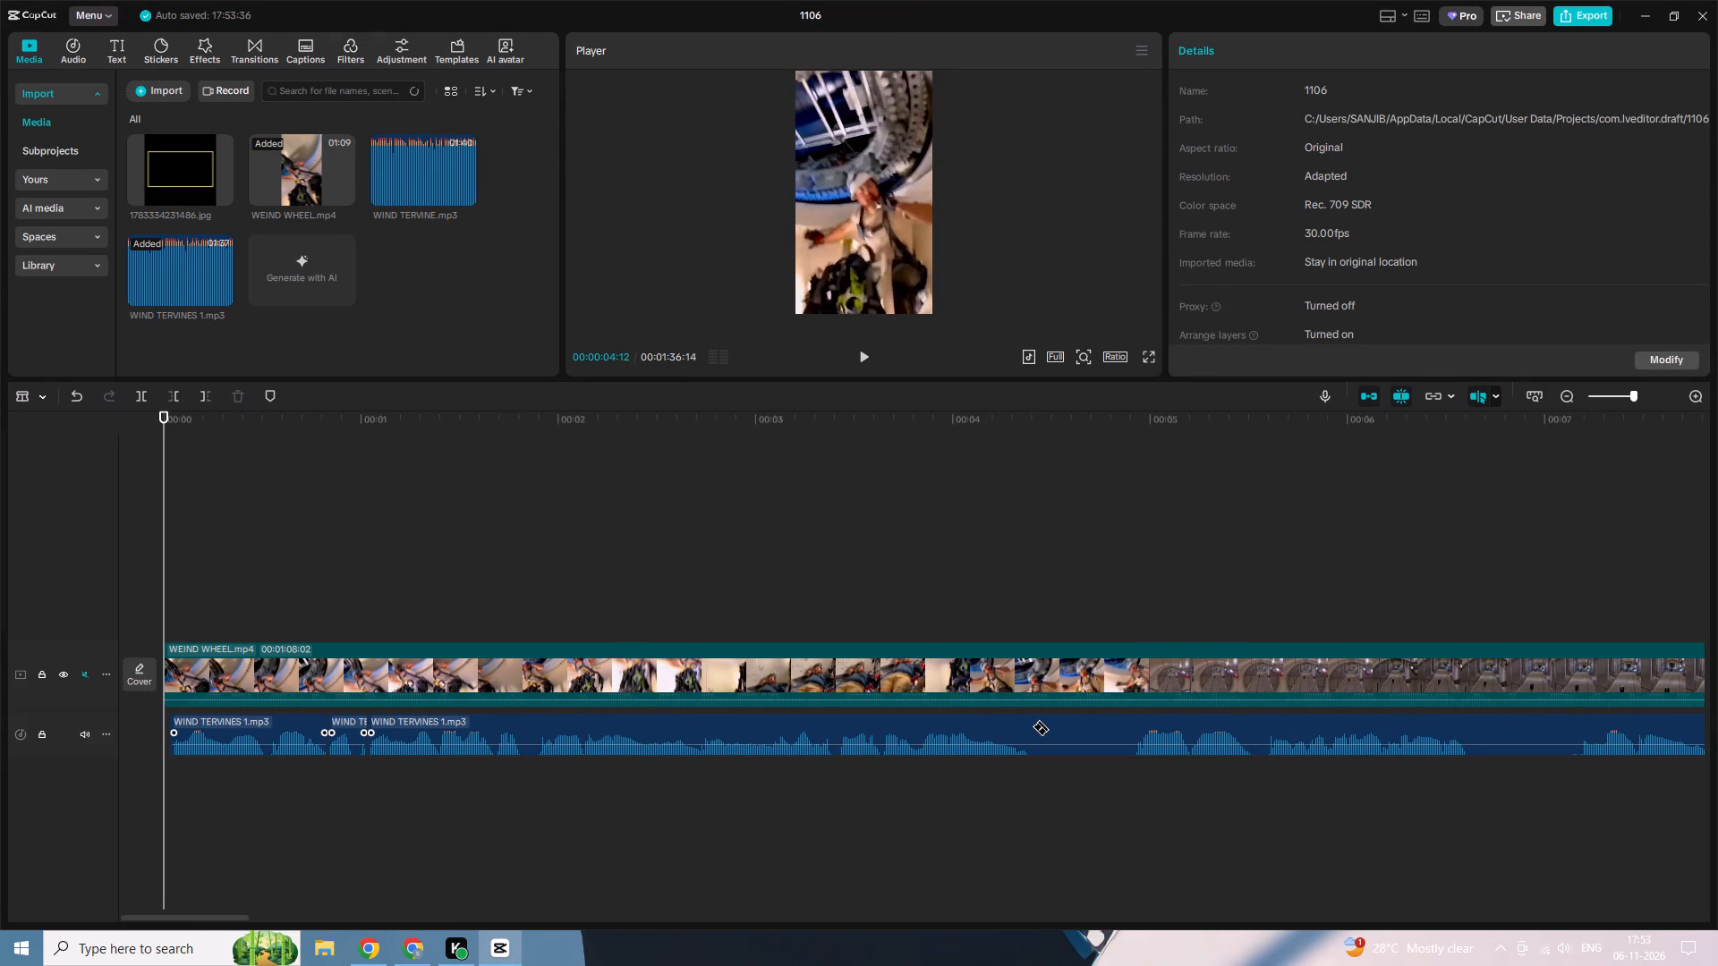
key("s")
left_click(1031, 724)
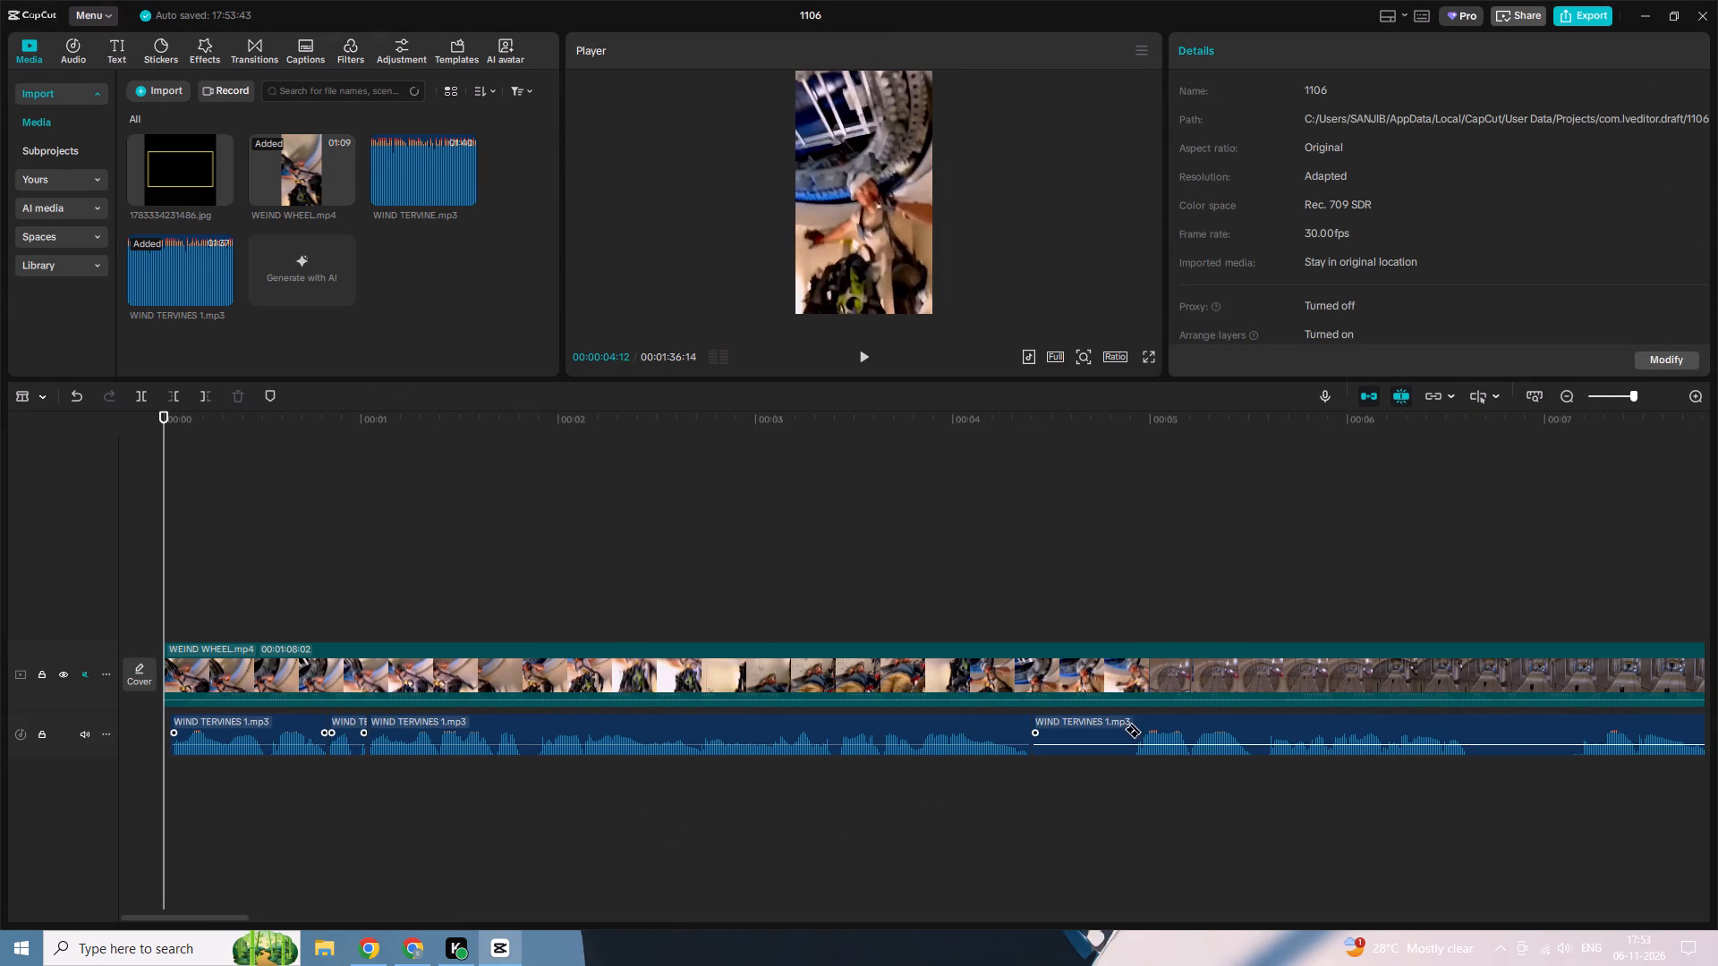
left_click(1130, 724)
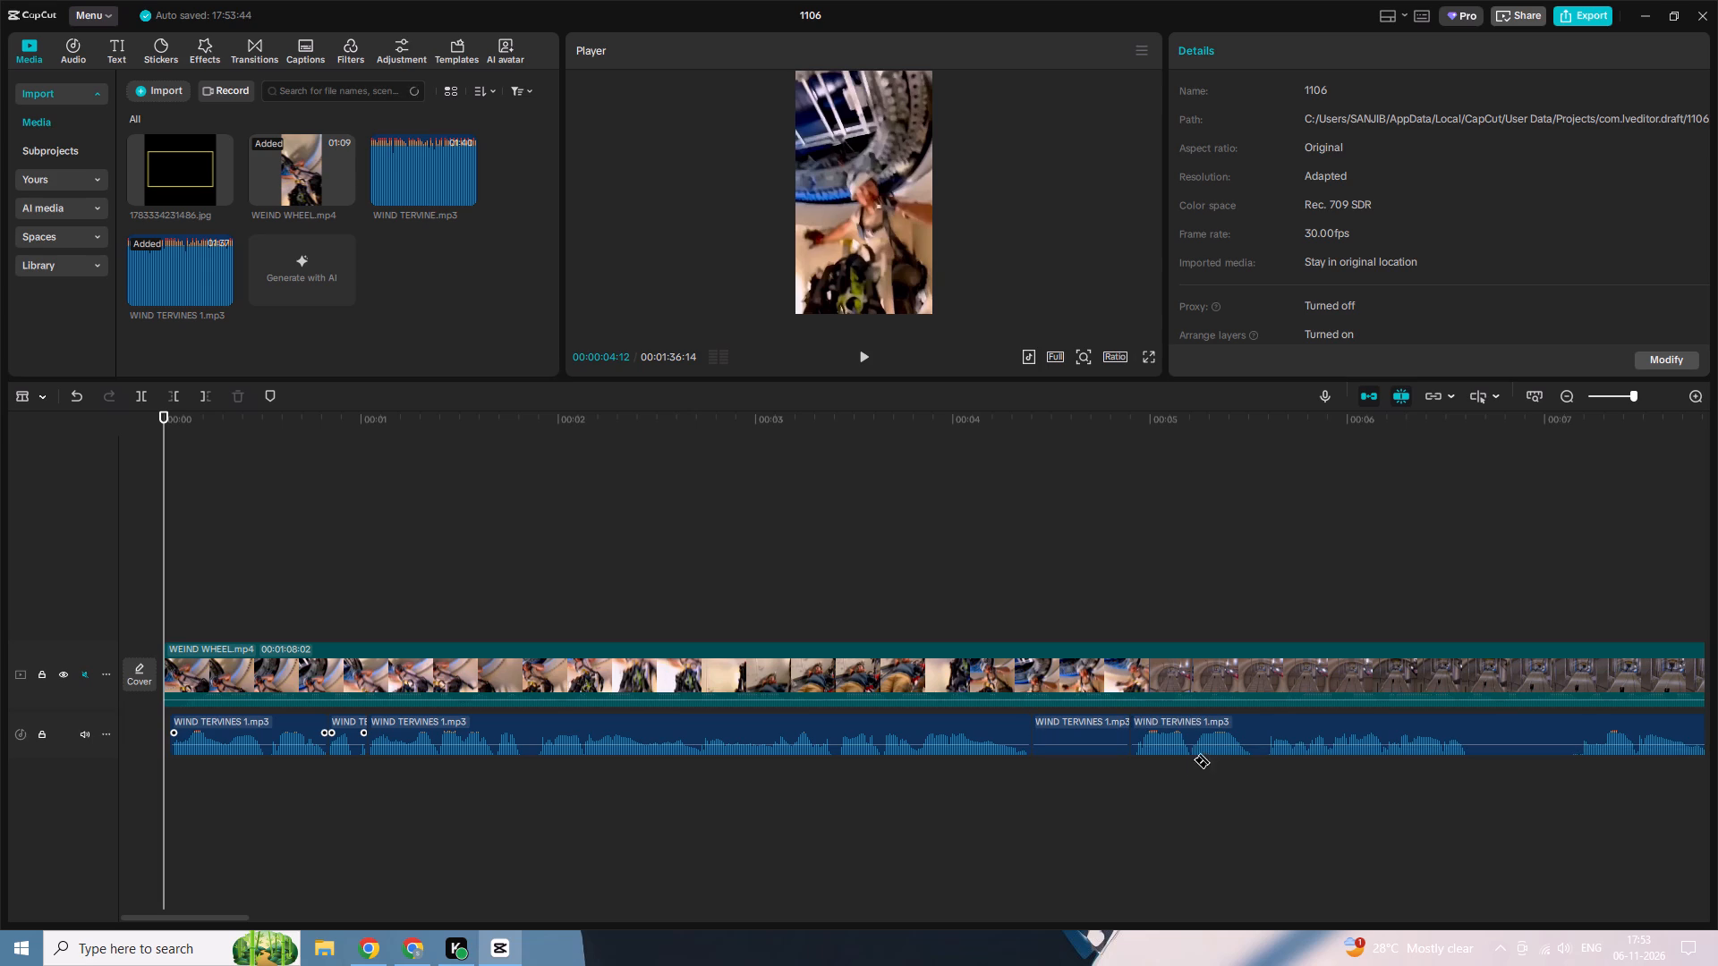
key("a")
left_click(1143, 736)
left_click(1056, 737)
key("Delete")
right_click(1074, 740)
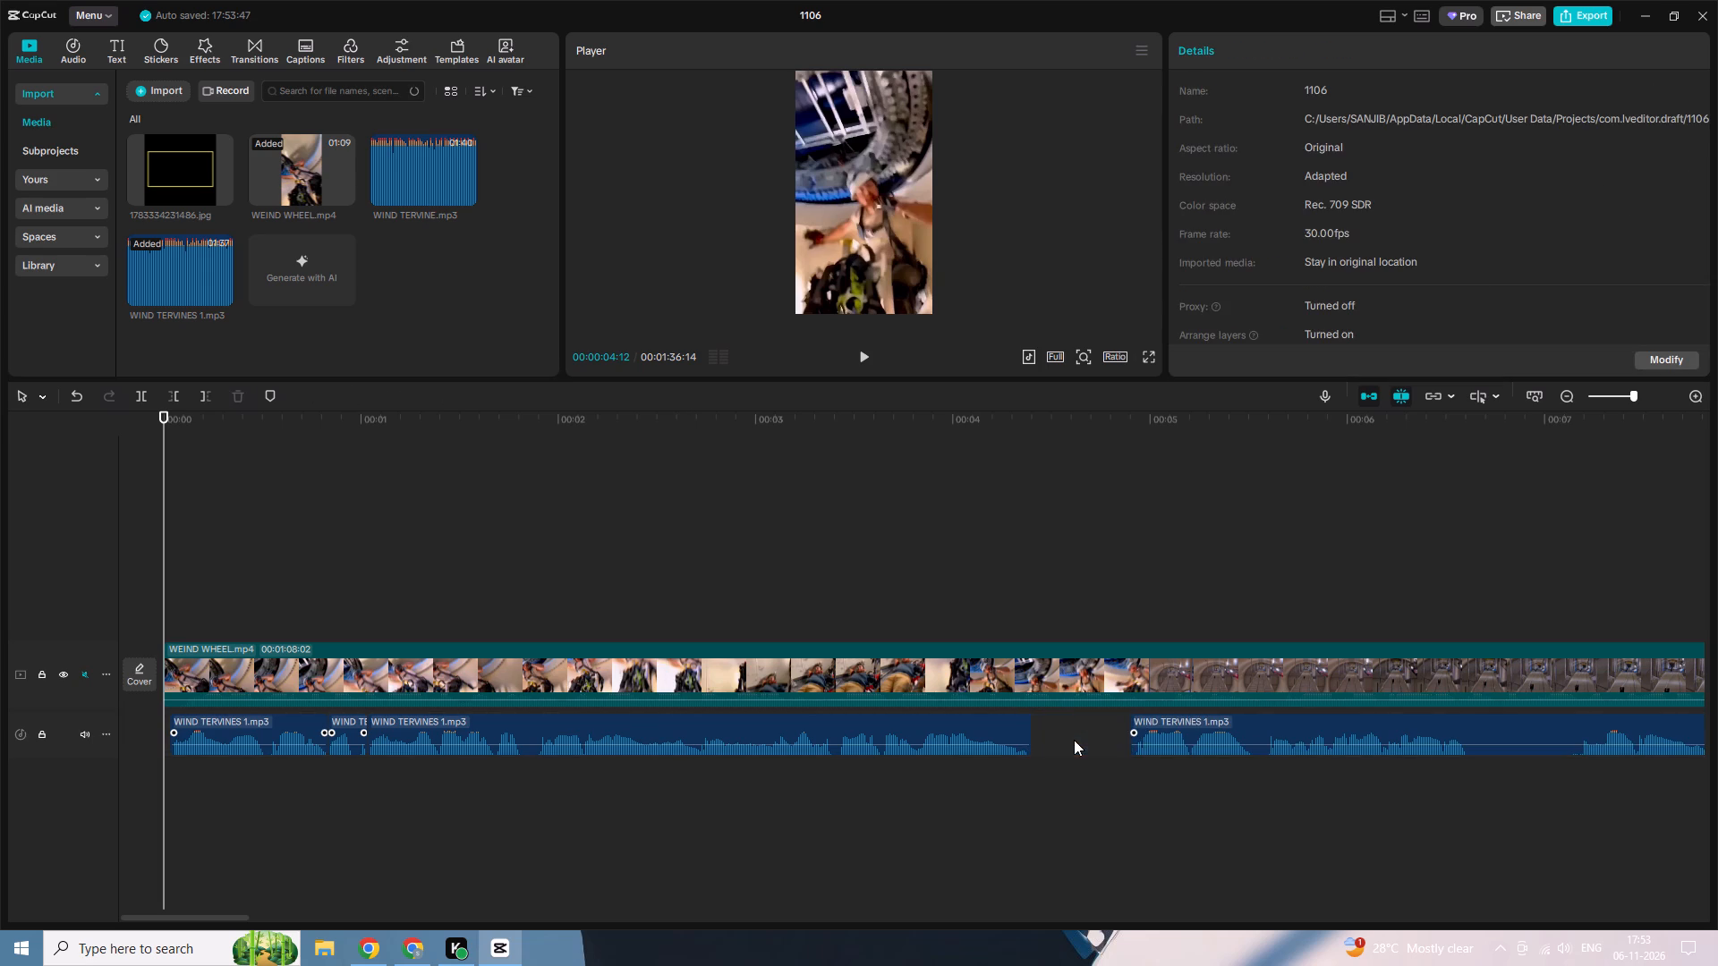
left_click(1114, 781)
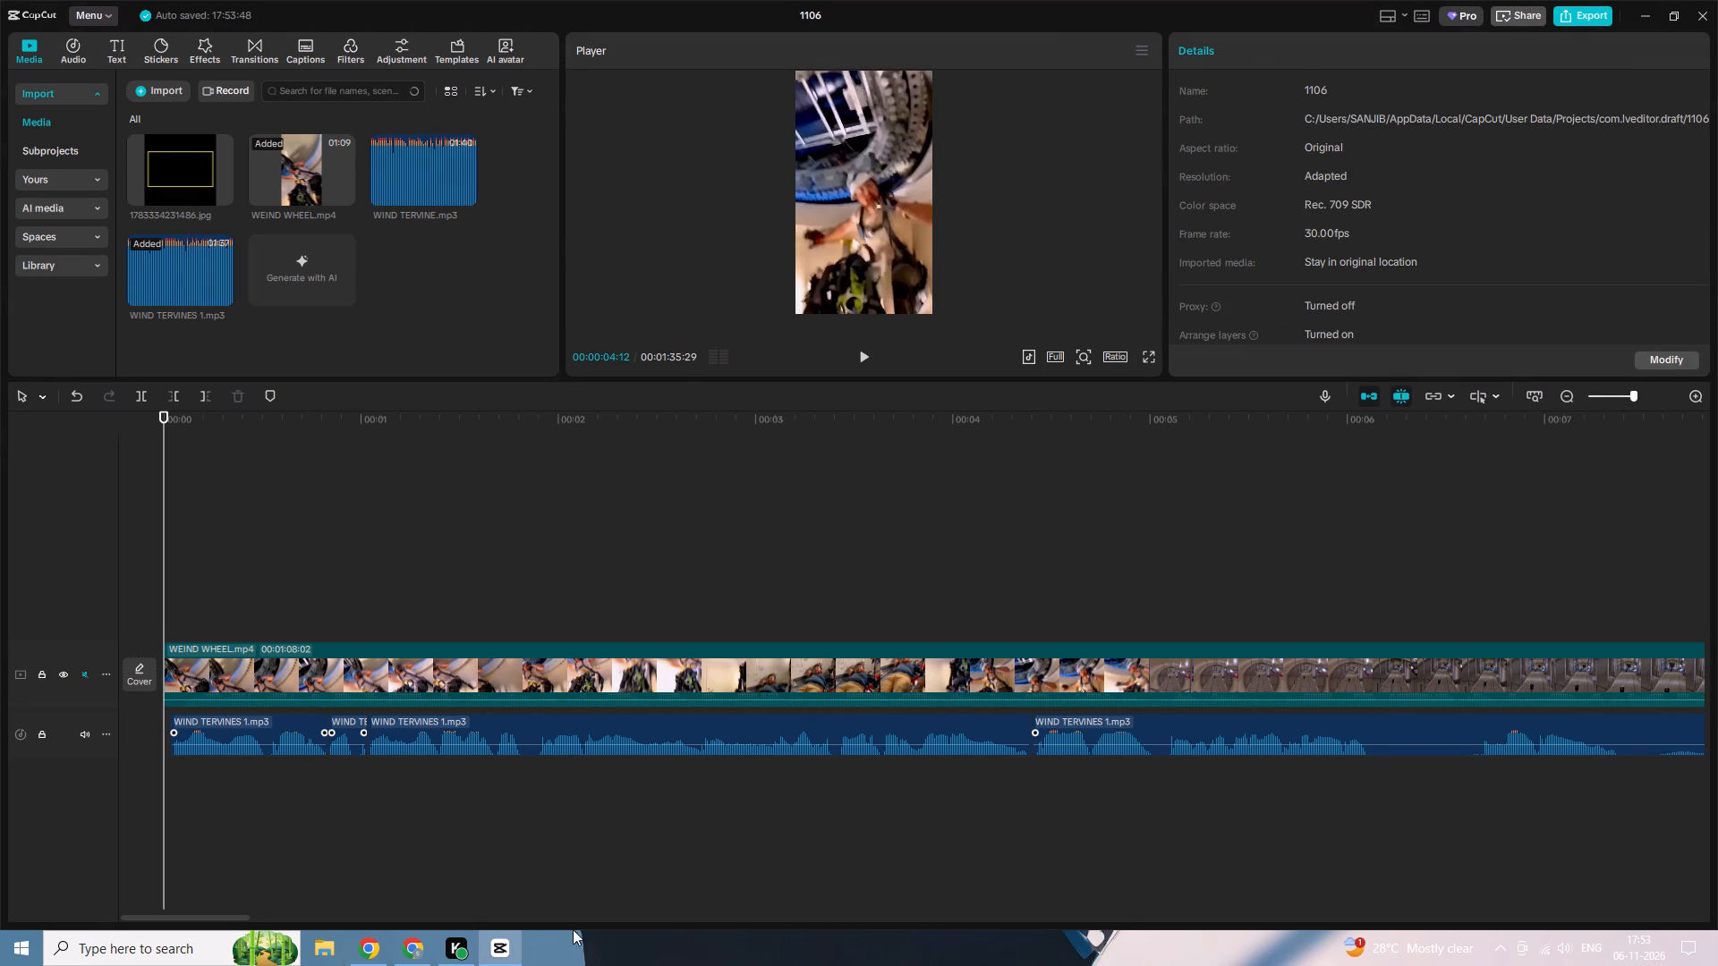
Cut out the silence in WIND TERVINES 1.mp3 from about 00:00:06:03 to 00:00:06:20 and close the gap.
left_click_drag(198, 915, 246, 916)
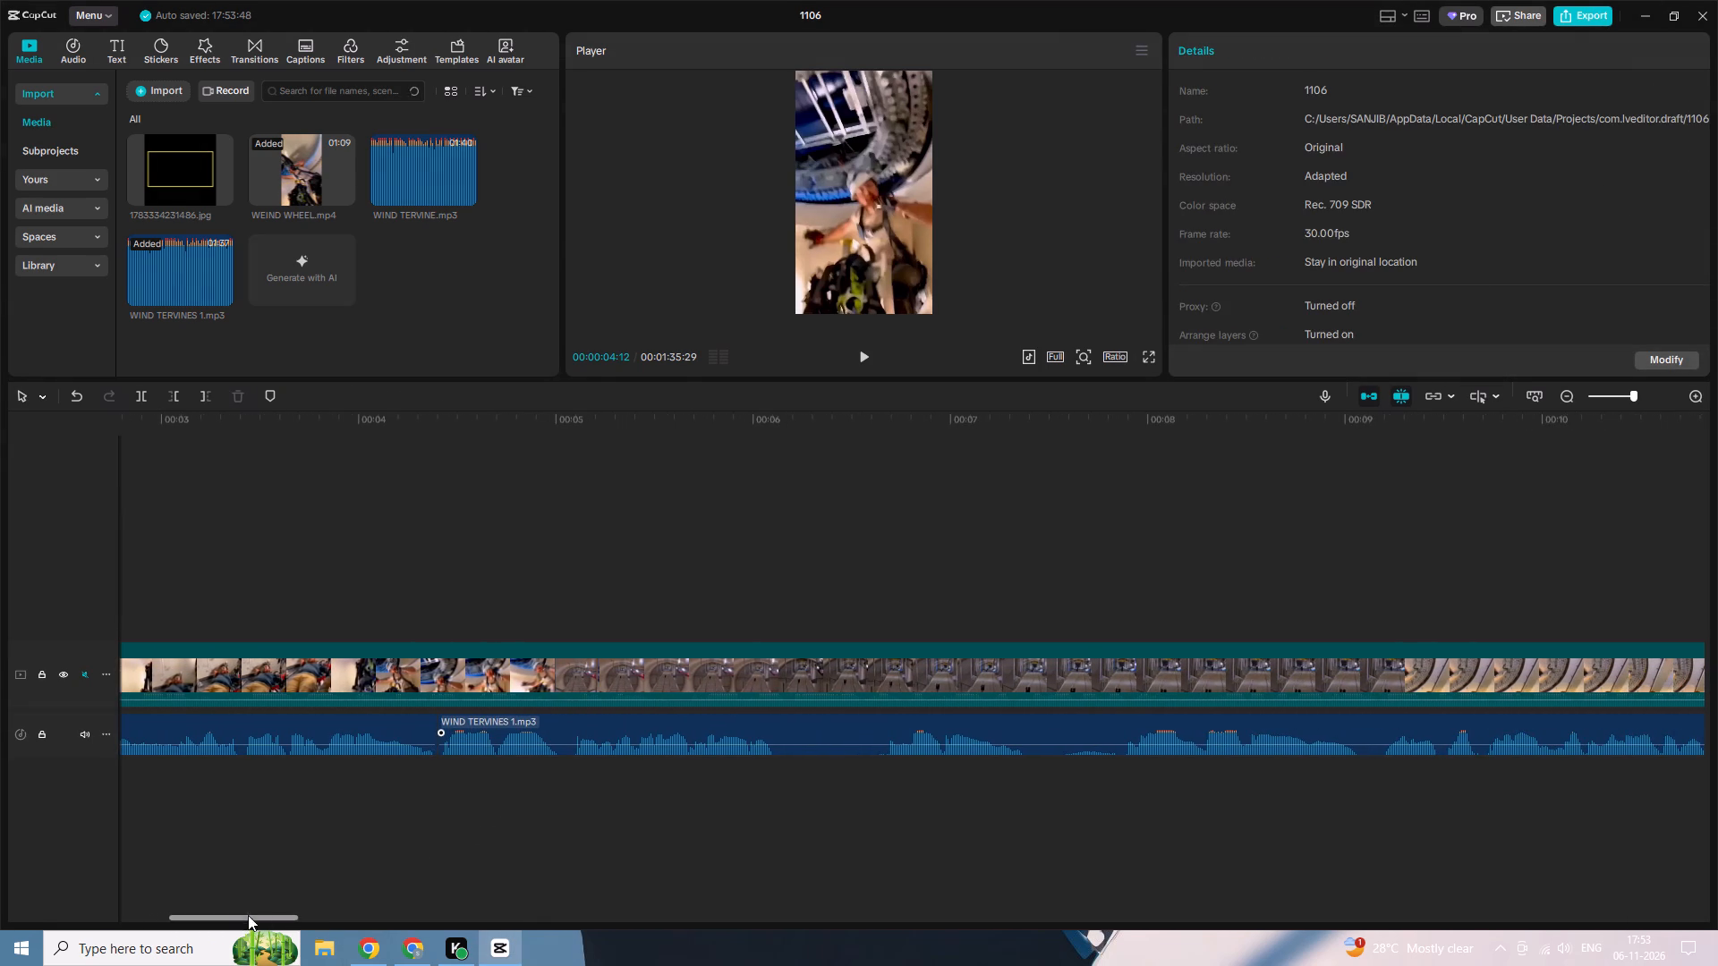
key("b")
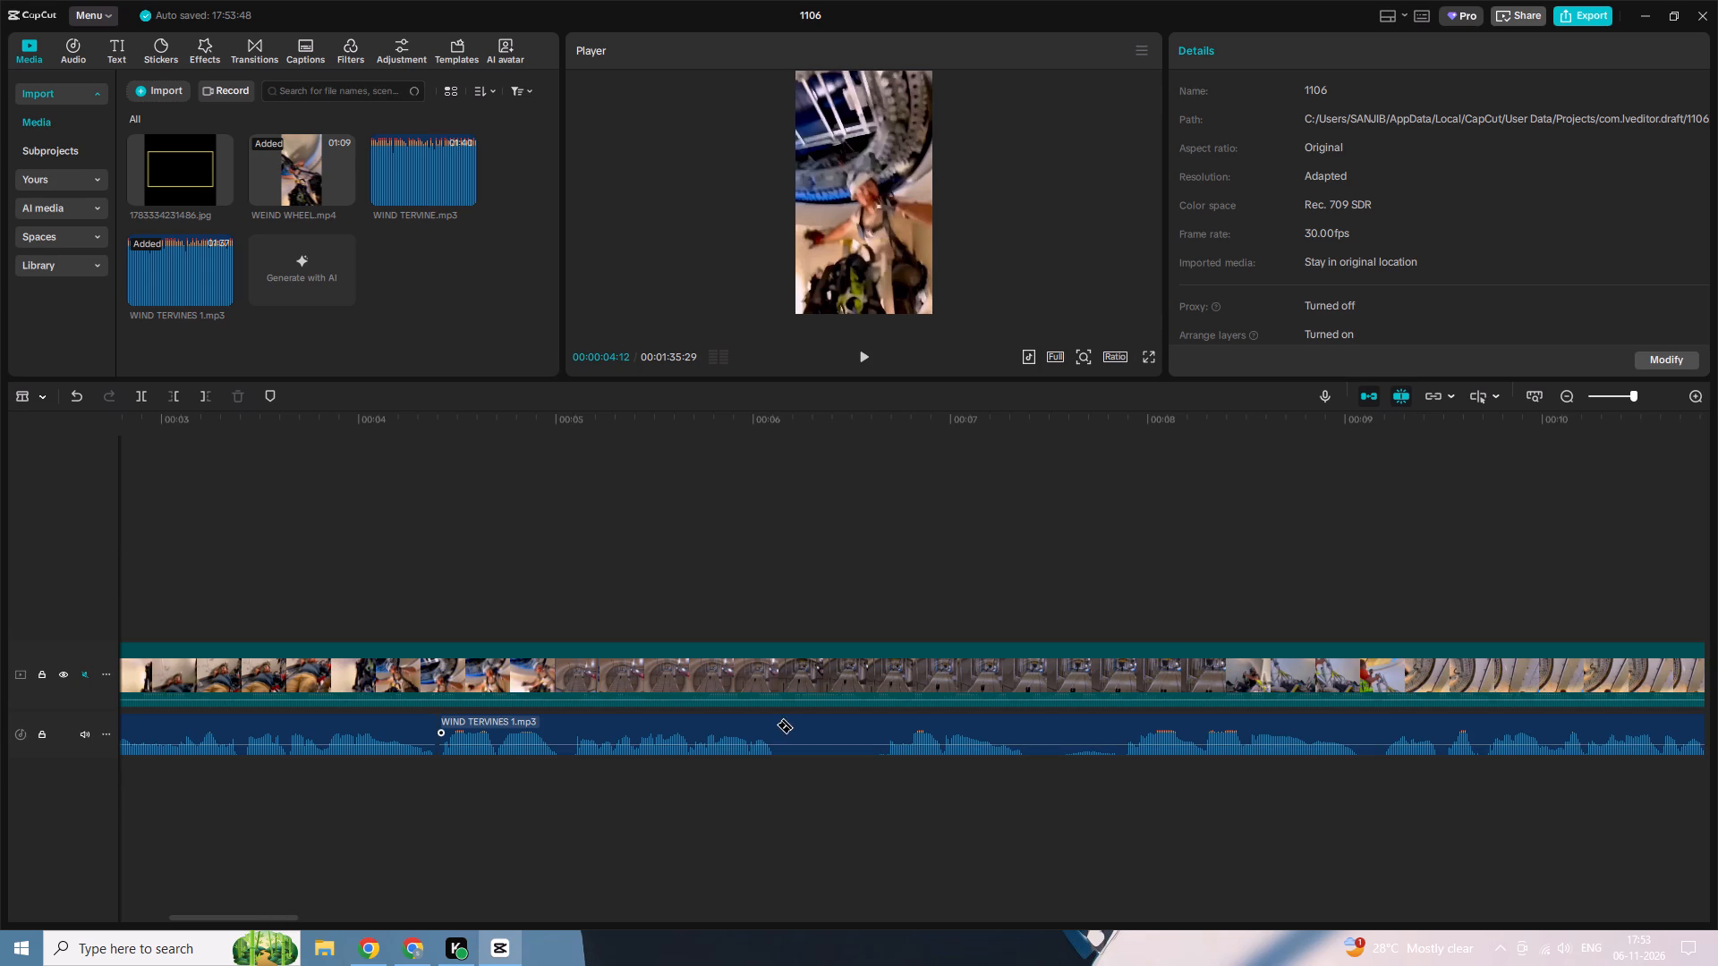
left_click(776, 724)
left_click(884, 720)
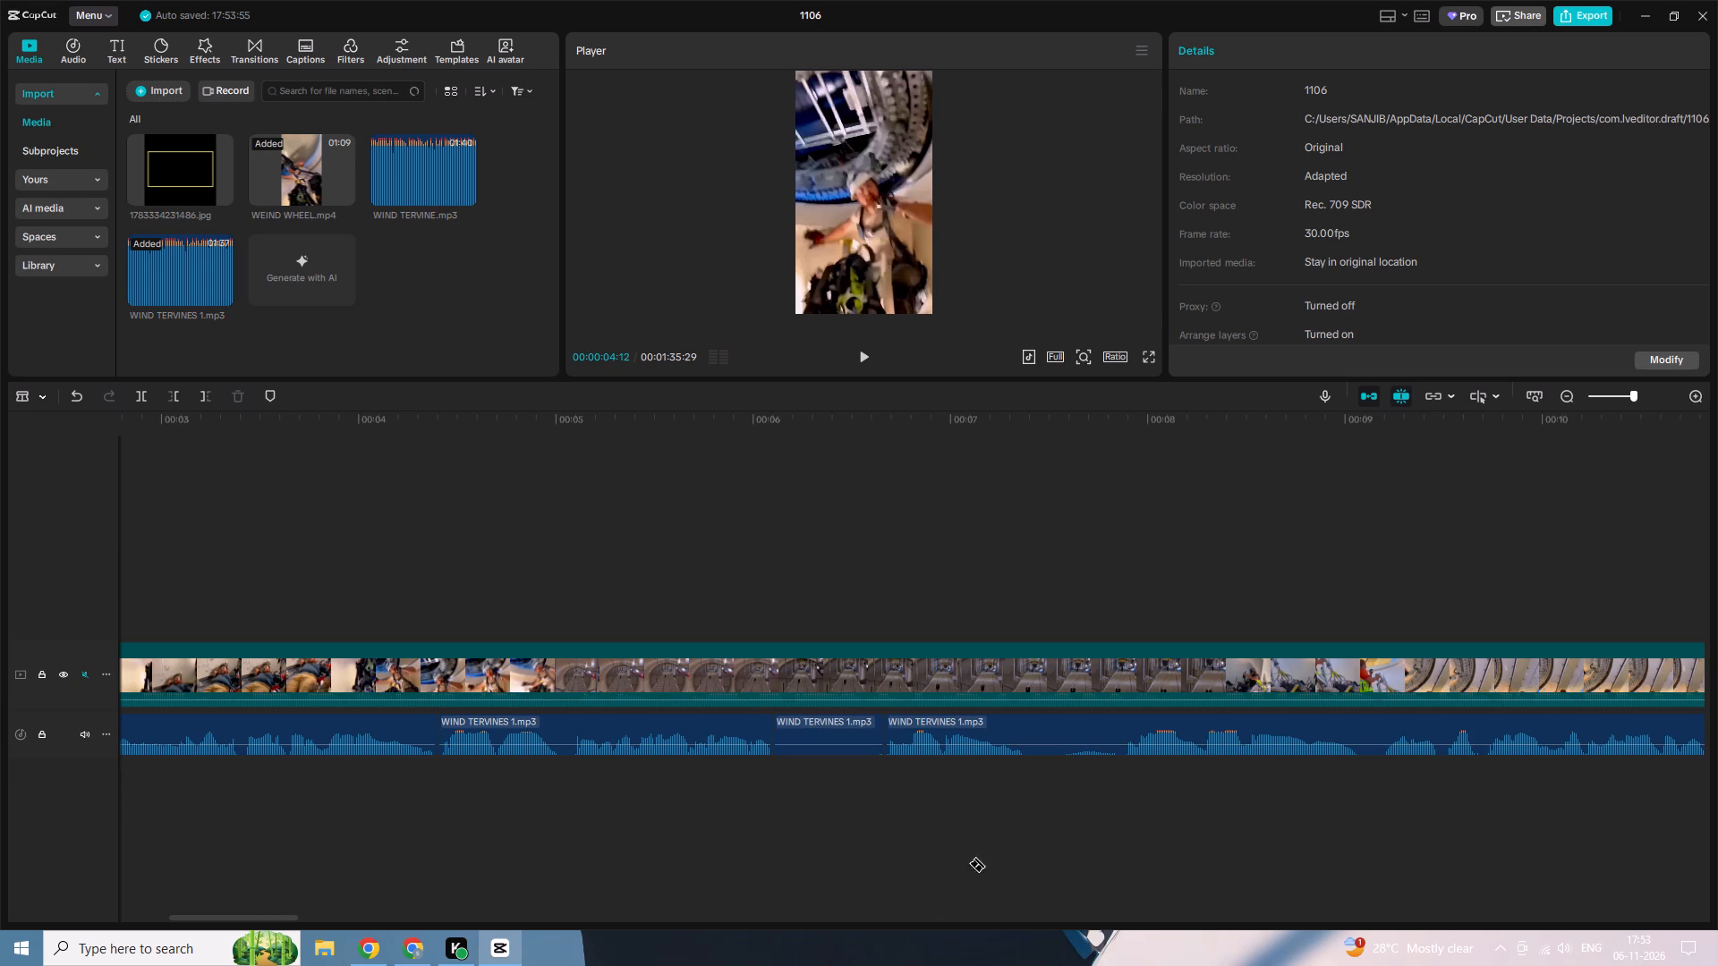
key("a")
left_click(829, 742)
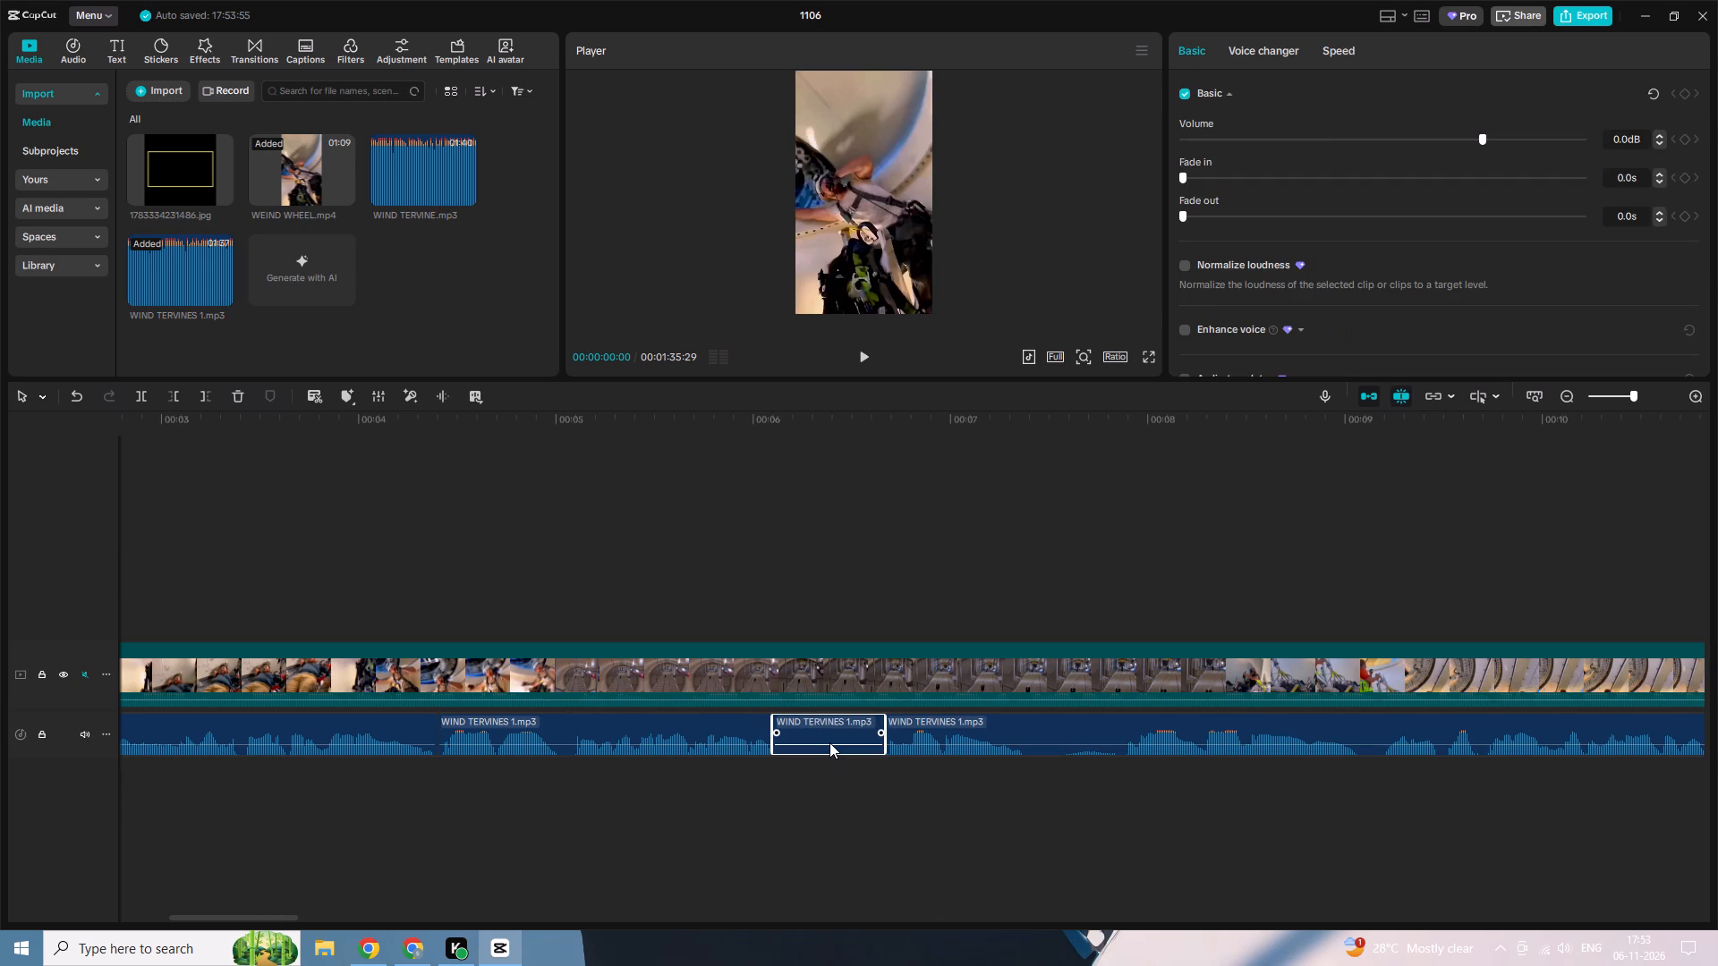
key("Delete")
right_click(829, 742)
left_click(888, 787)
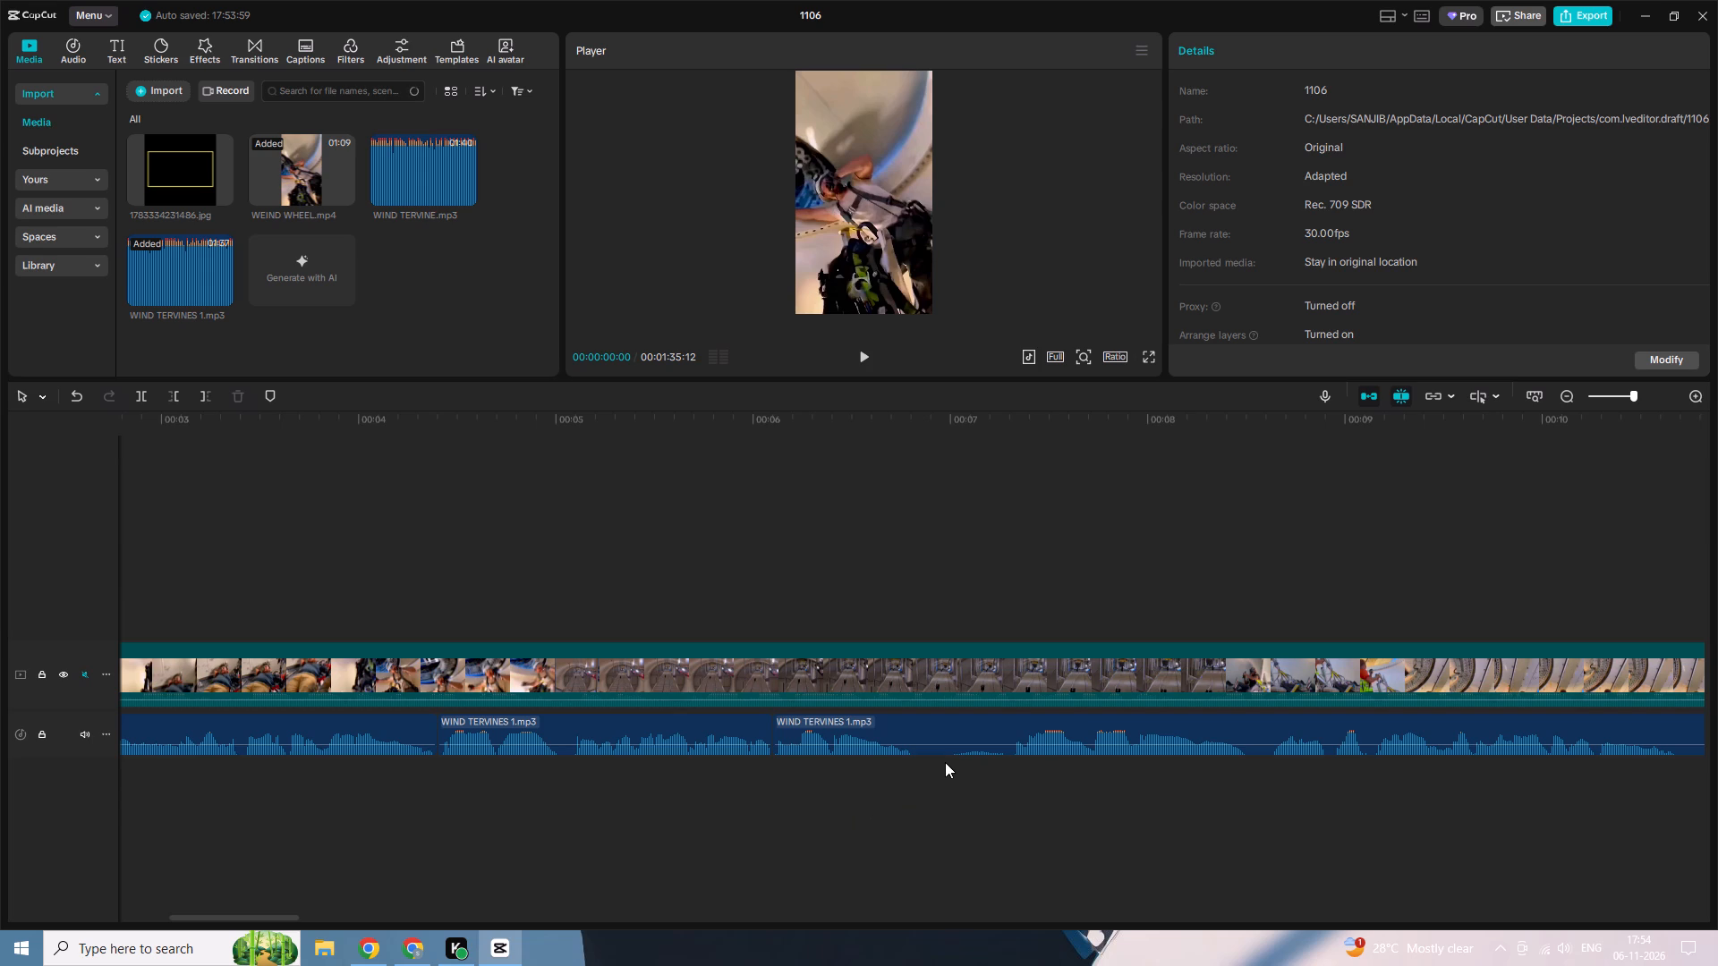
Cut out the pause in WIND TERVINES 1.mp3 from about 00:00:06:25 to 00:00:07:00 and close the gap.
key("b")
left_click(916, 722)
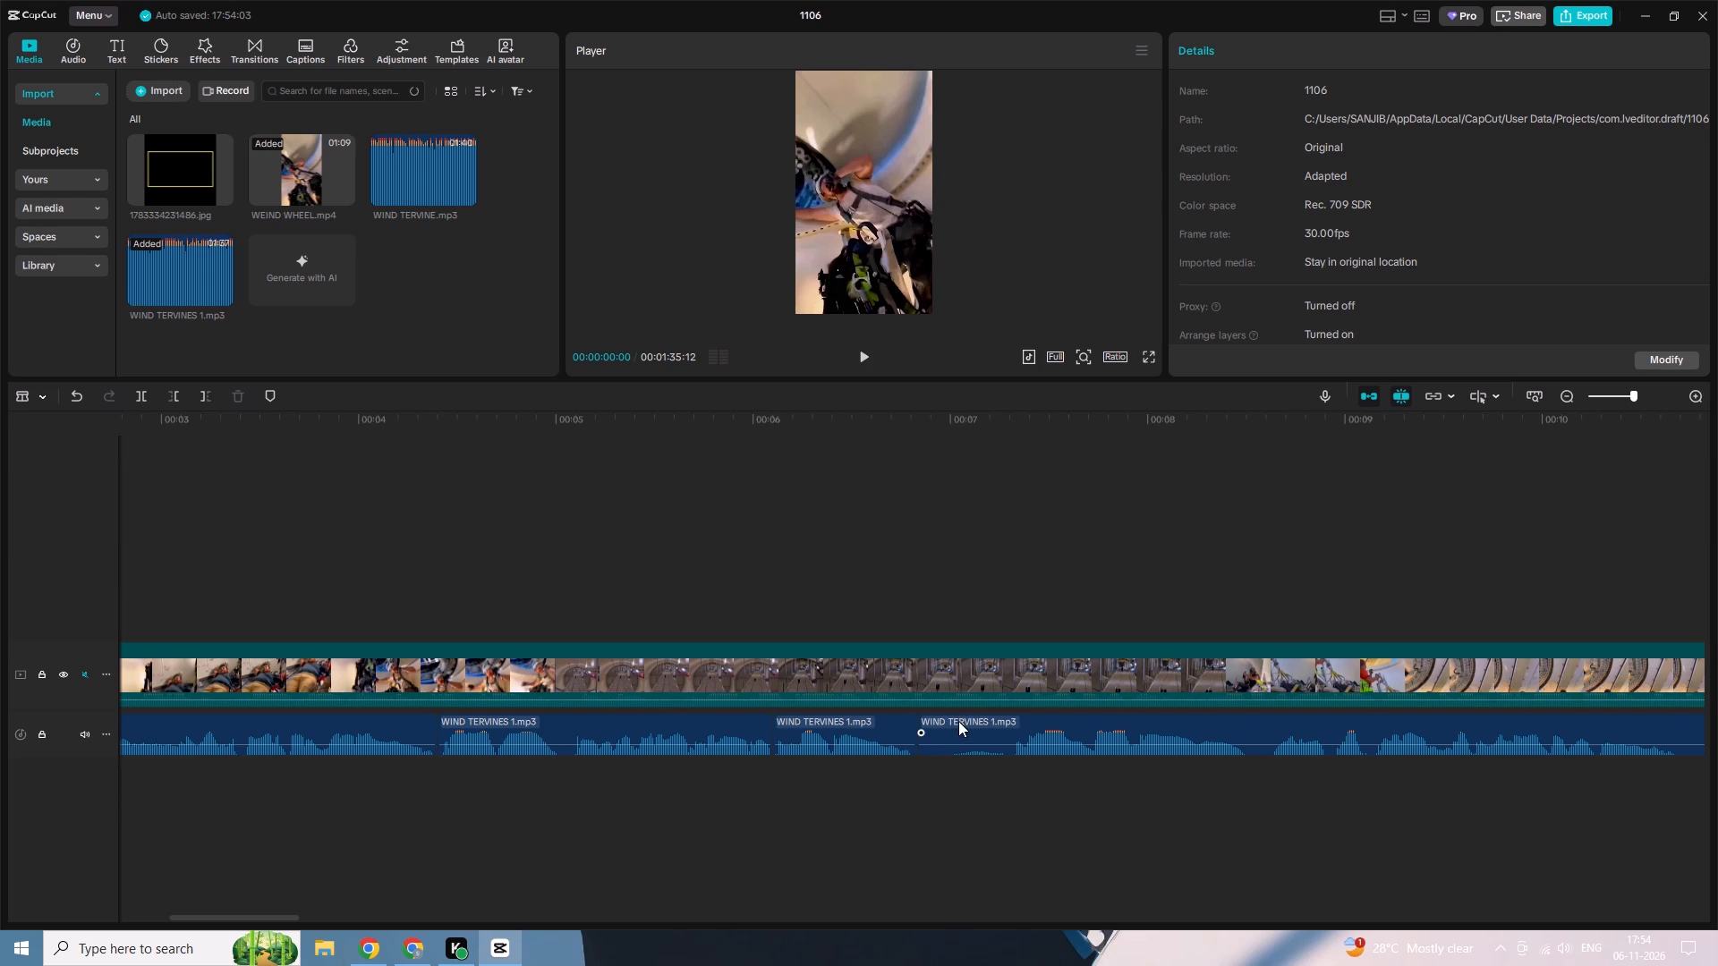
left_click(952, 720)
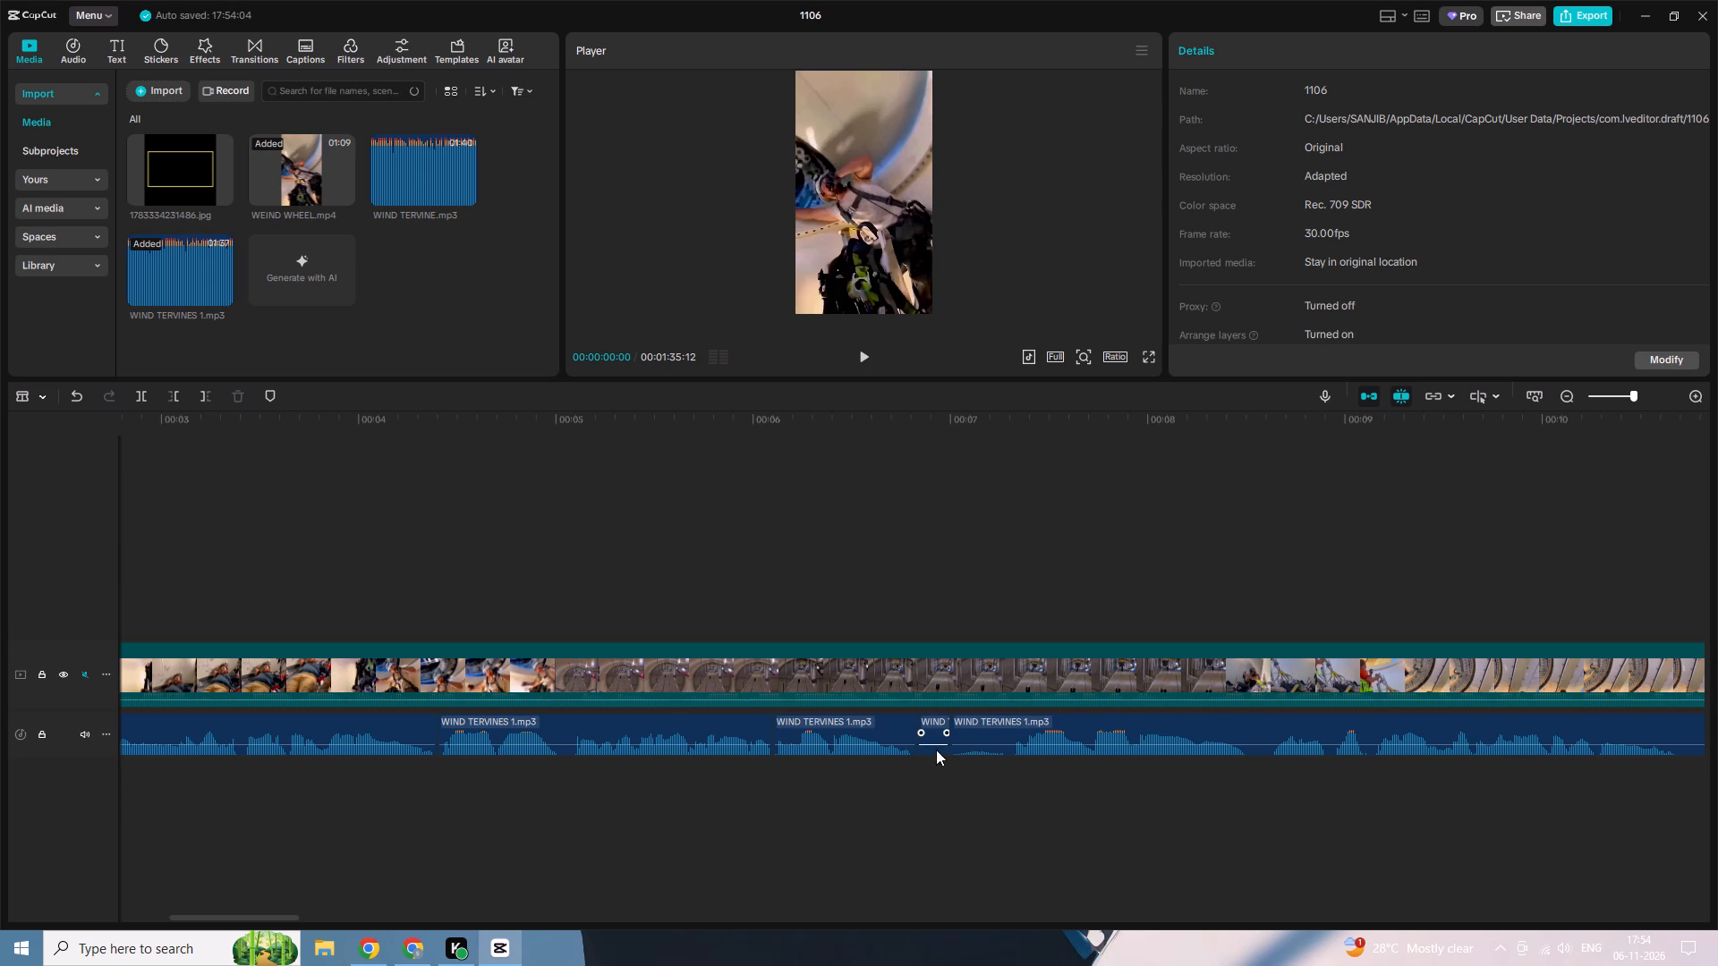
key("a")
left_click(932, 749)
key("Delete")
right_click(937, 747)
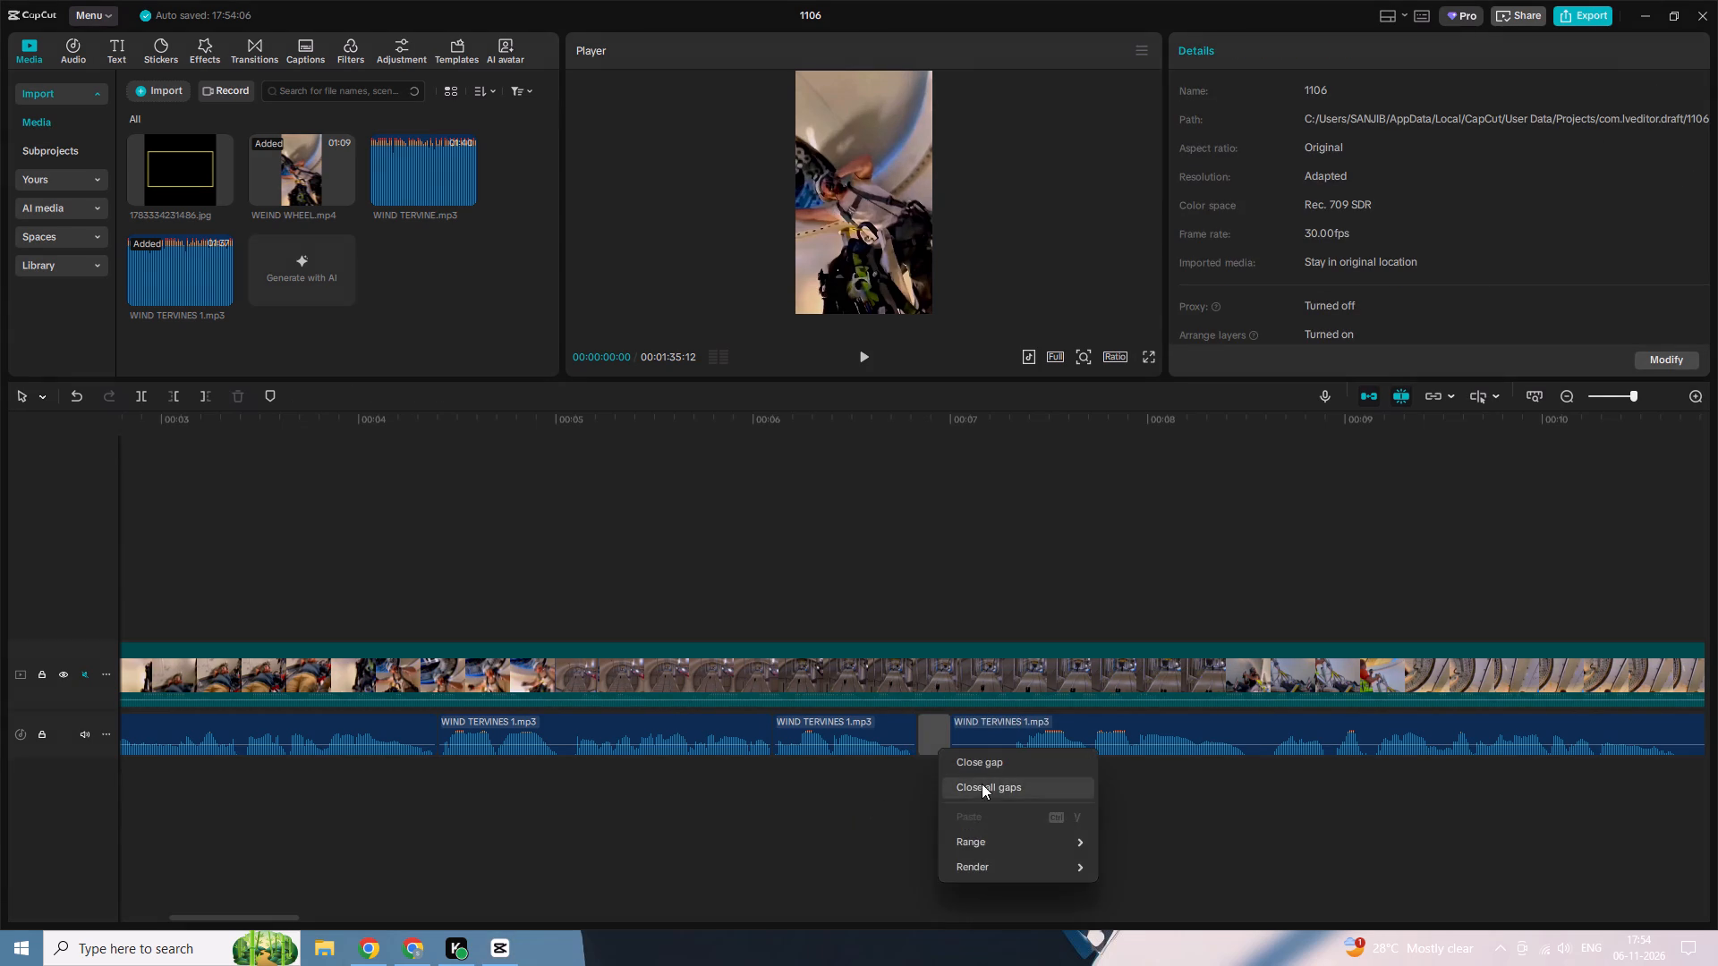
left_click(982, 784)
Cut out the silence in WIND TERVINES 1.mp3 from about 00:00:10:15 to 00:00:11:05 and close the gap.
left_click_drag(264, 916, 317, 920)
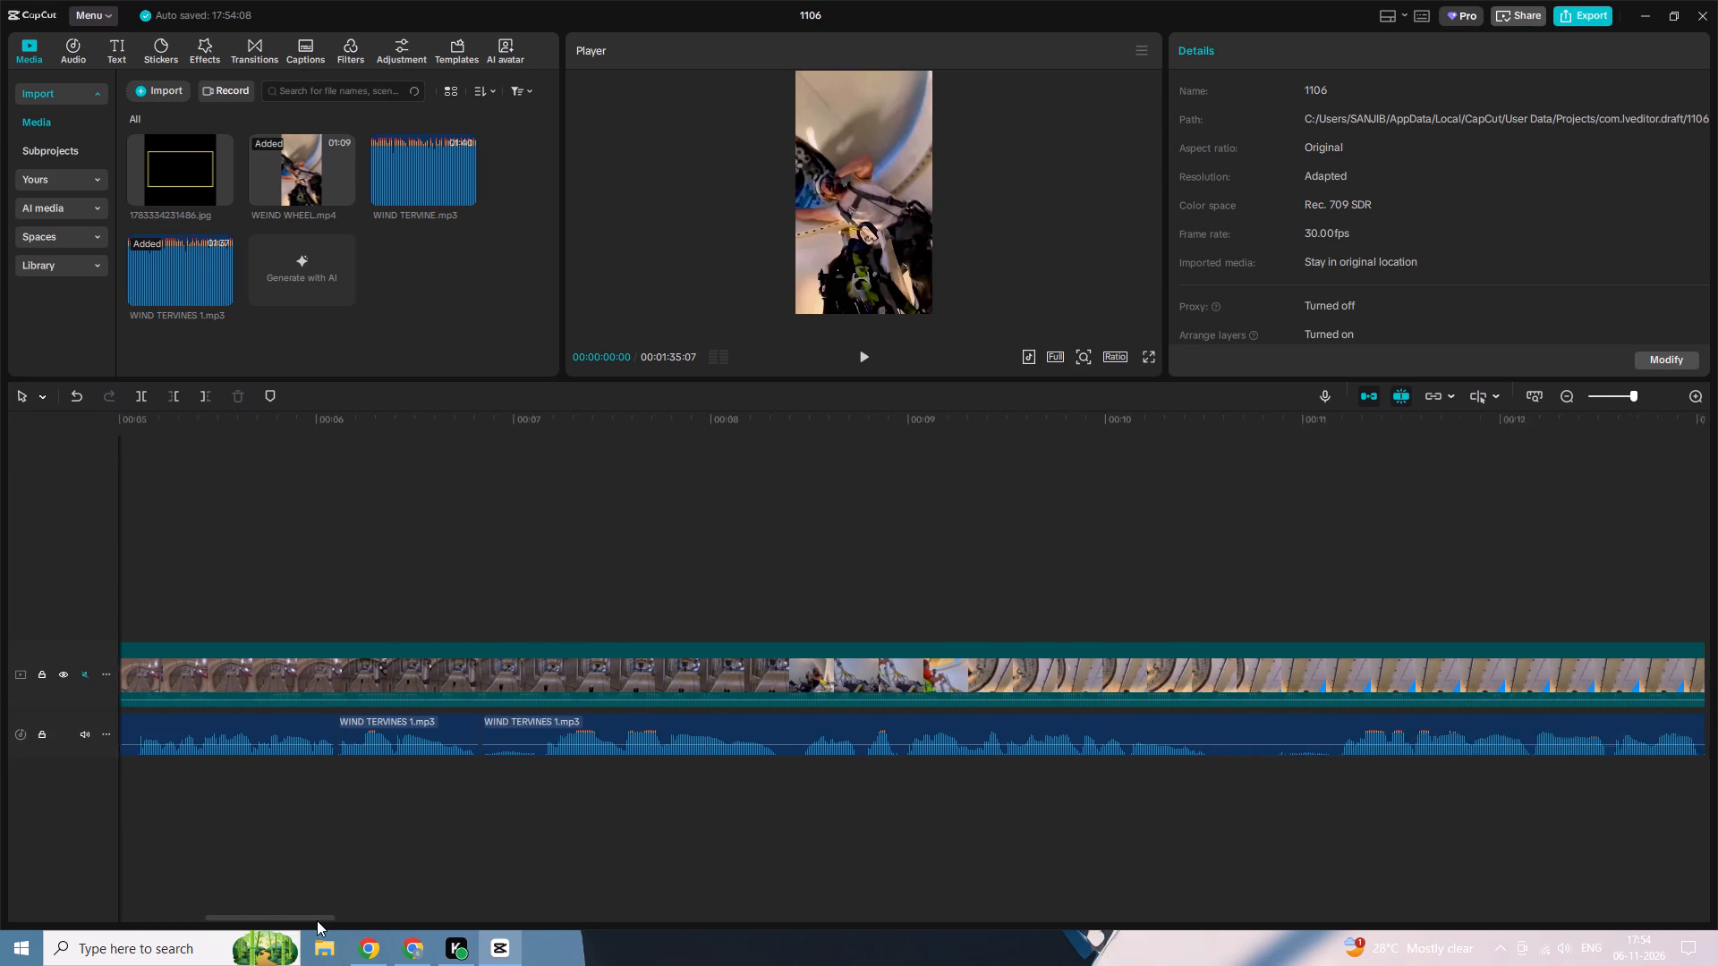
left_click_drag(317, 920, 341, 920)
key("b")
left_click(701, 727)
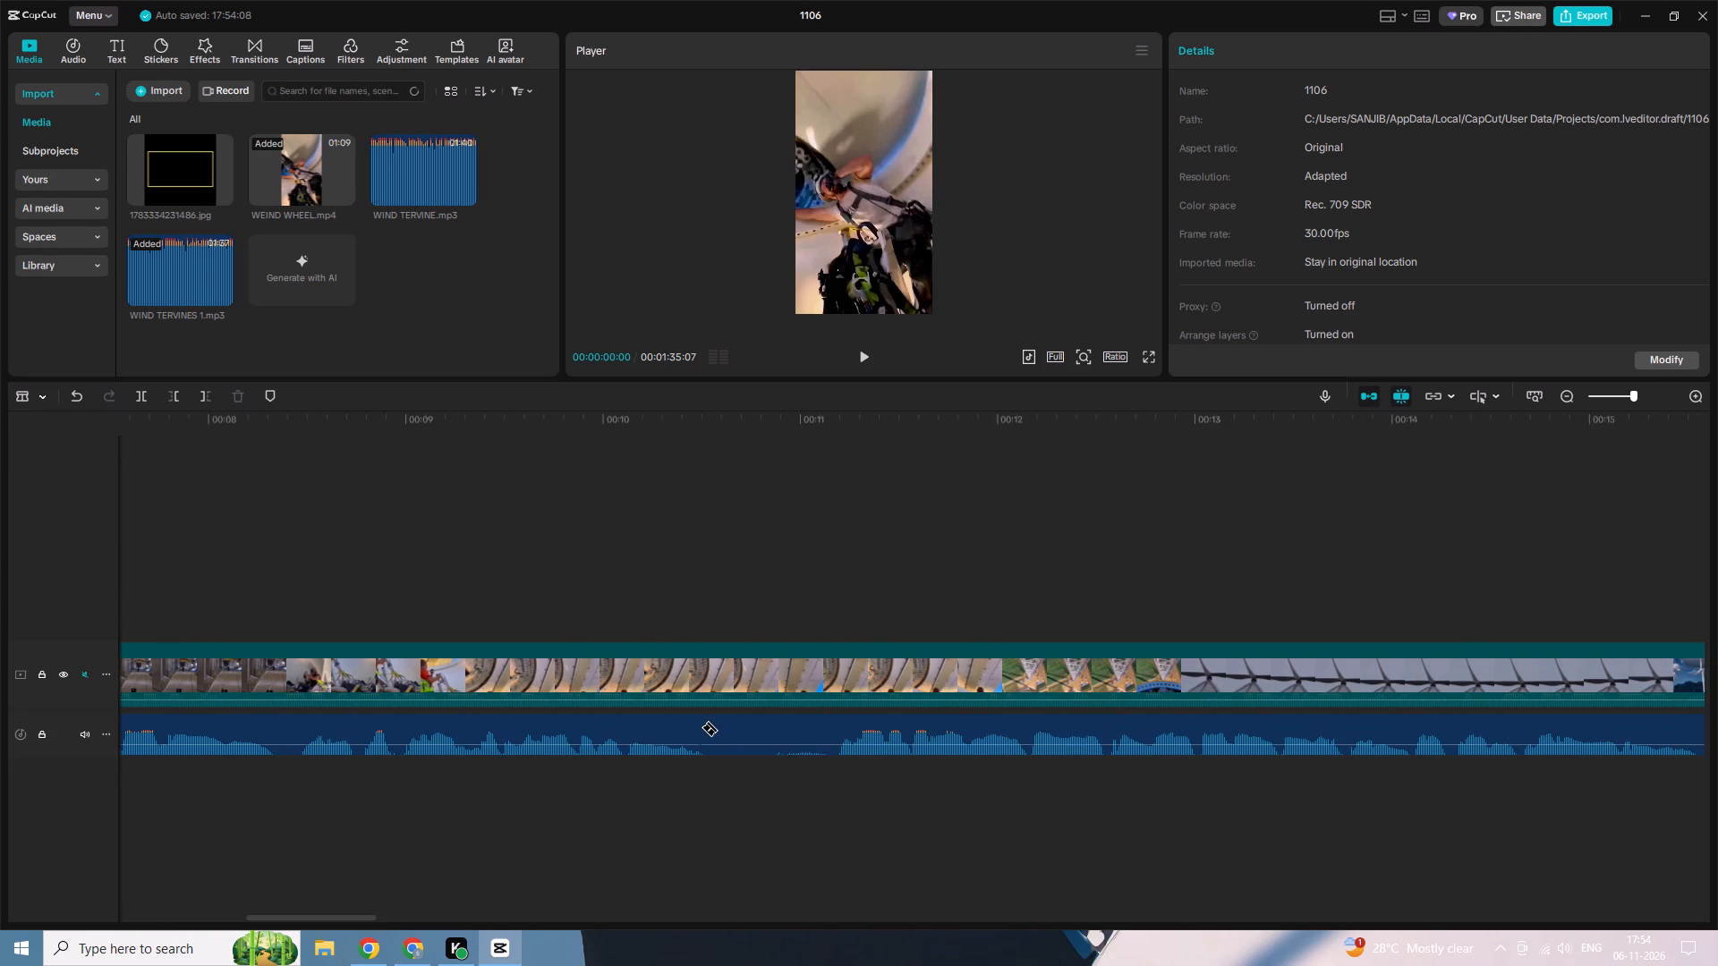
left_click(830, 720)
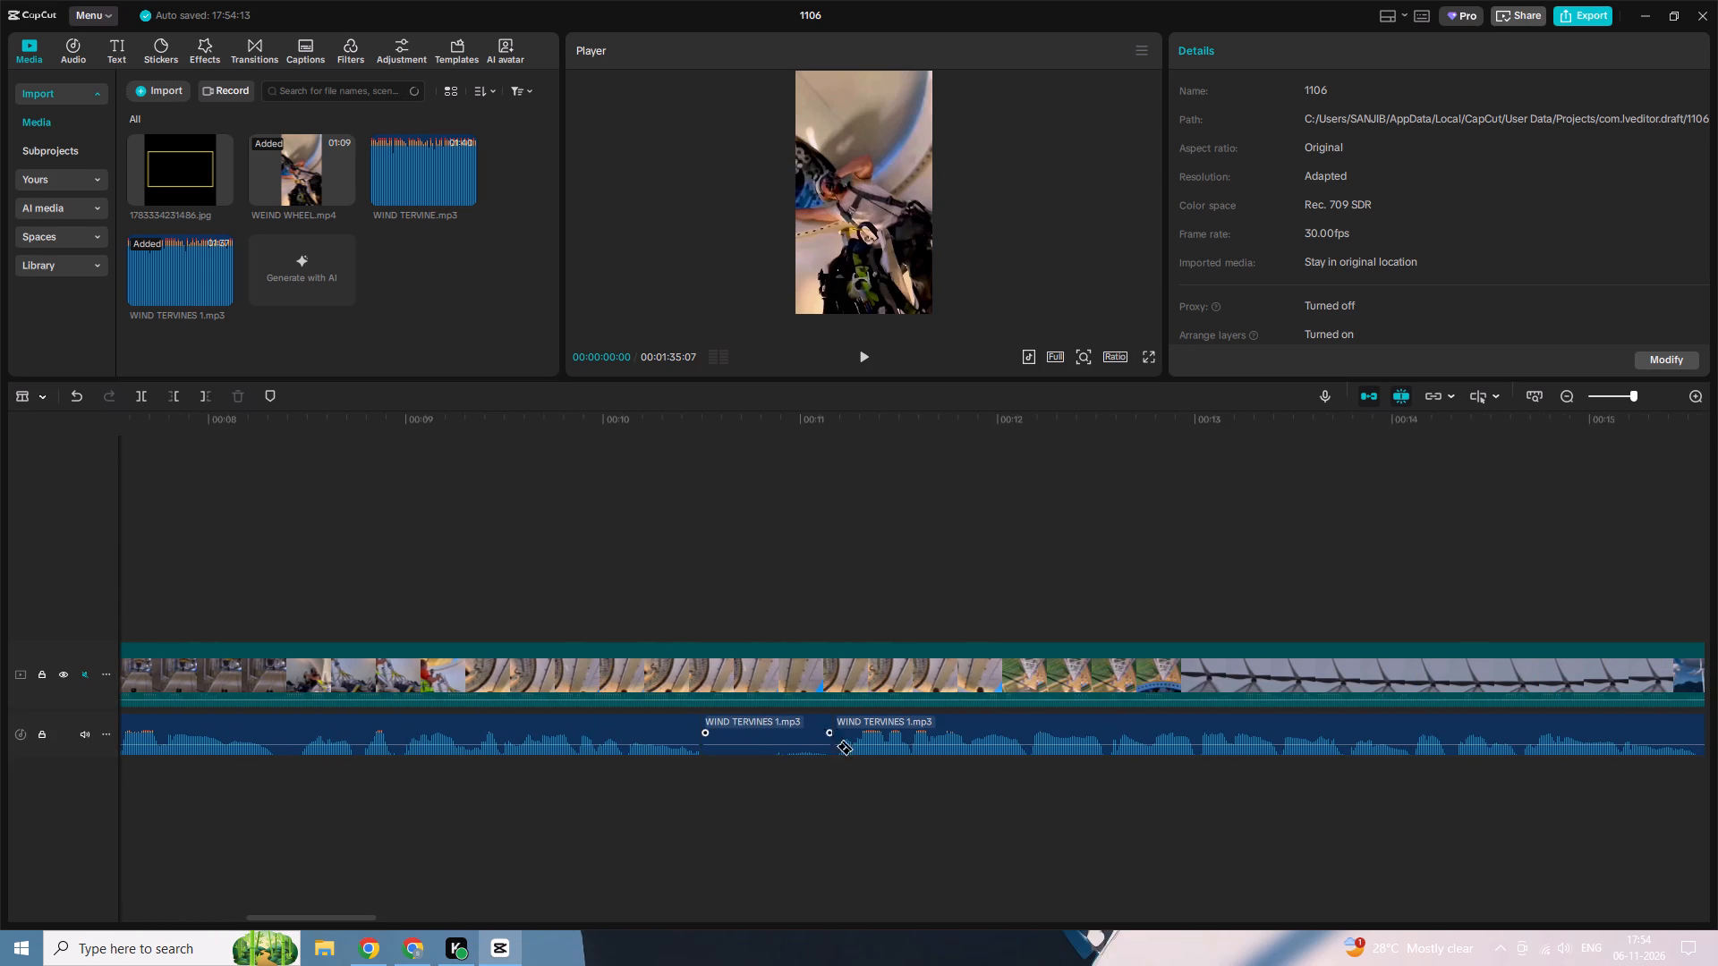
key("a")
left_click(750, 745)
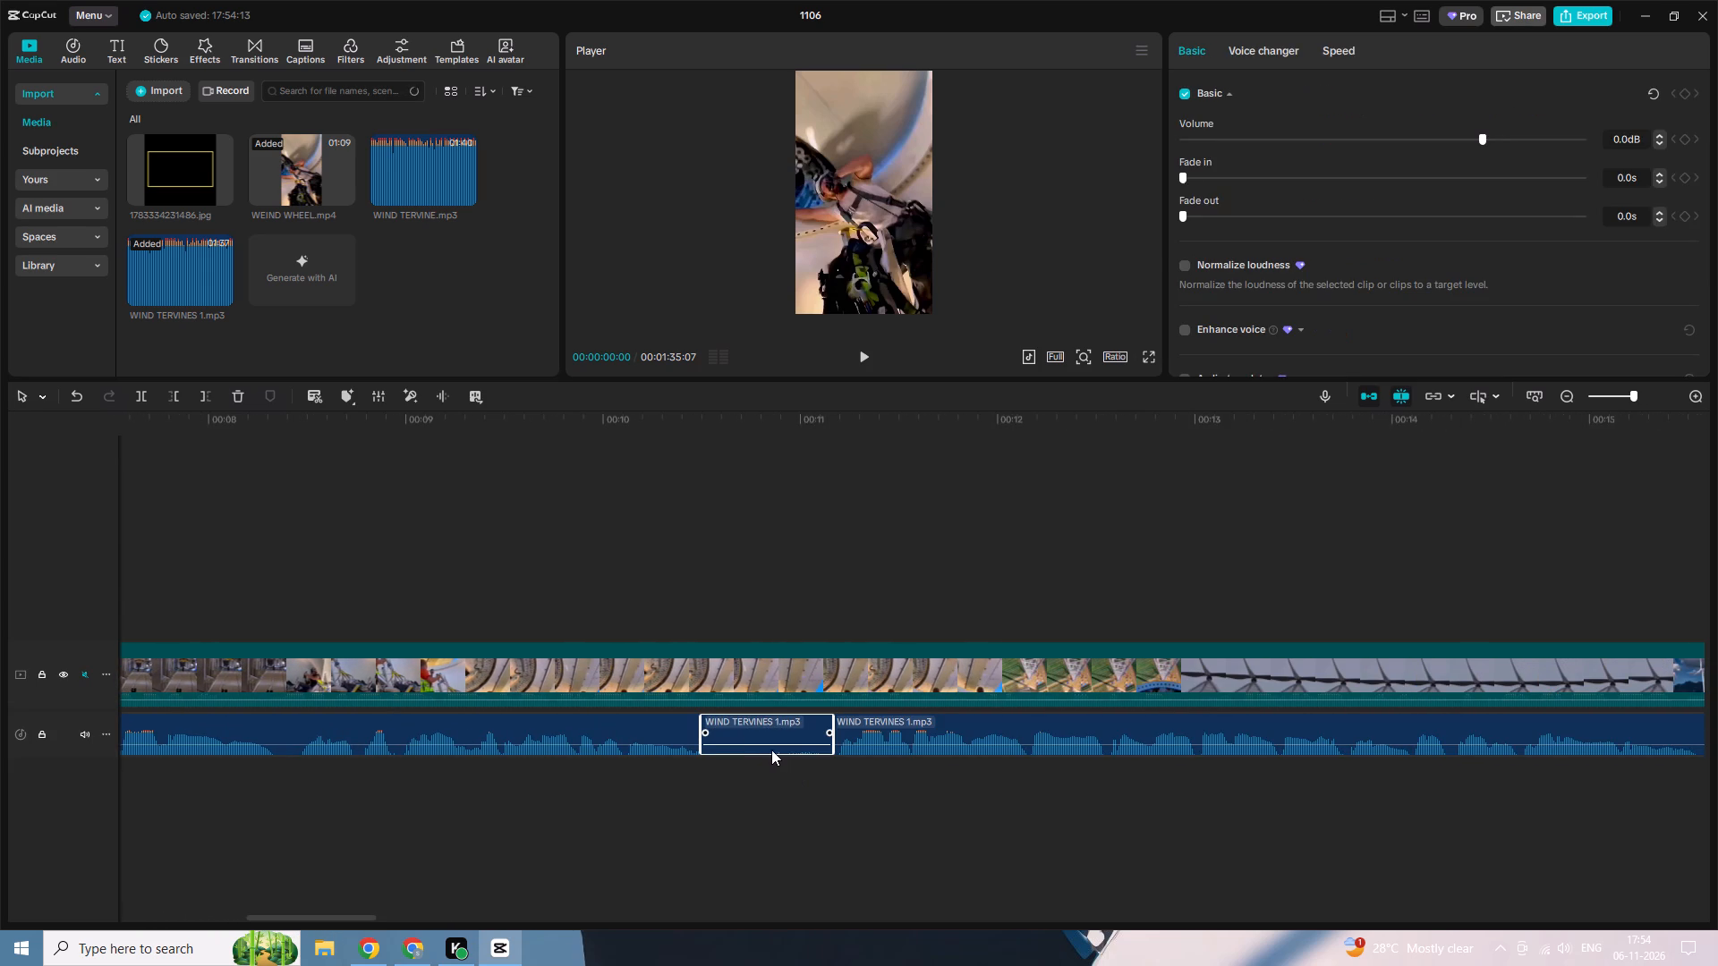
key("Delete")
right_click(771, 749)
left_click(829, 779)
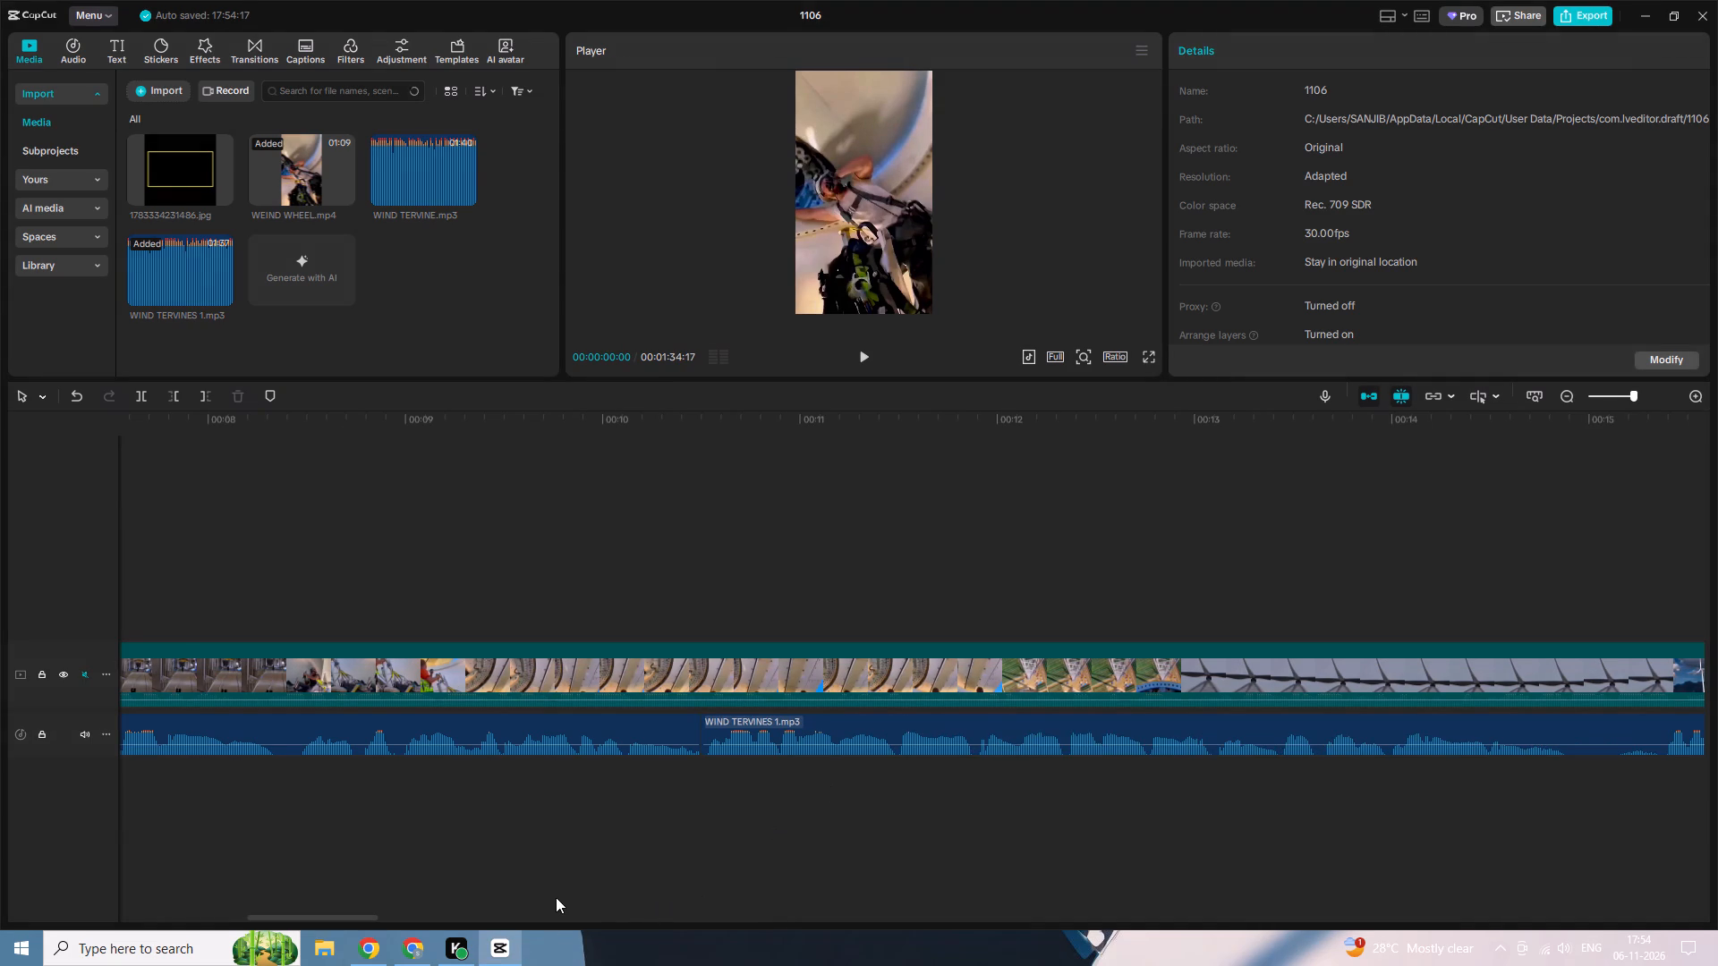
Cut out the silence in WIND TERVINES 1.mp3 from about 00:00:14:27 to 00:00:15:11, close the gap, and play back the join.
left_click_drag(342, 918, 422, 917)
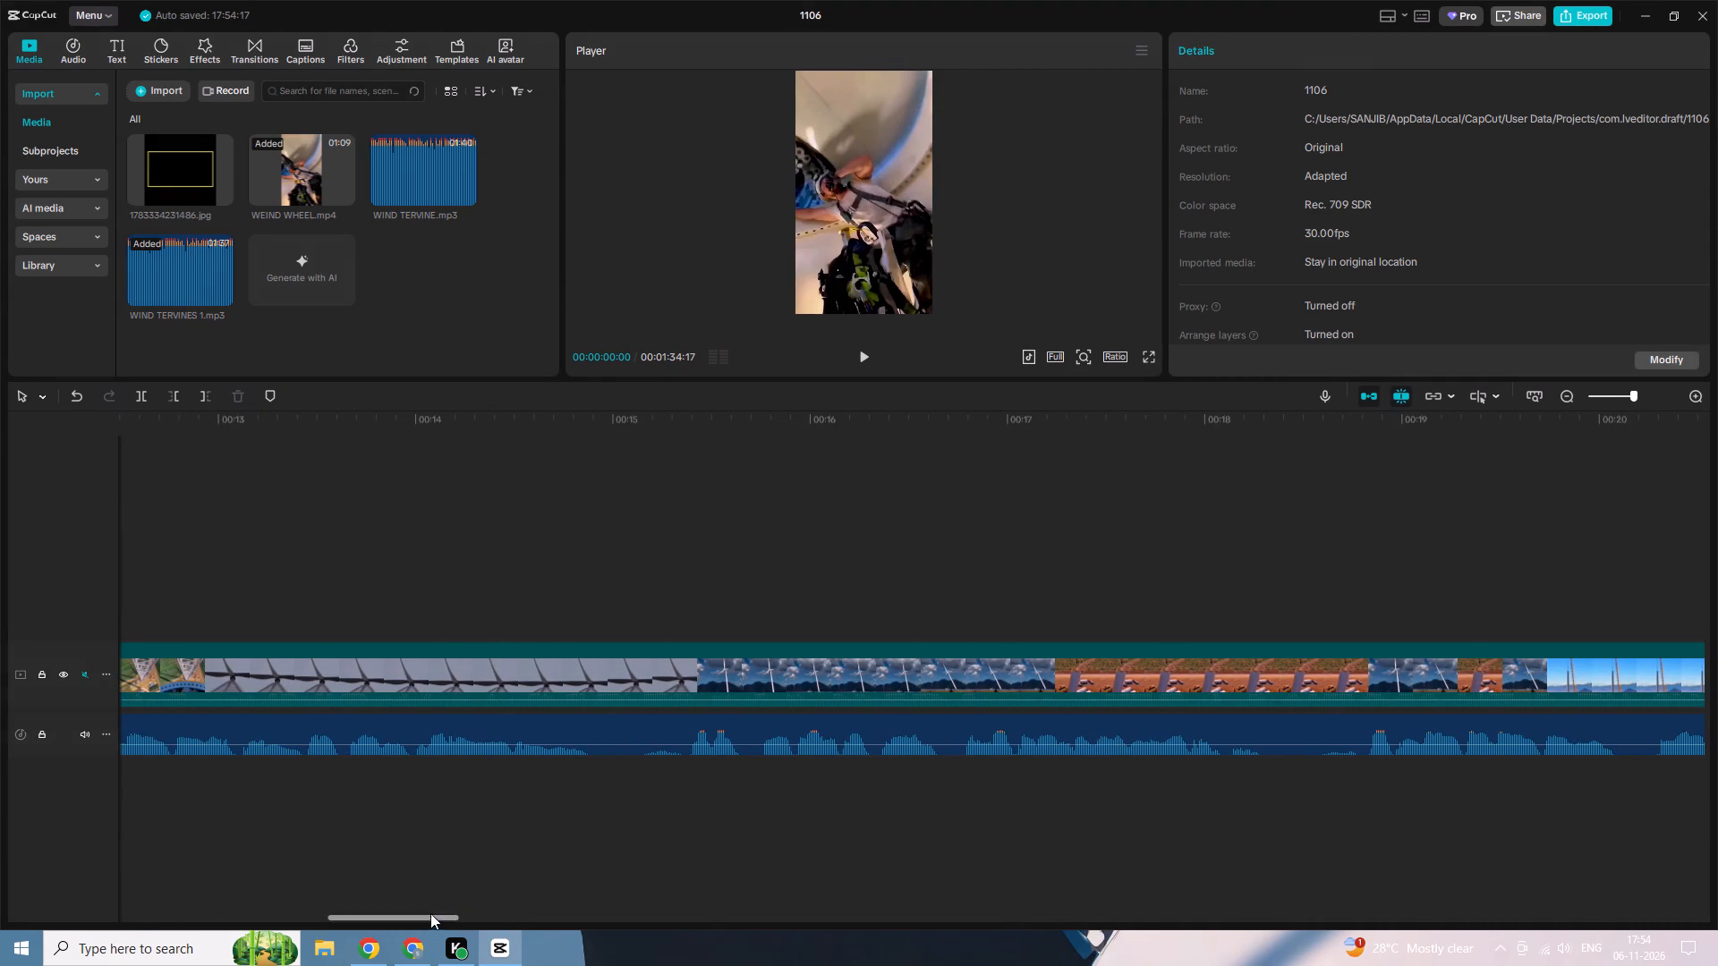
key("b")
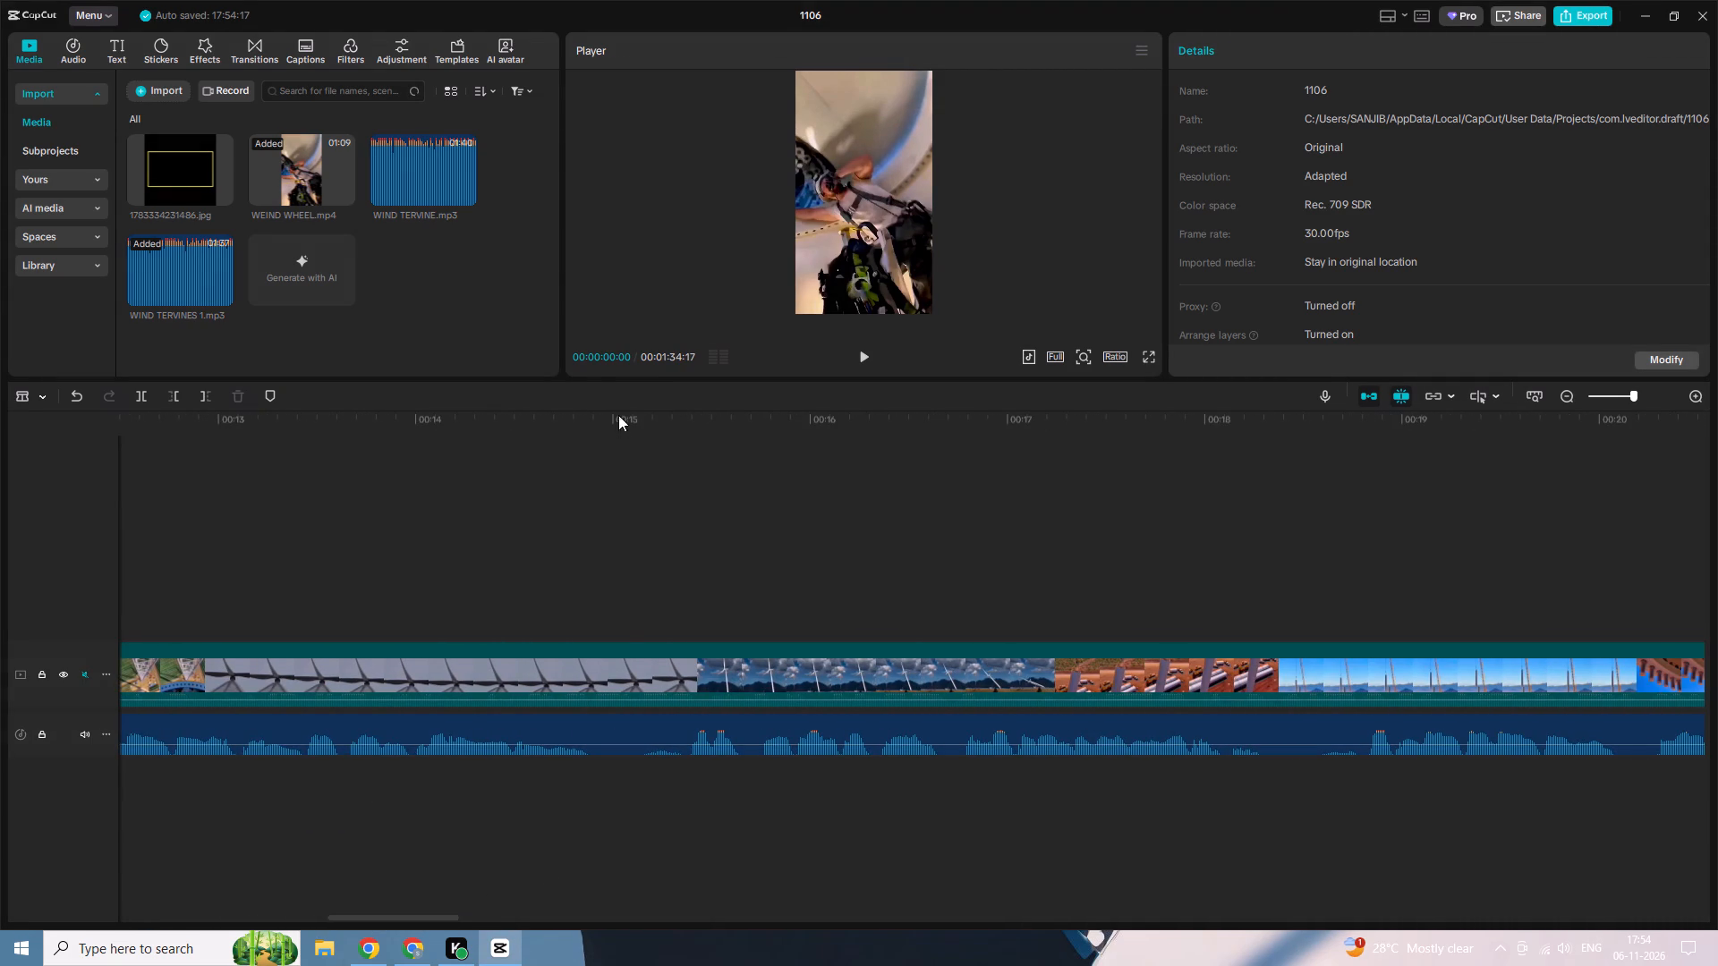
left_click(618, 415)
key("space")
key("space")
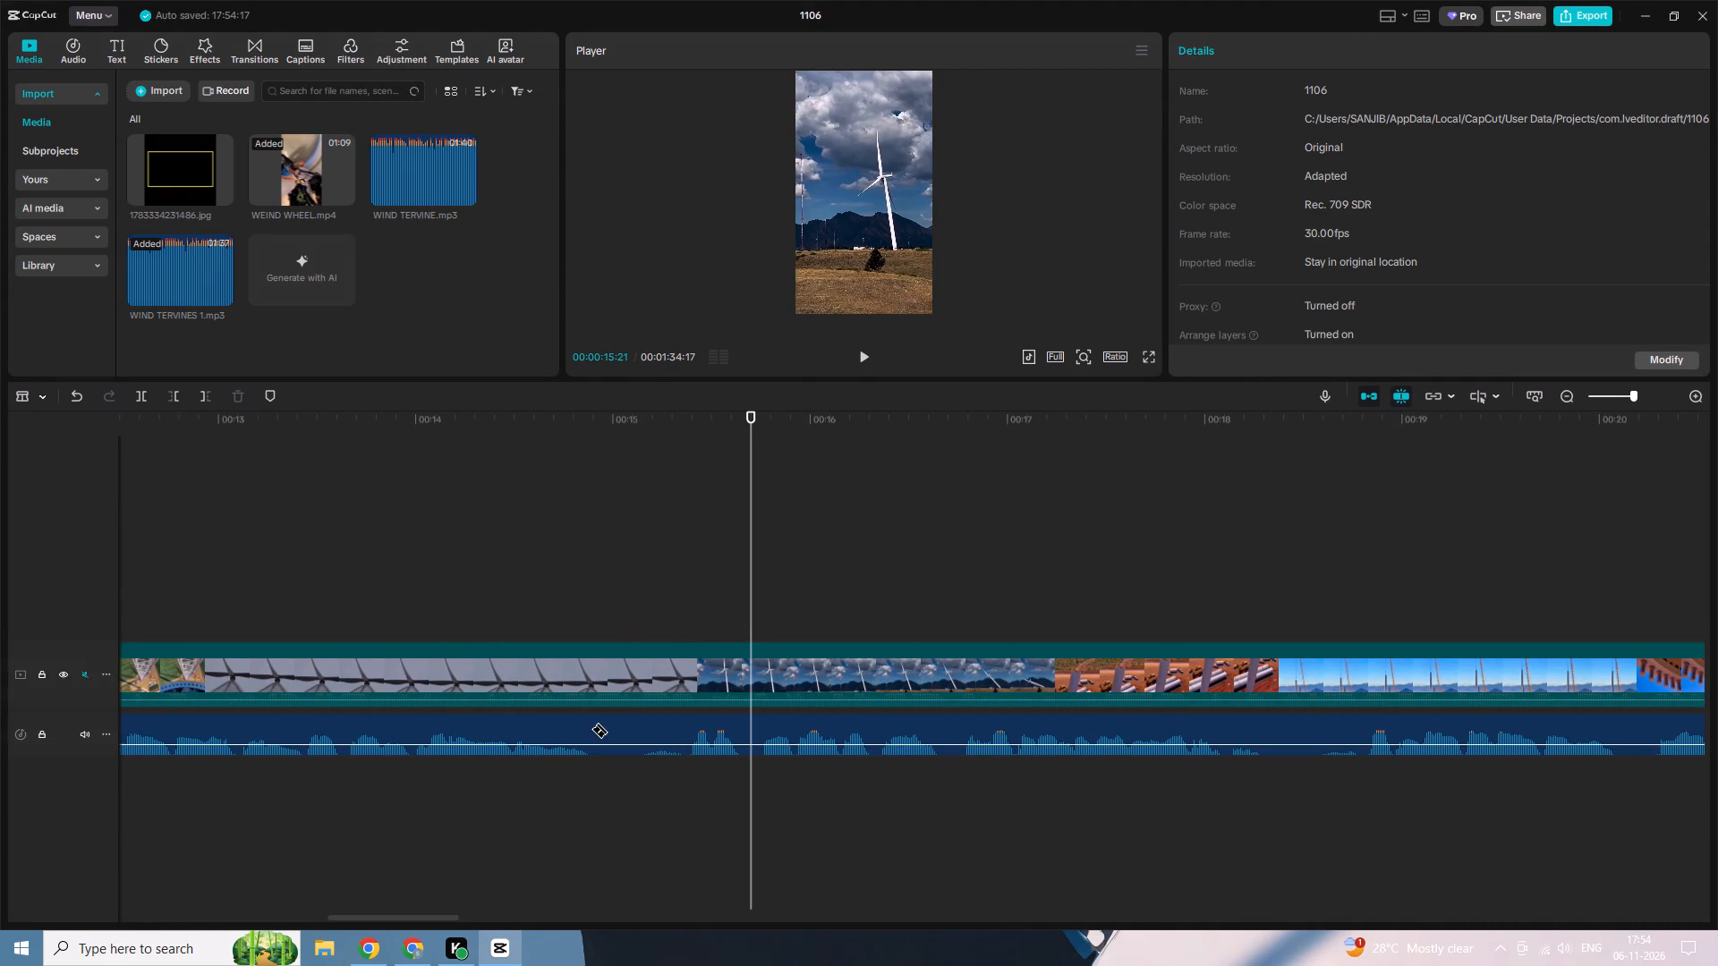
left_click(591, 725)
left_click(683, 732)
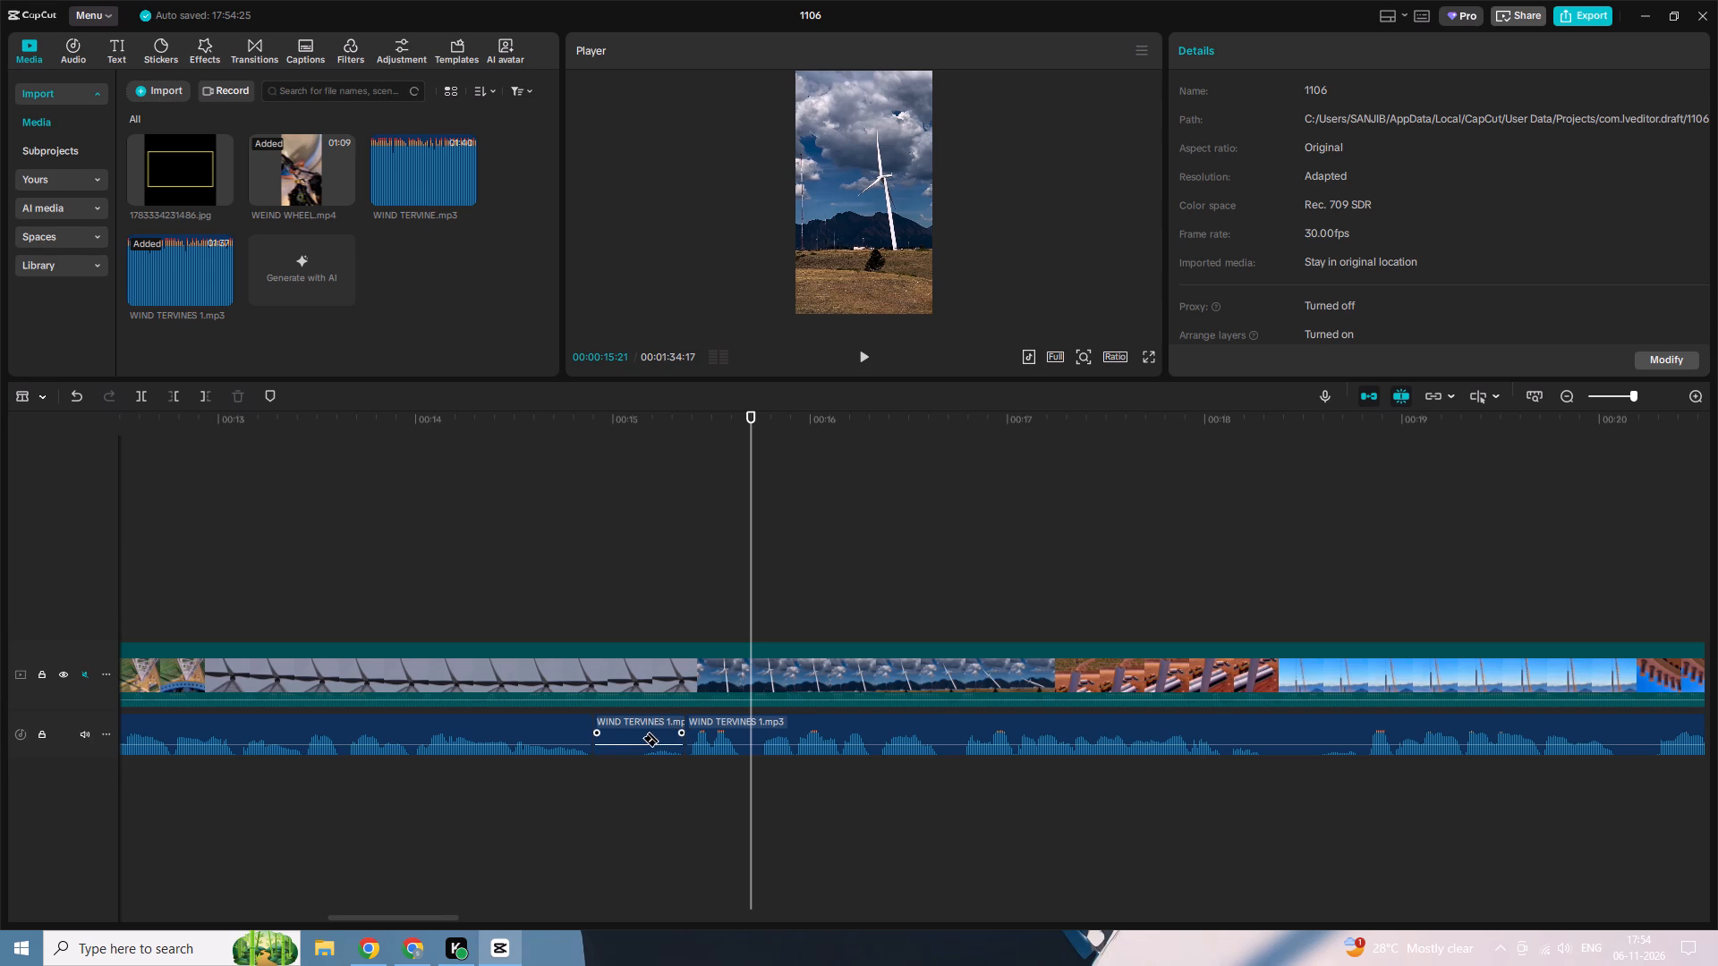
left_click(640, 737)
left_click_drag(651, 794, 630, 748)
left_click_drag(630, 748, 617, 742)
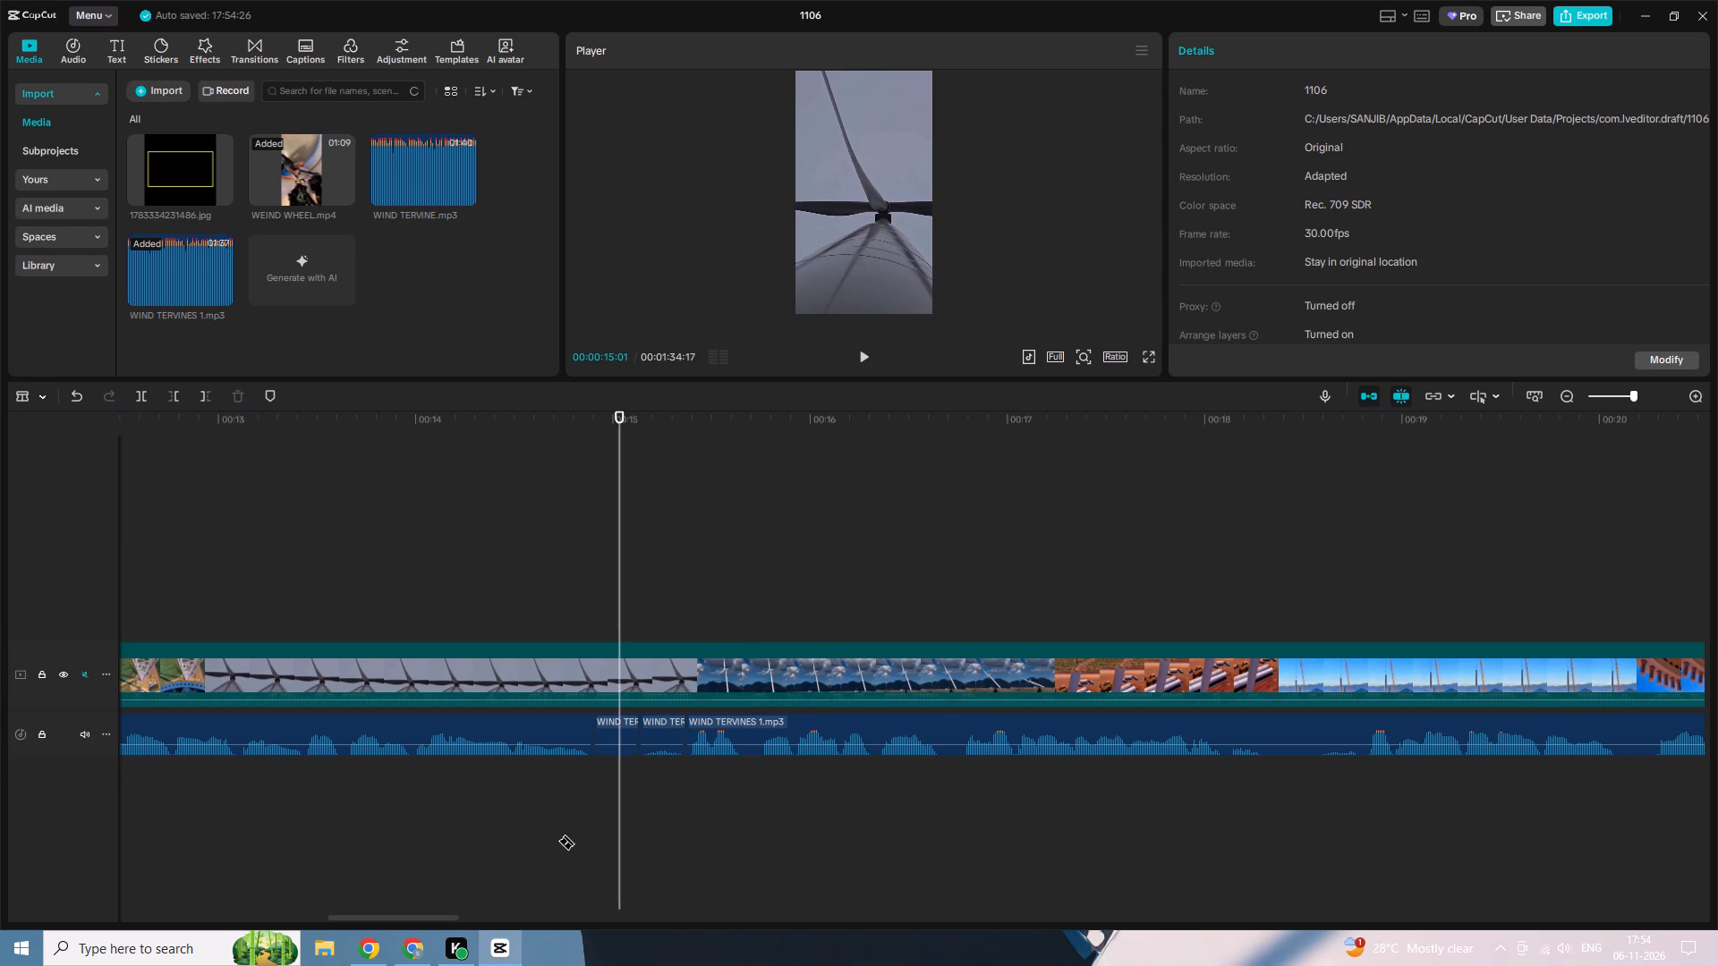
key("a")
left_click(613, 740)
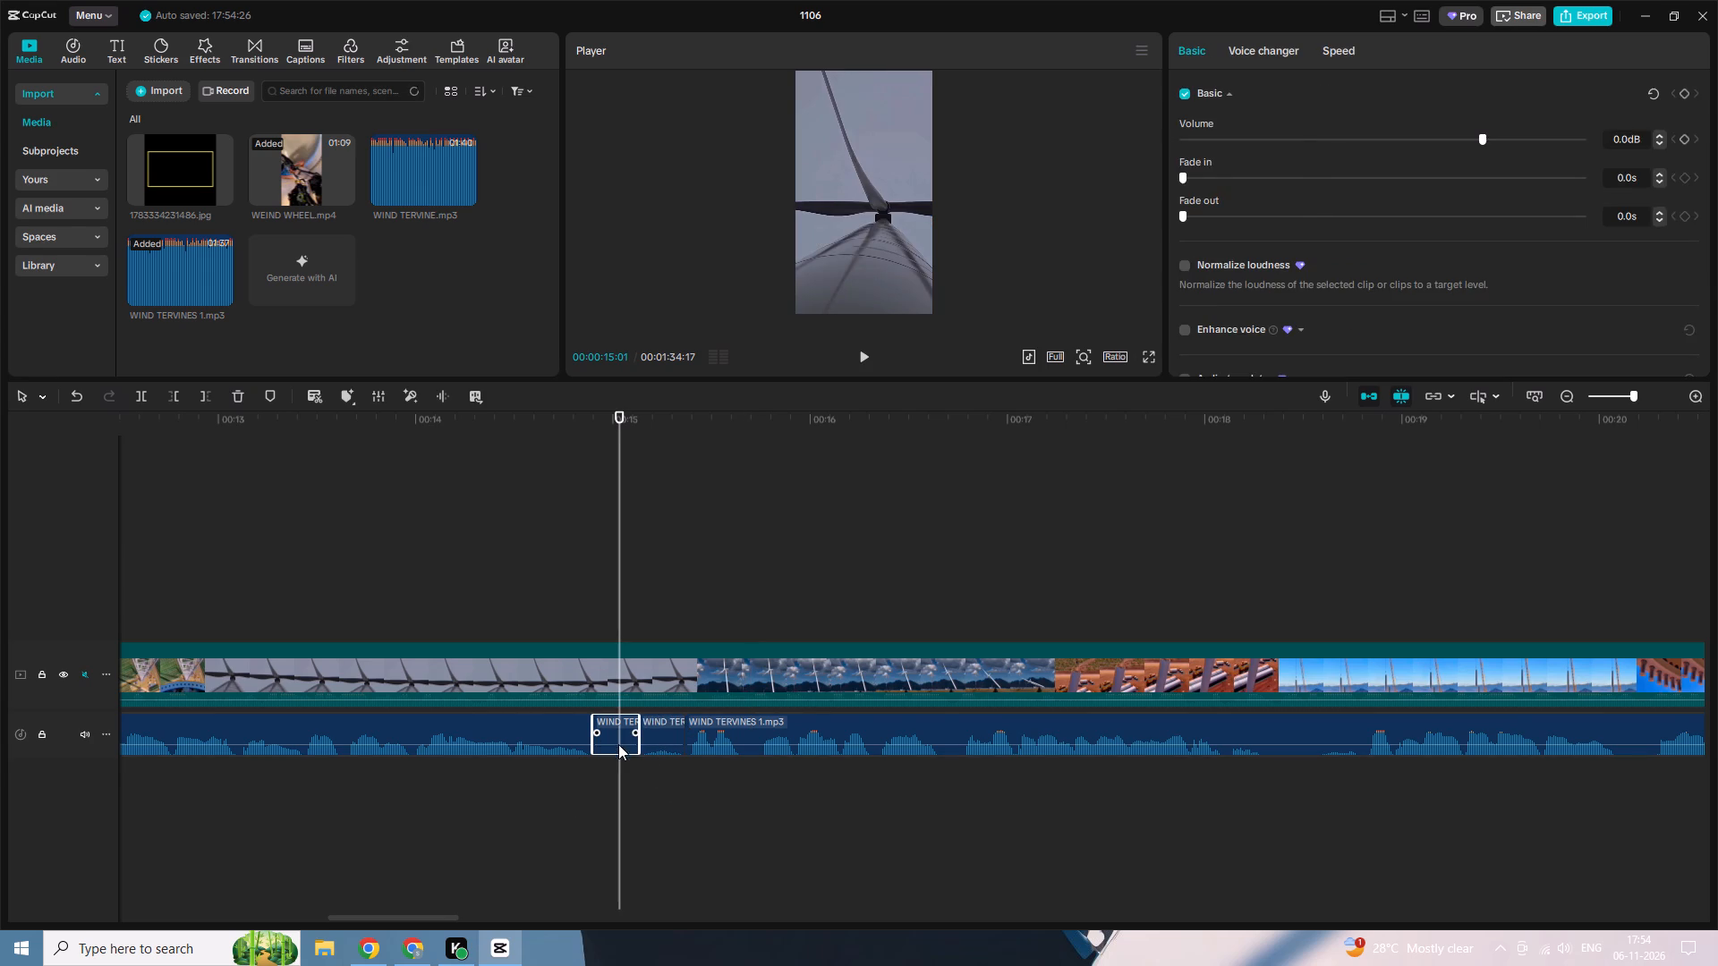
key("Delete")
left_click(656, 747)
key("Delete")
key("space")
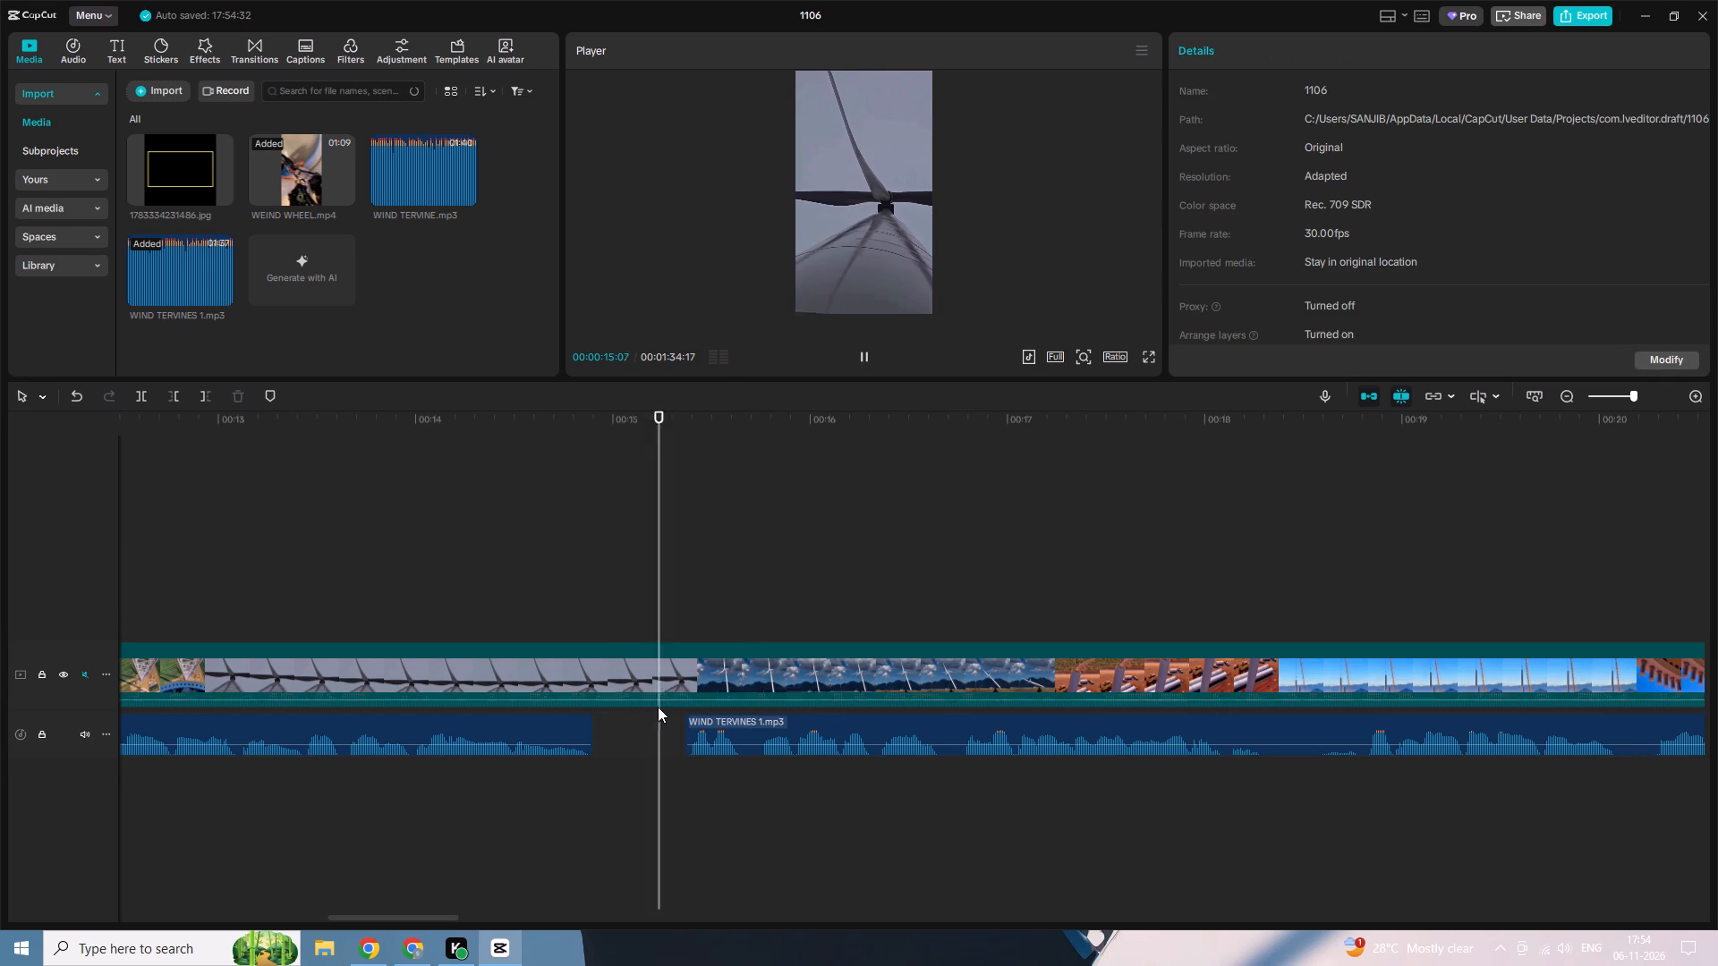
key("space")
right_click(644, 737)
left_click(700, 760)
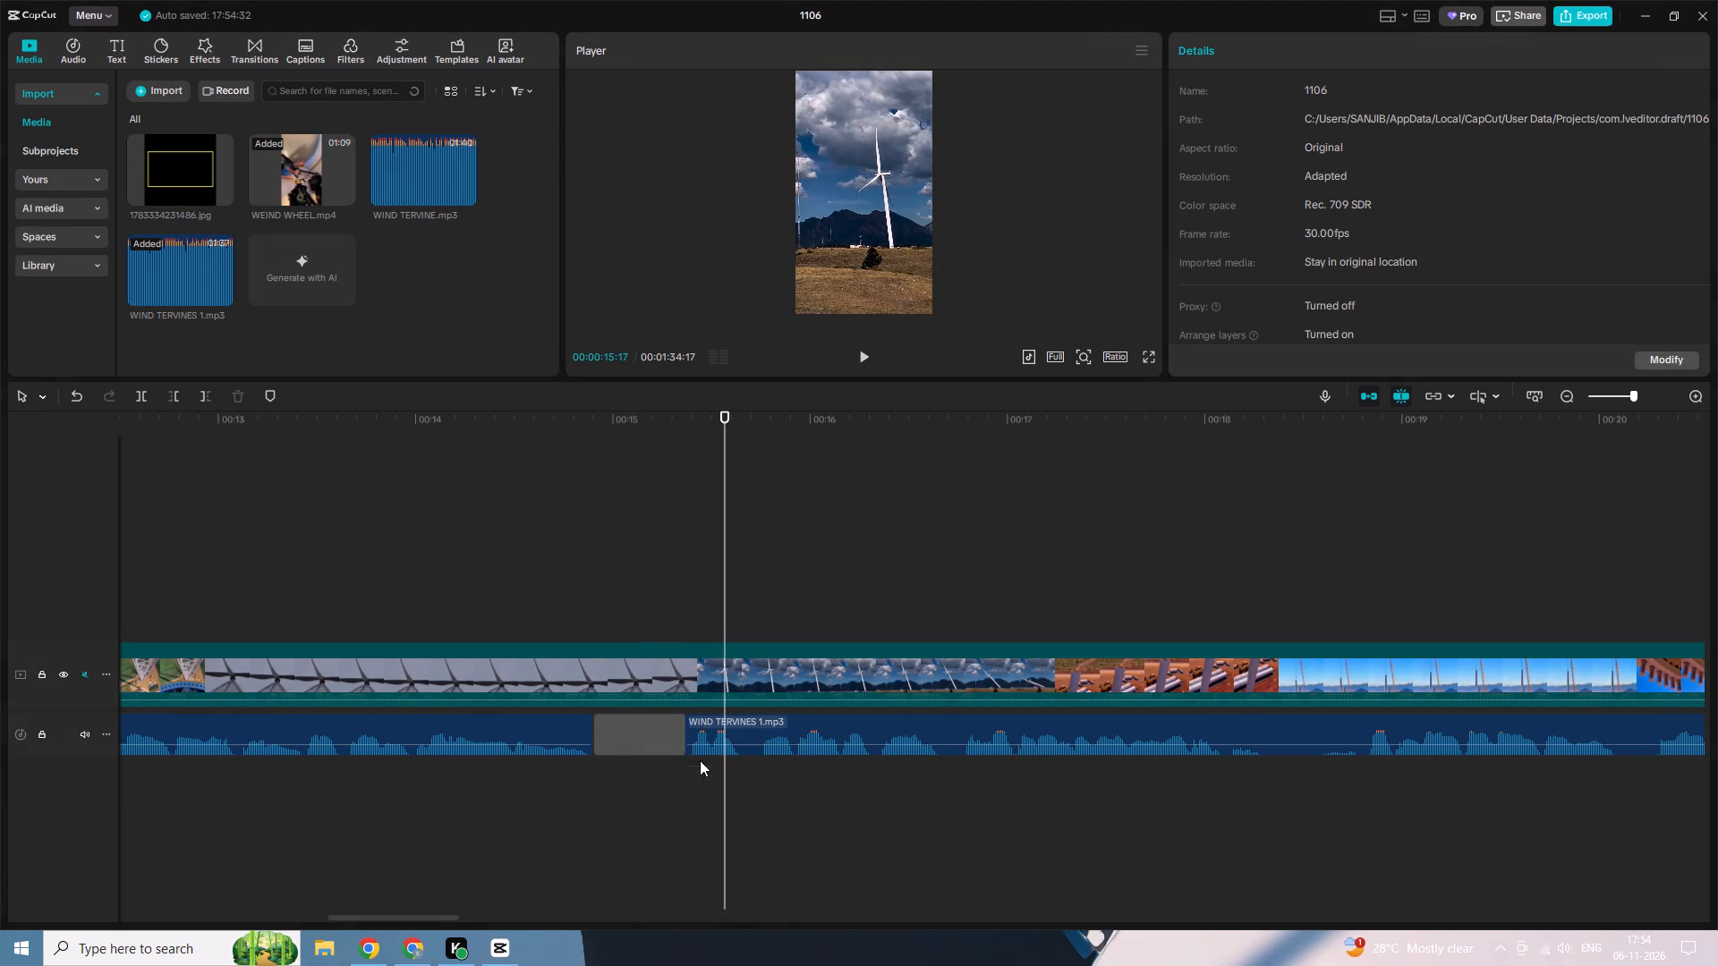
key("space")
key("space")
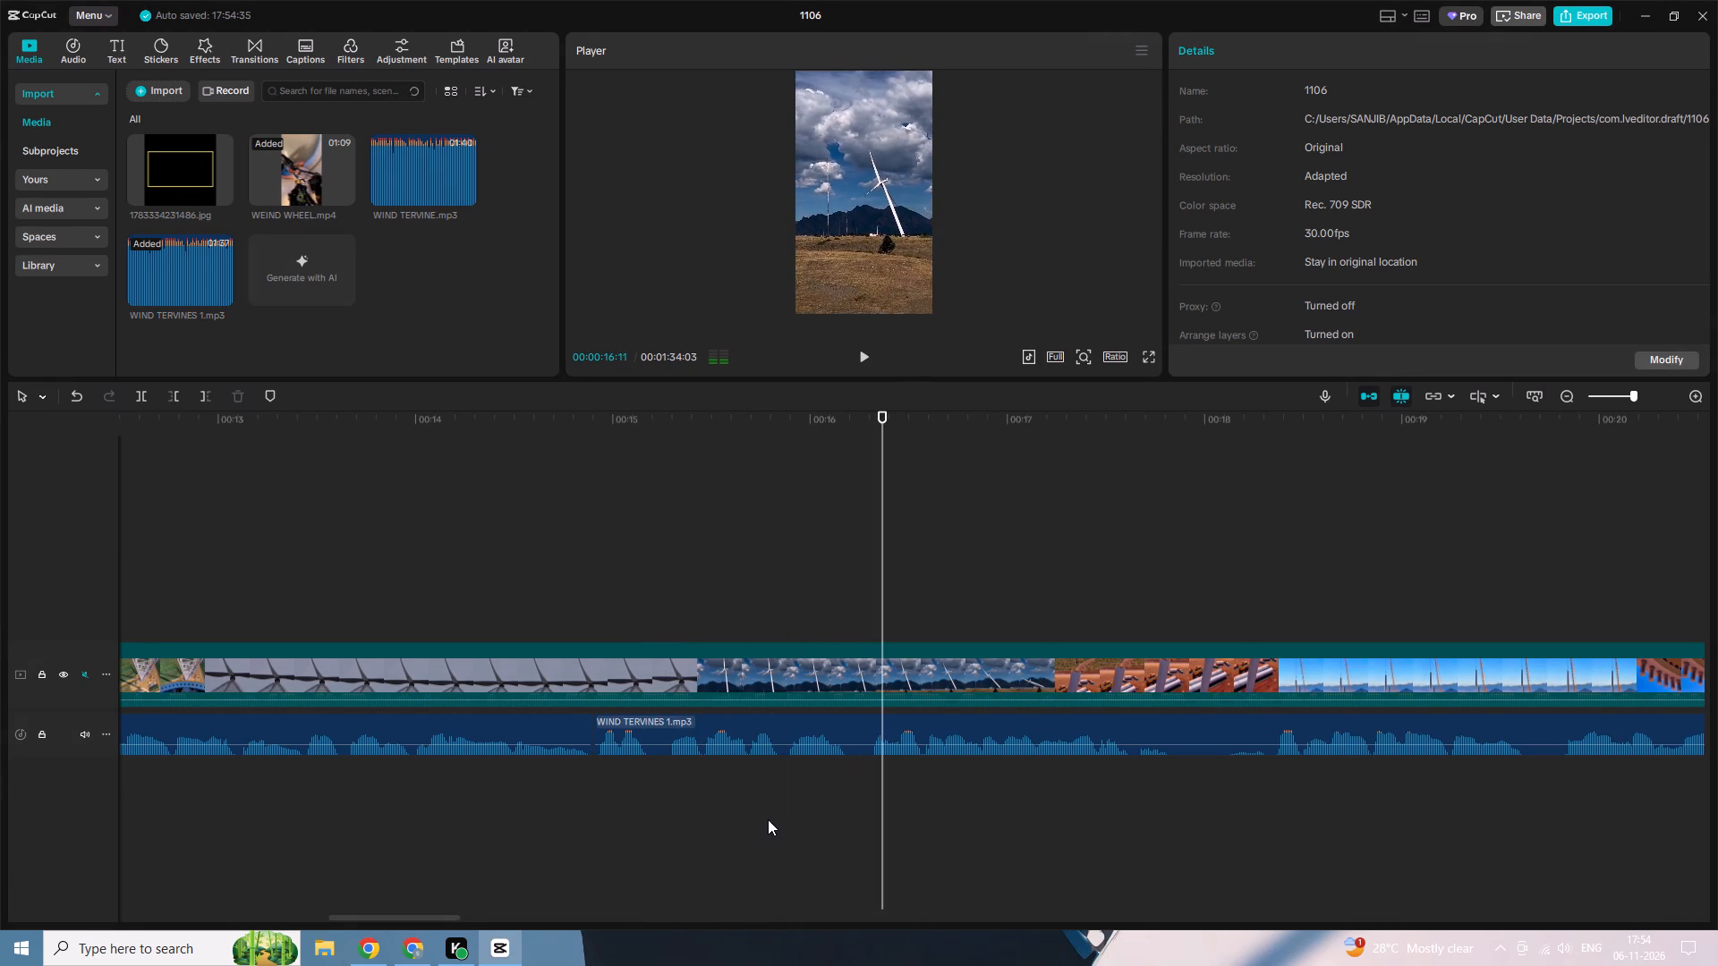
Cut out the silence in WIND TERVINES 1.mp3 from about 00:00:17:25 to 00:00:18:10 and close the gap.
key("space")
key("space")
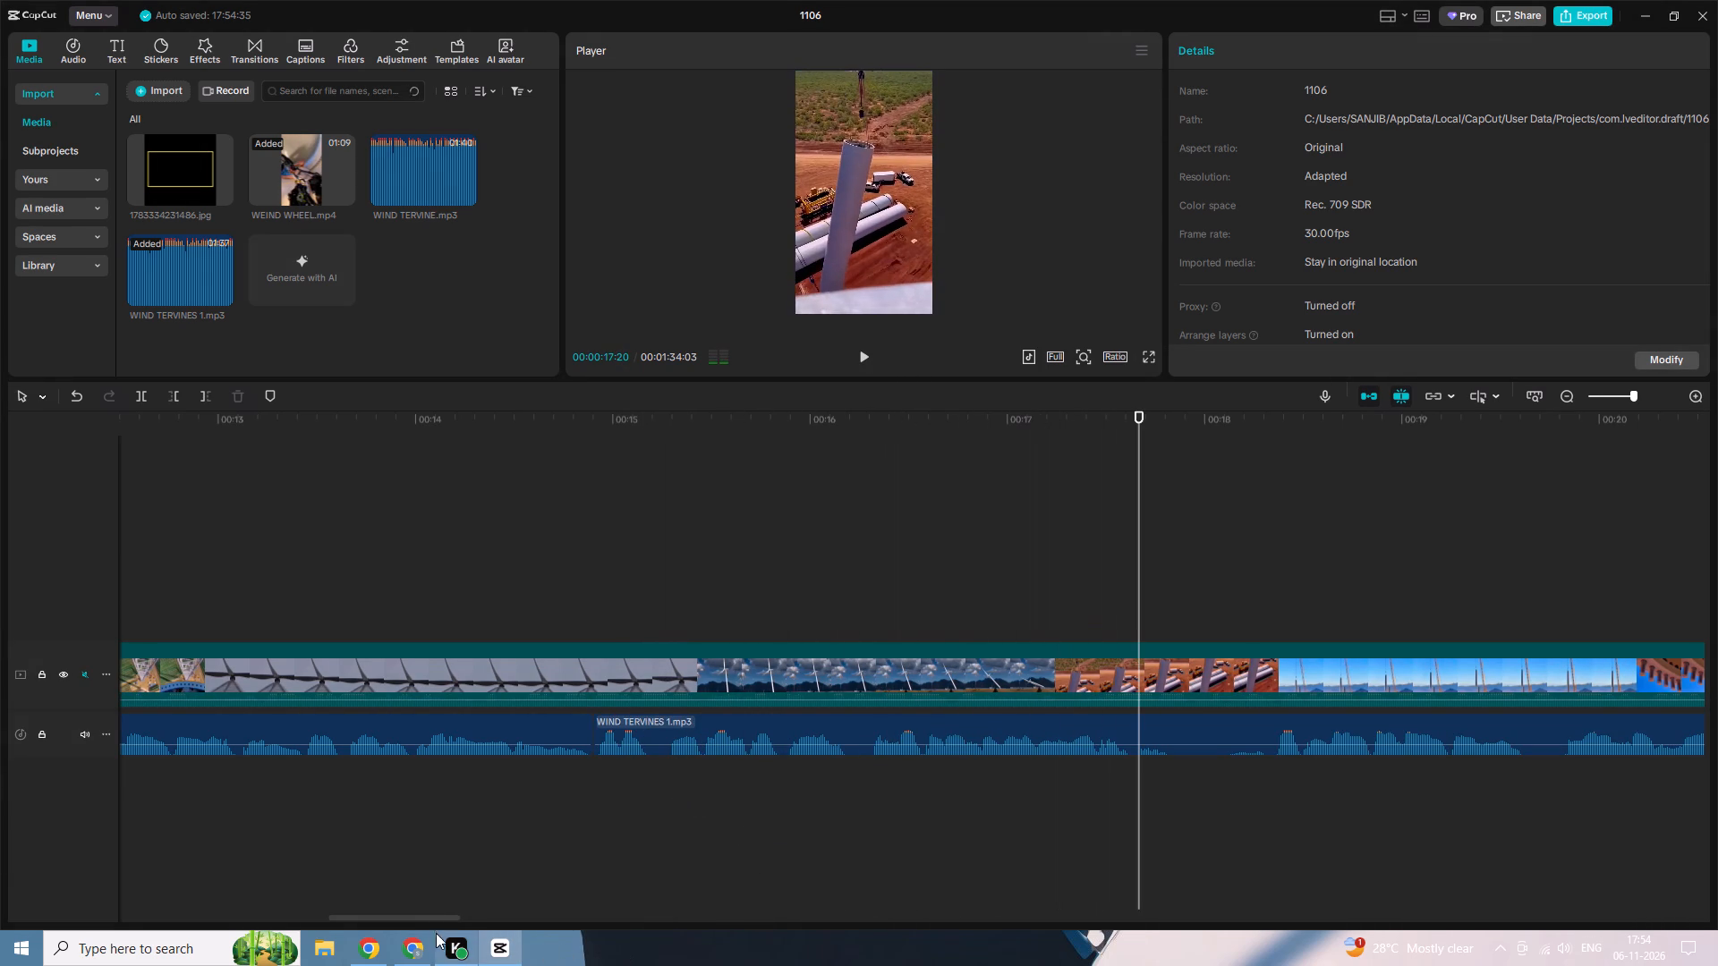
left_click_drag(429, 919, 453, 919)
key("b")
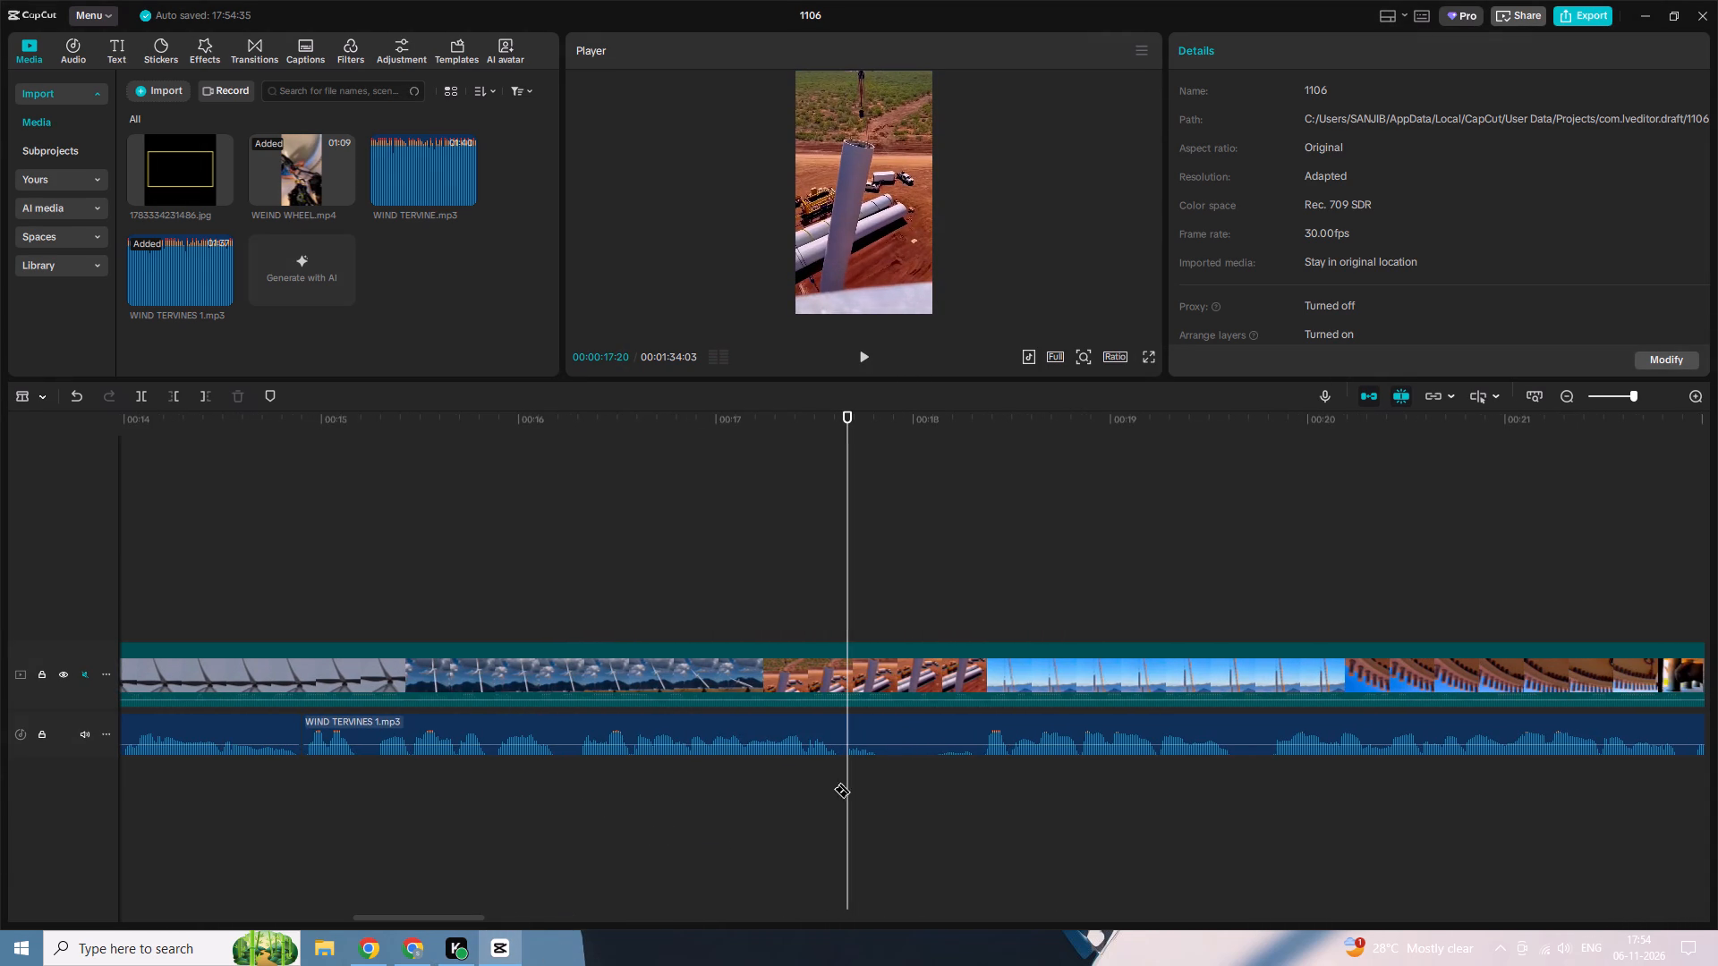
left_click(879, 726)
left_click(978, 727)
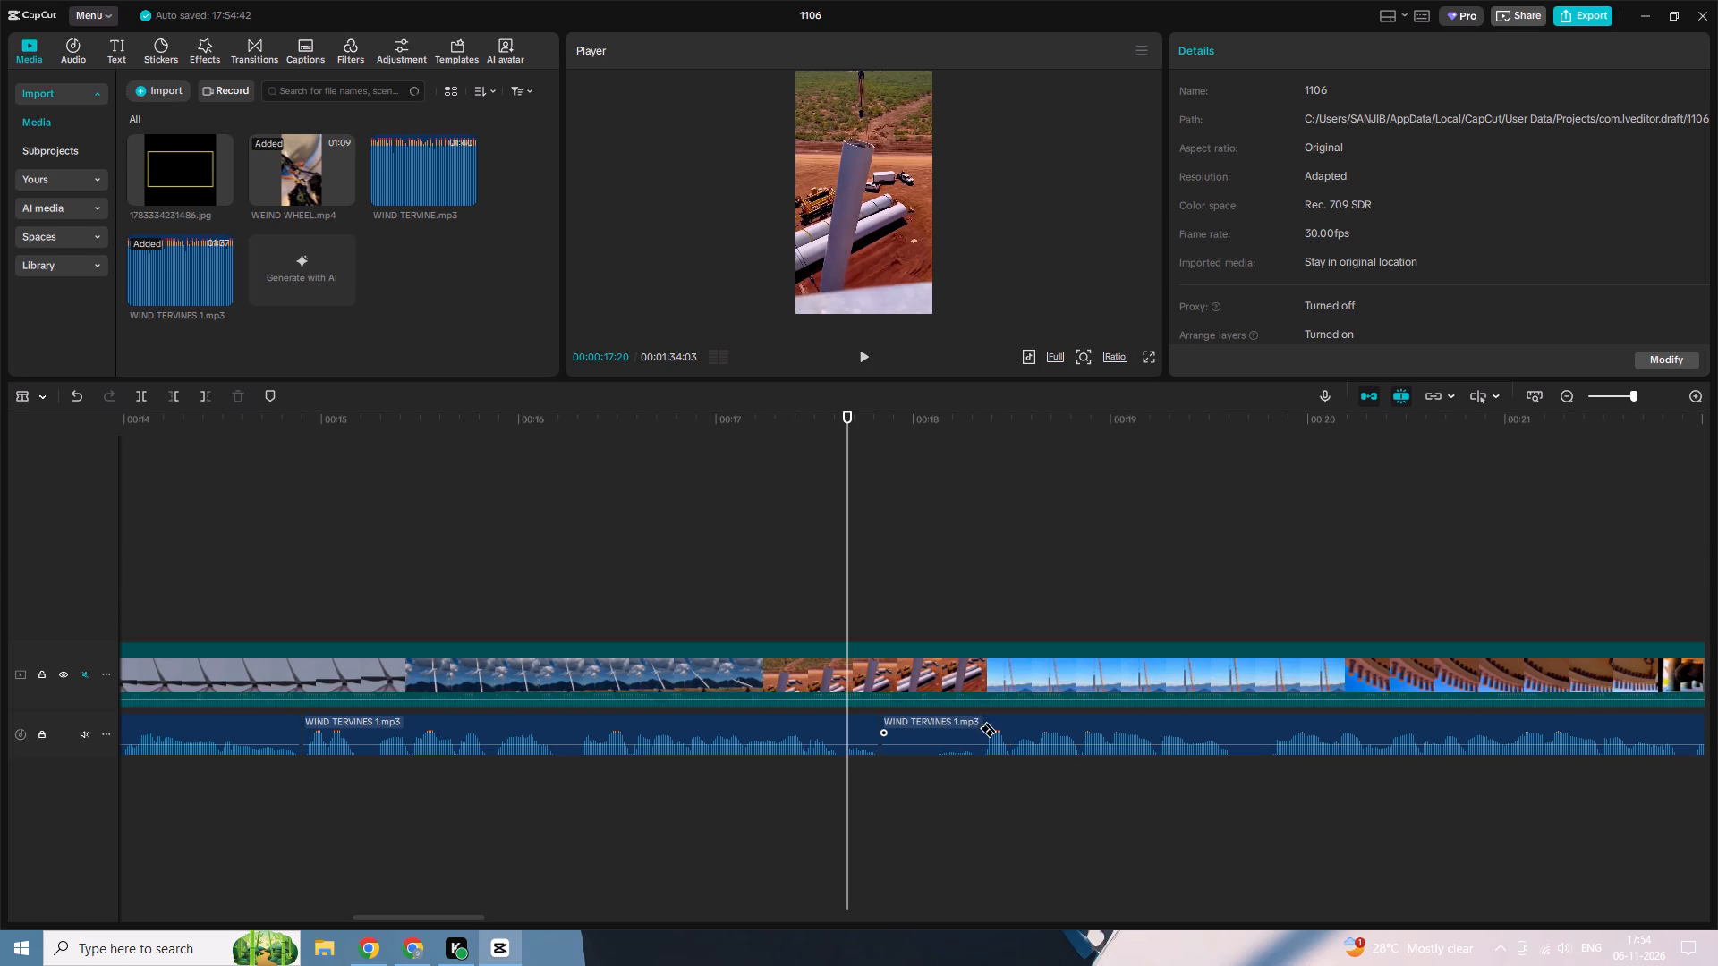
key("a")
left_click(945, 758)
left_click(943, 743)
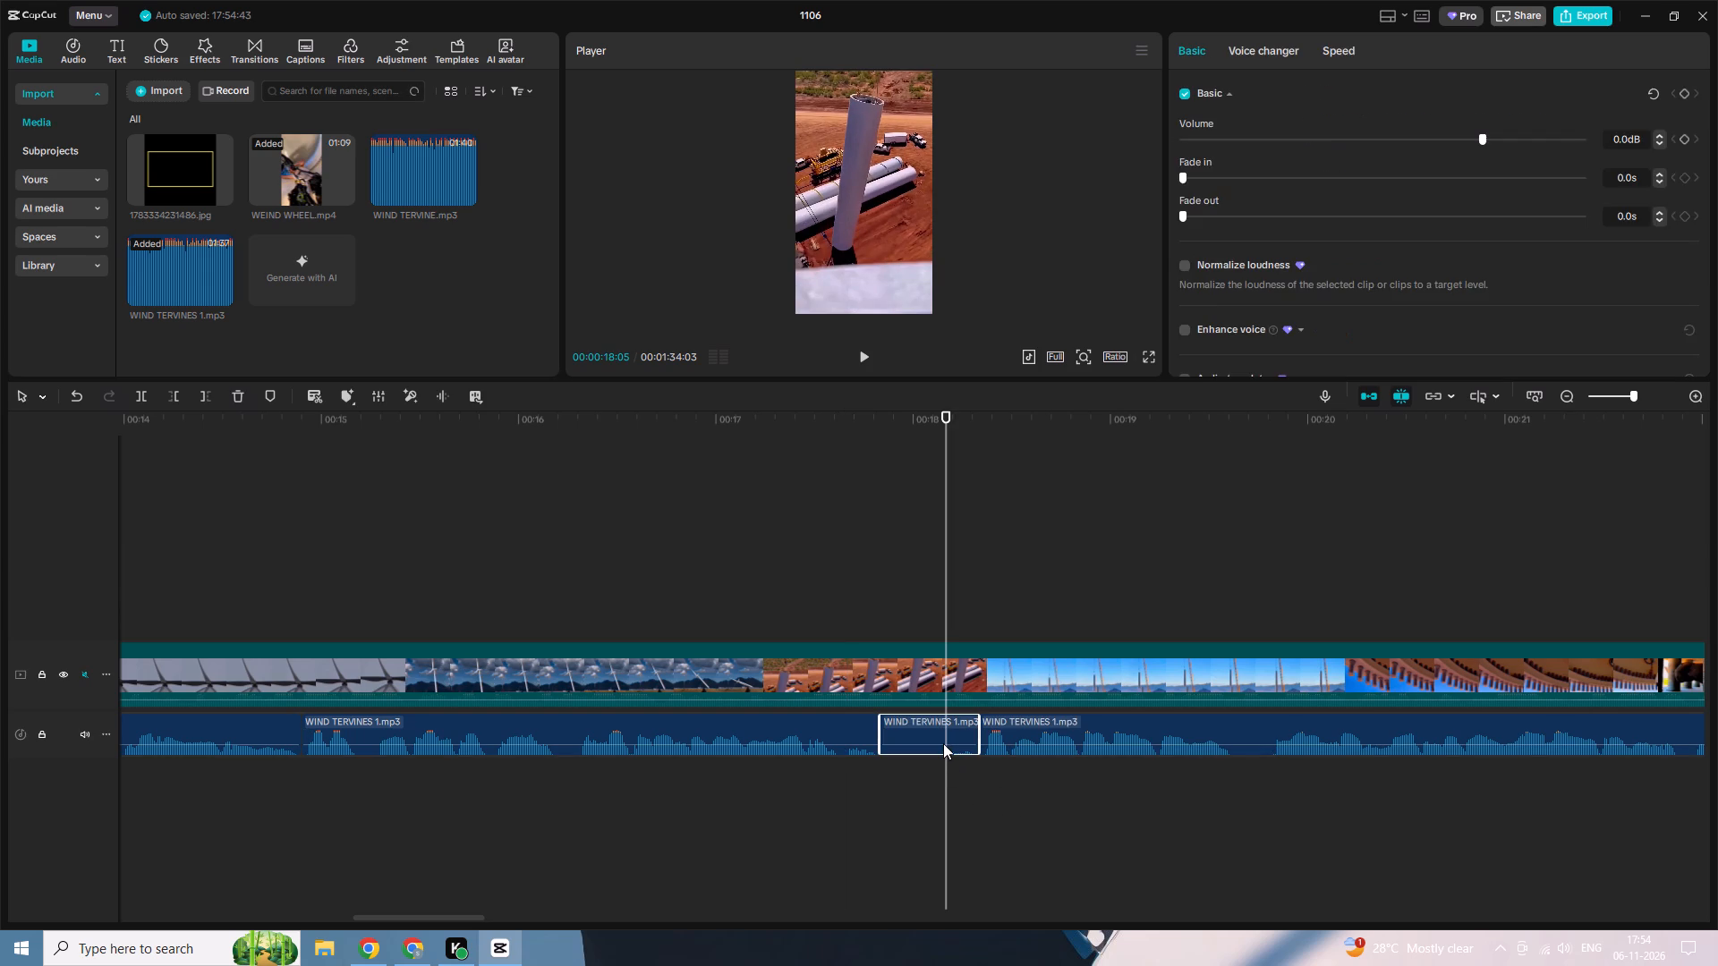
key("Delete")
right_click(943, 743)
left_click(984, 786)
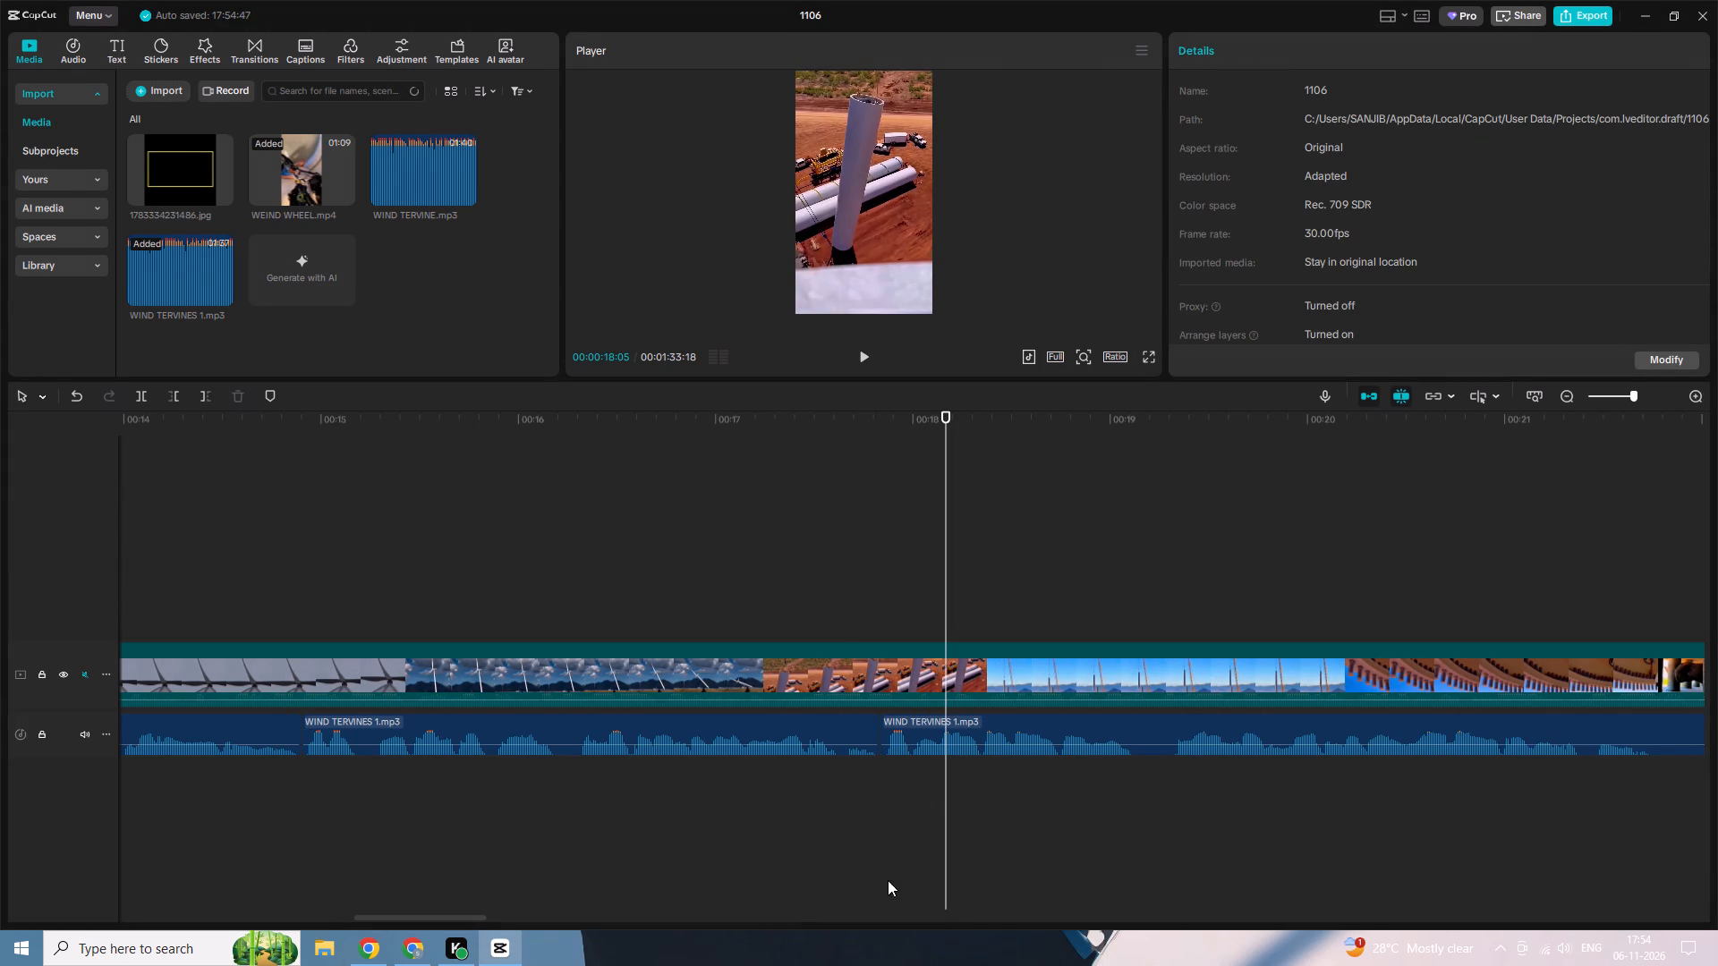
Cut out the short pause in WIND TERVINES 1.mp3 from about 00:00:19:03 to 00:00:19:10 and close the gap.
left_click_drag(452, 919, 508, 919)
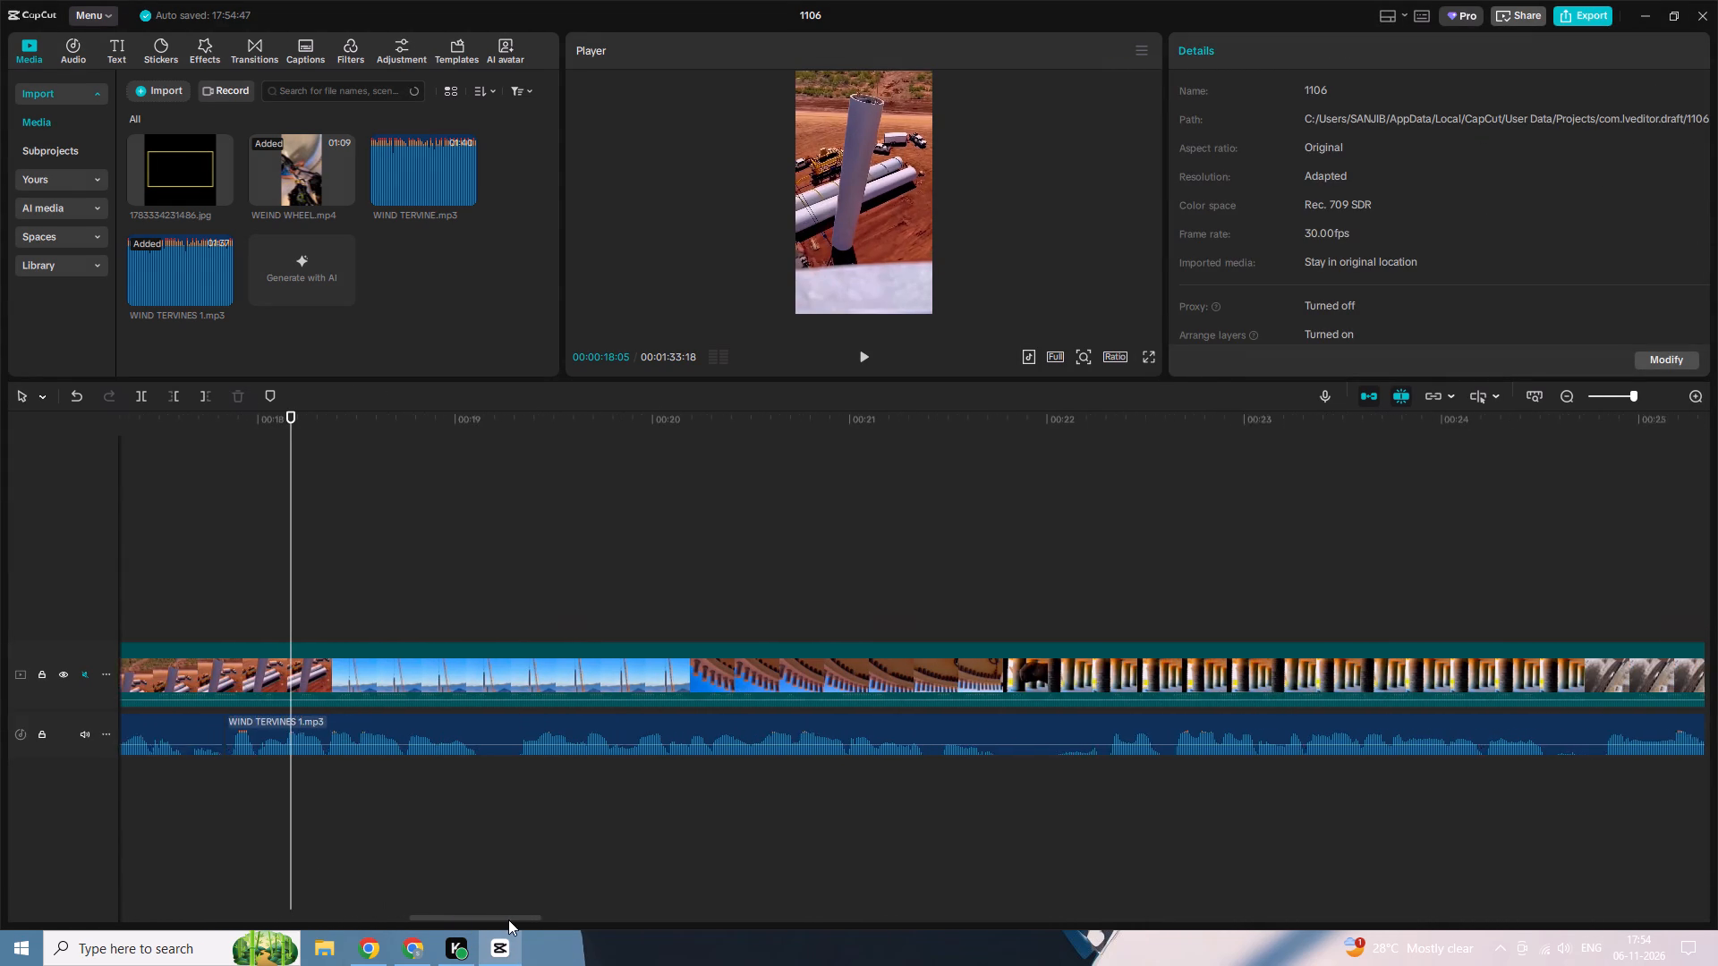
left_click_drag(508, 919, 513, 919)
scroll(396, 817, "up", 7, "ctrl")
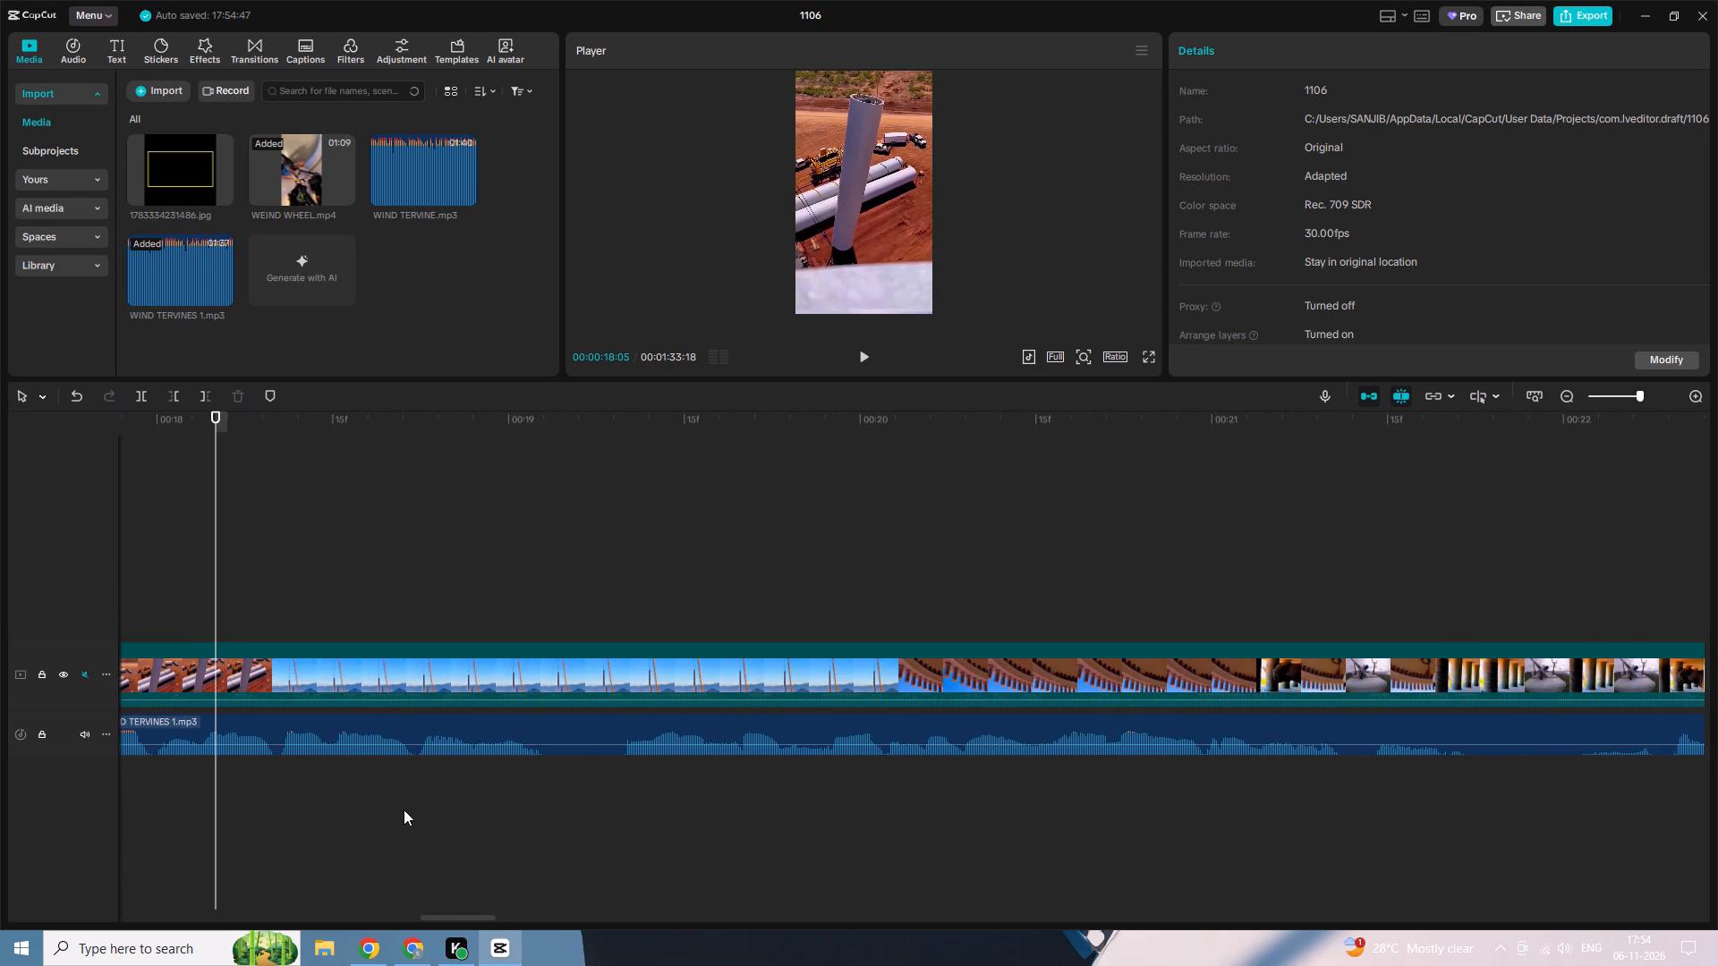
key("b")
left_click(549, 725)
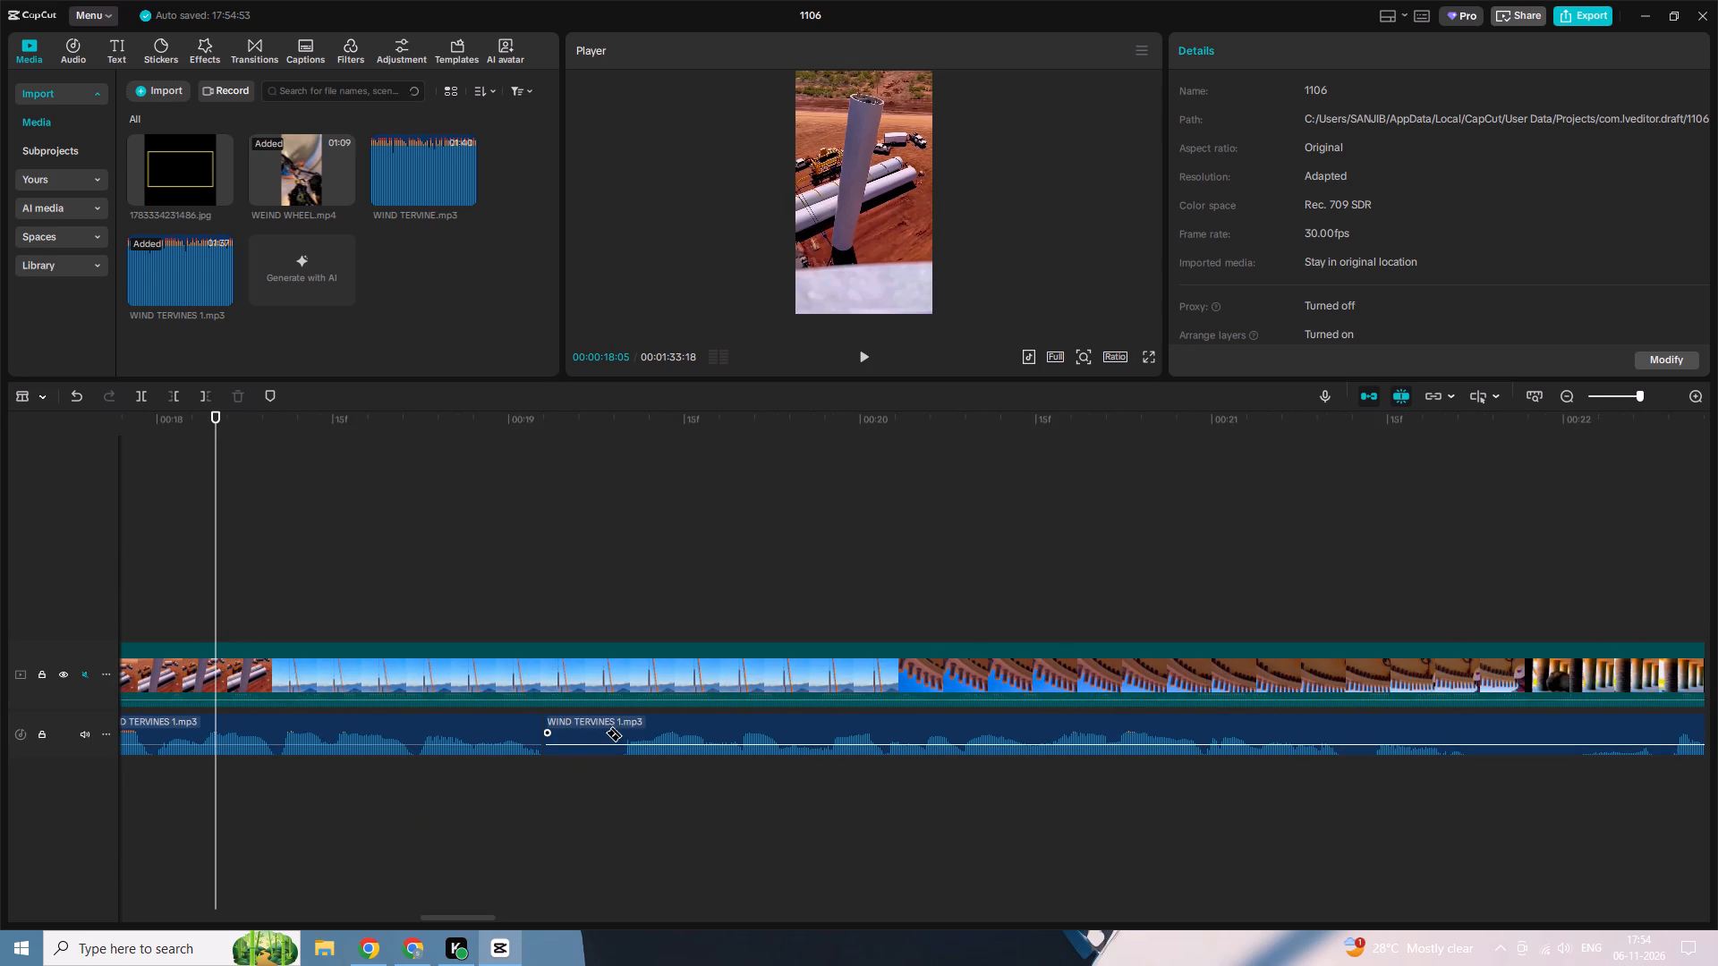
left_click(623, 727)
key("a")
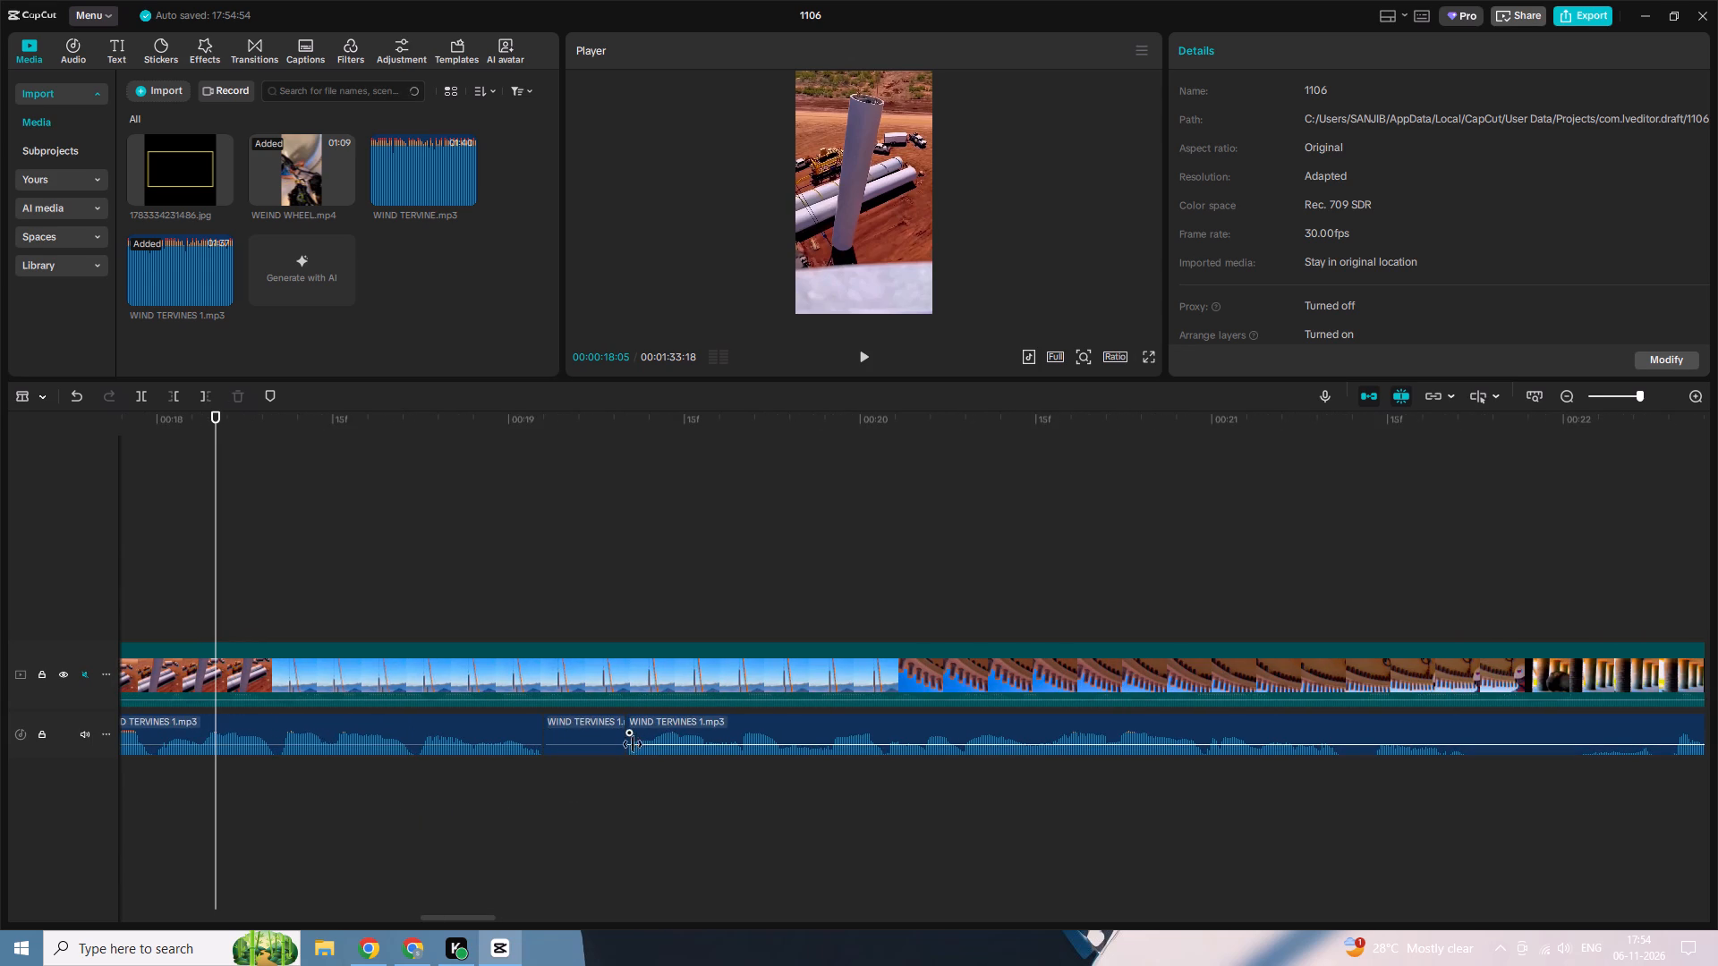
left_click(597, 743)
key("Delete")
right_click(625, 760)
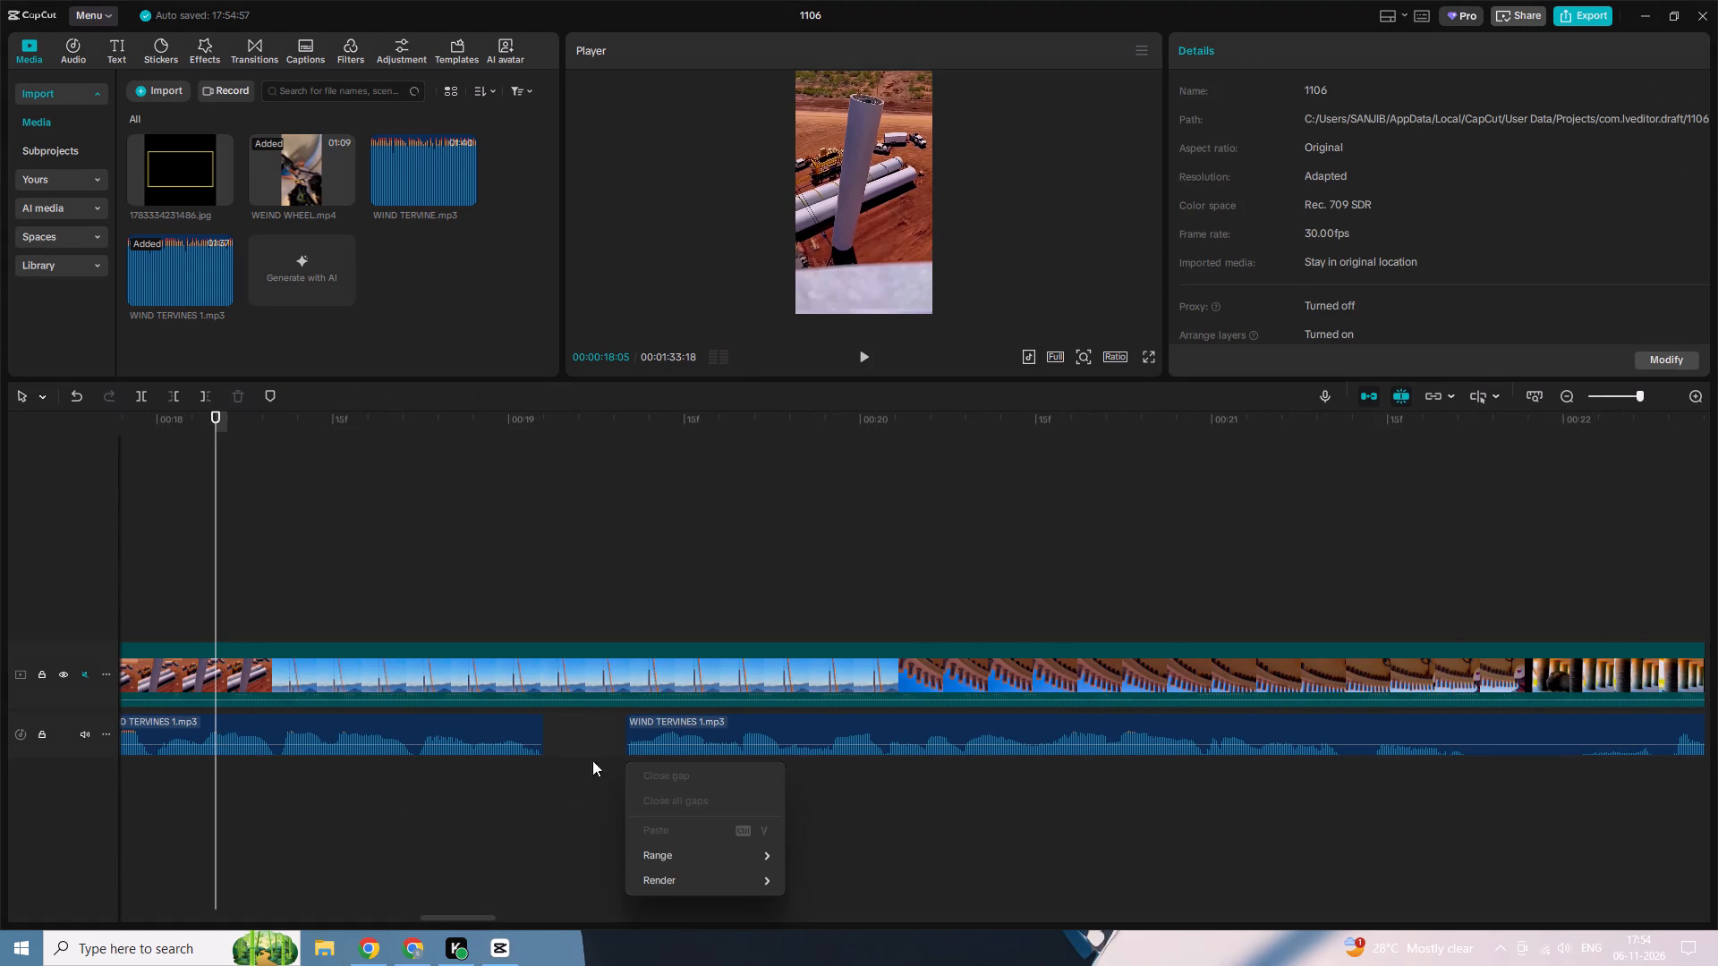
right_click(584, 728)
right_click(579, 735)
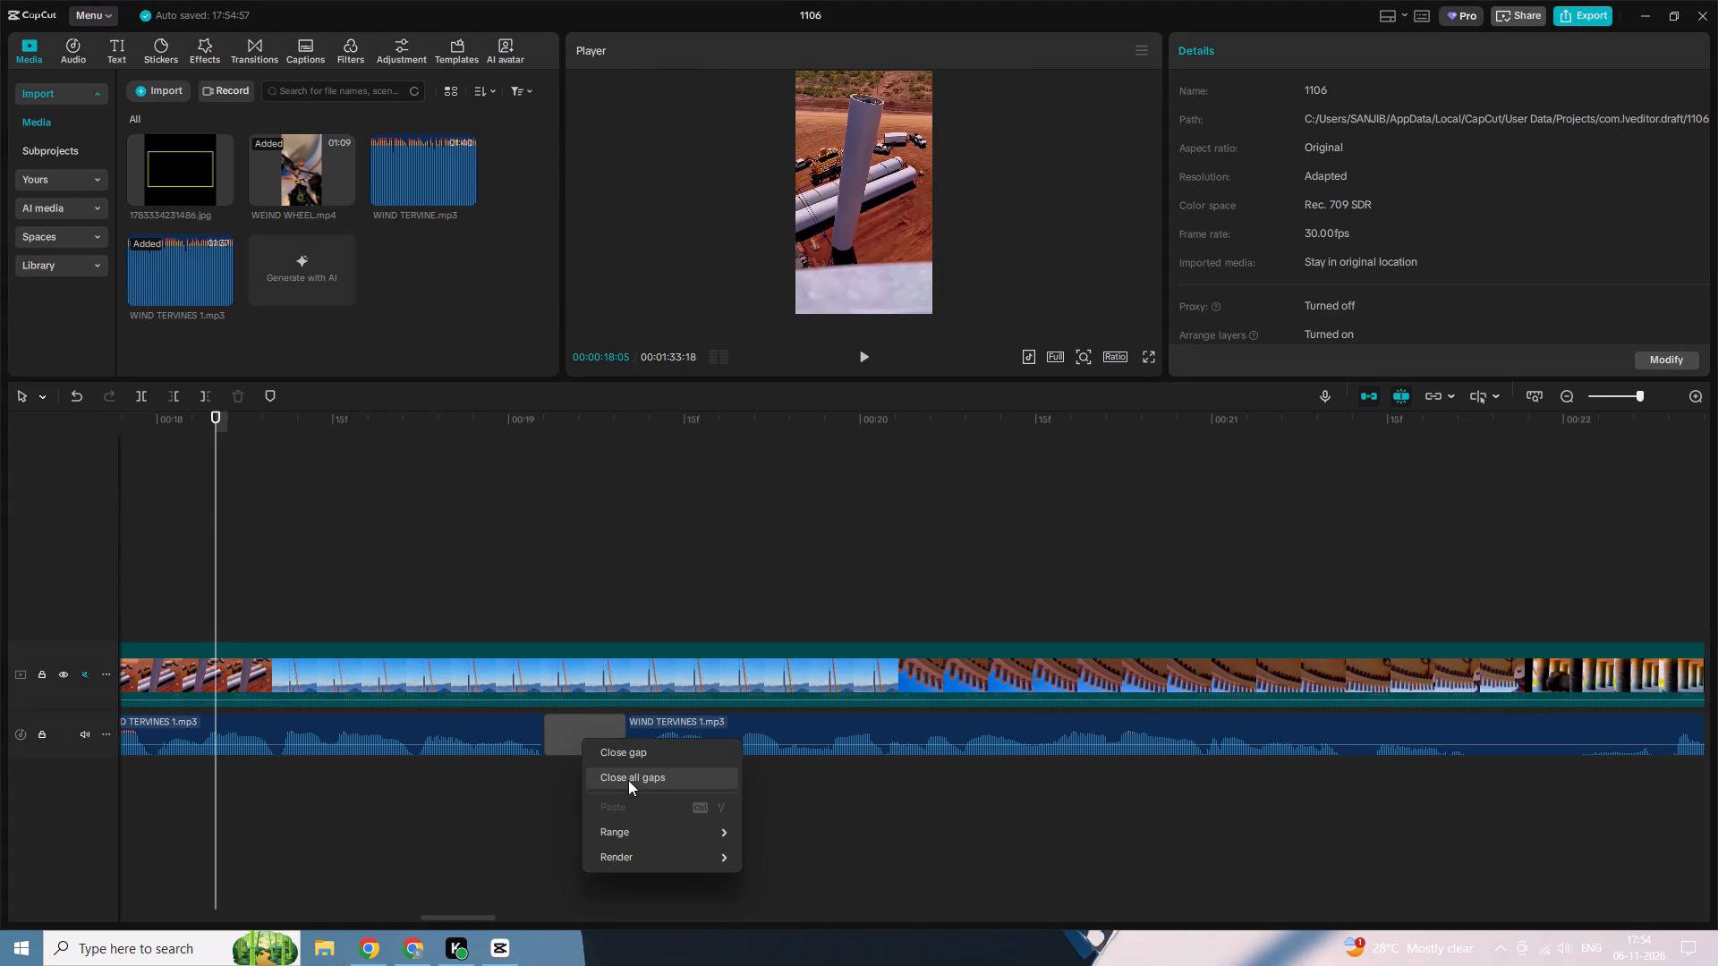
left_click(628, 780)
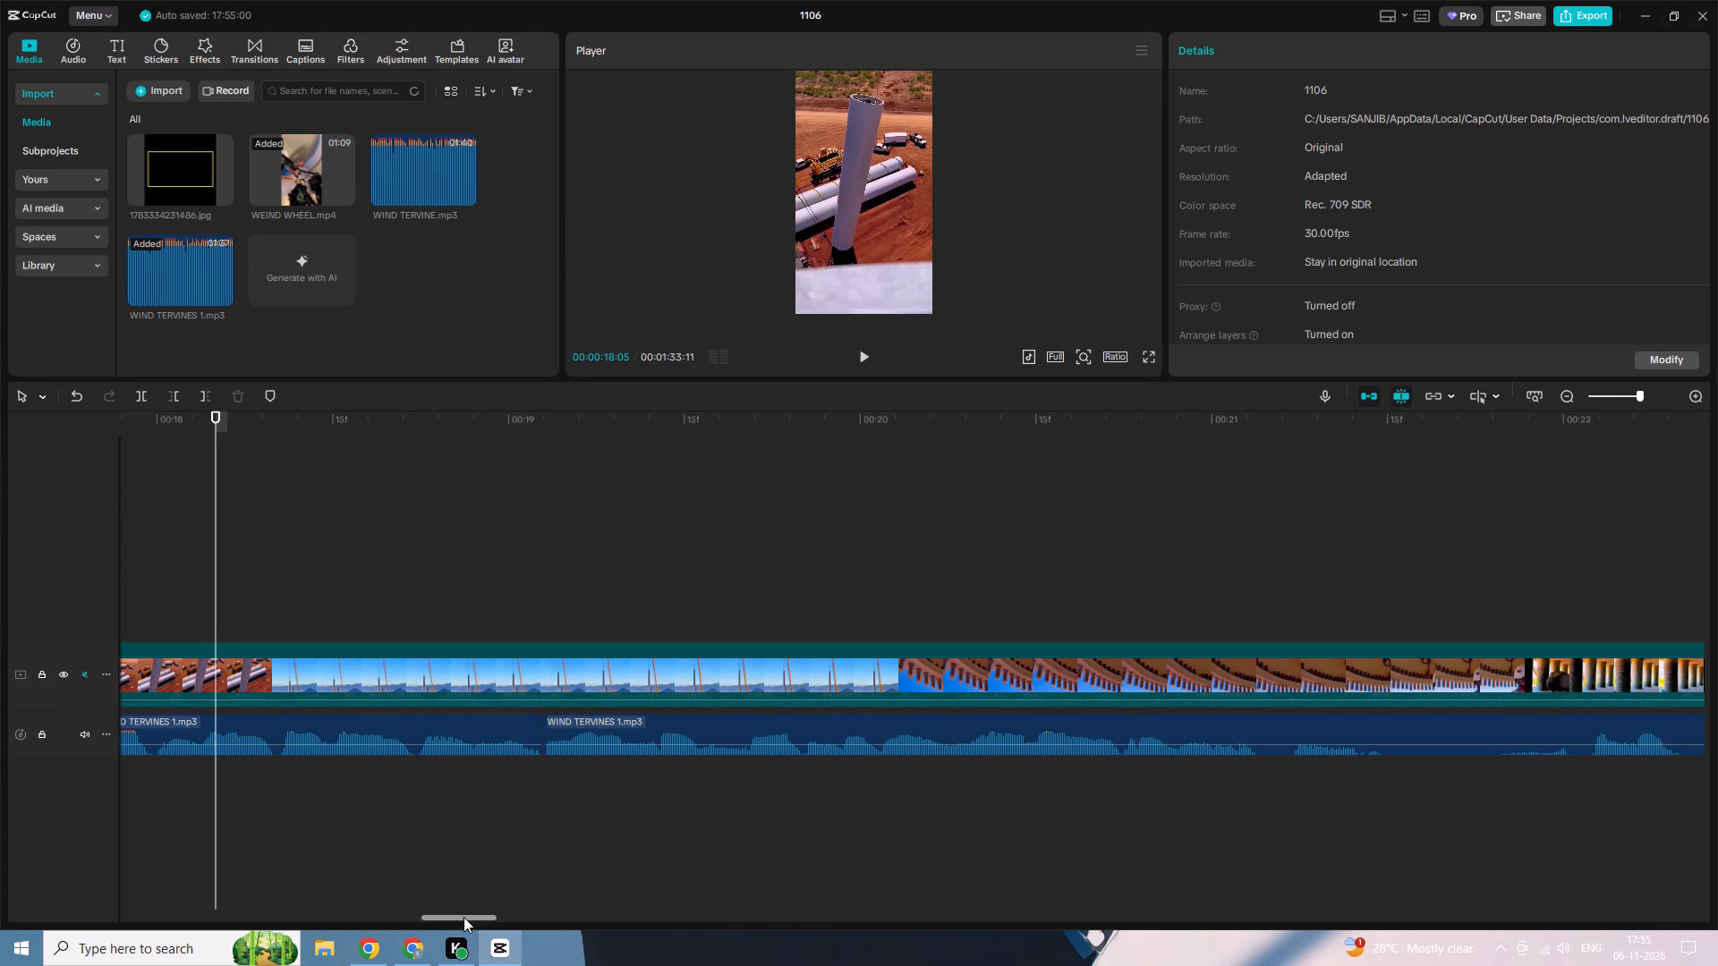
Cut out the silence in WIND TERVINES 1.mp3 from about 00:00:21:15 to 00:00:22:01 and close the gap.
left_click_drag(464, 917, 507, 919)
key("b")
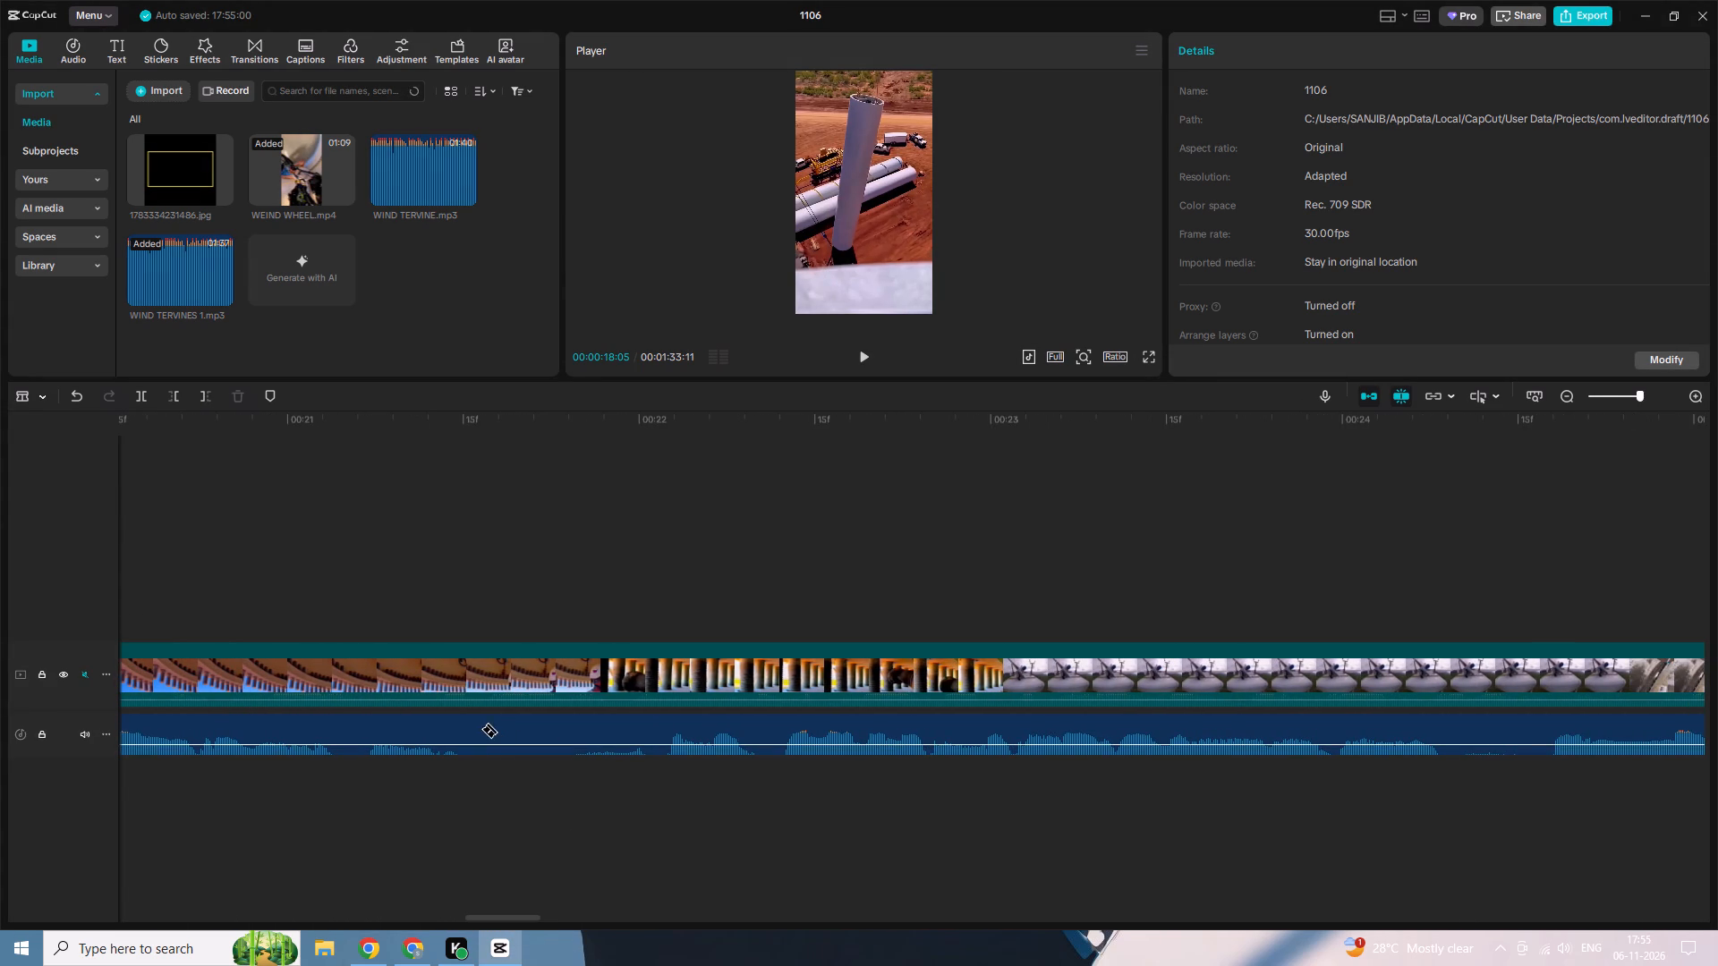
left_click(469, 723)
left_click(656, 724)
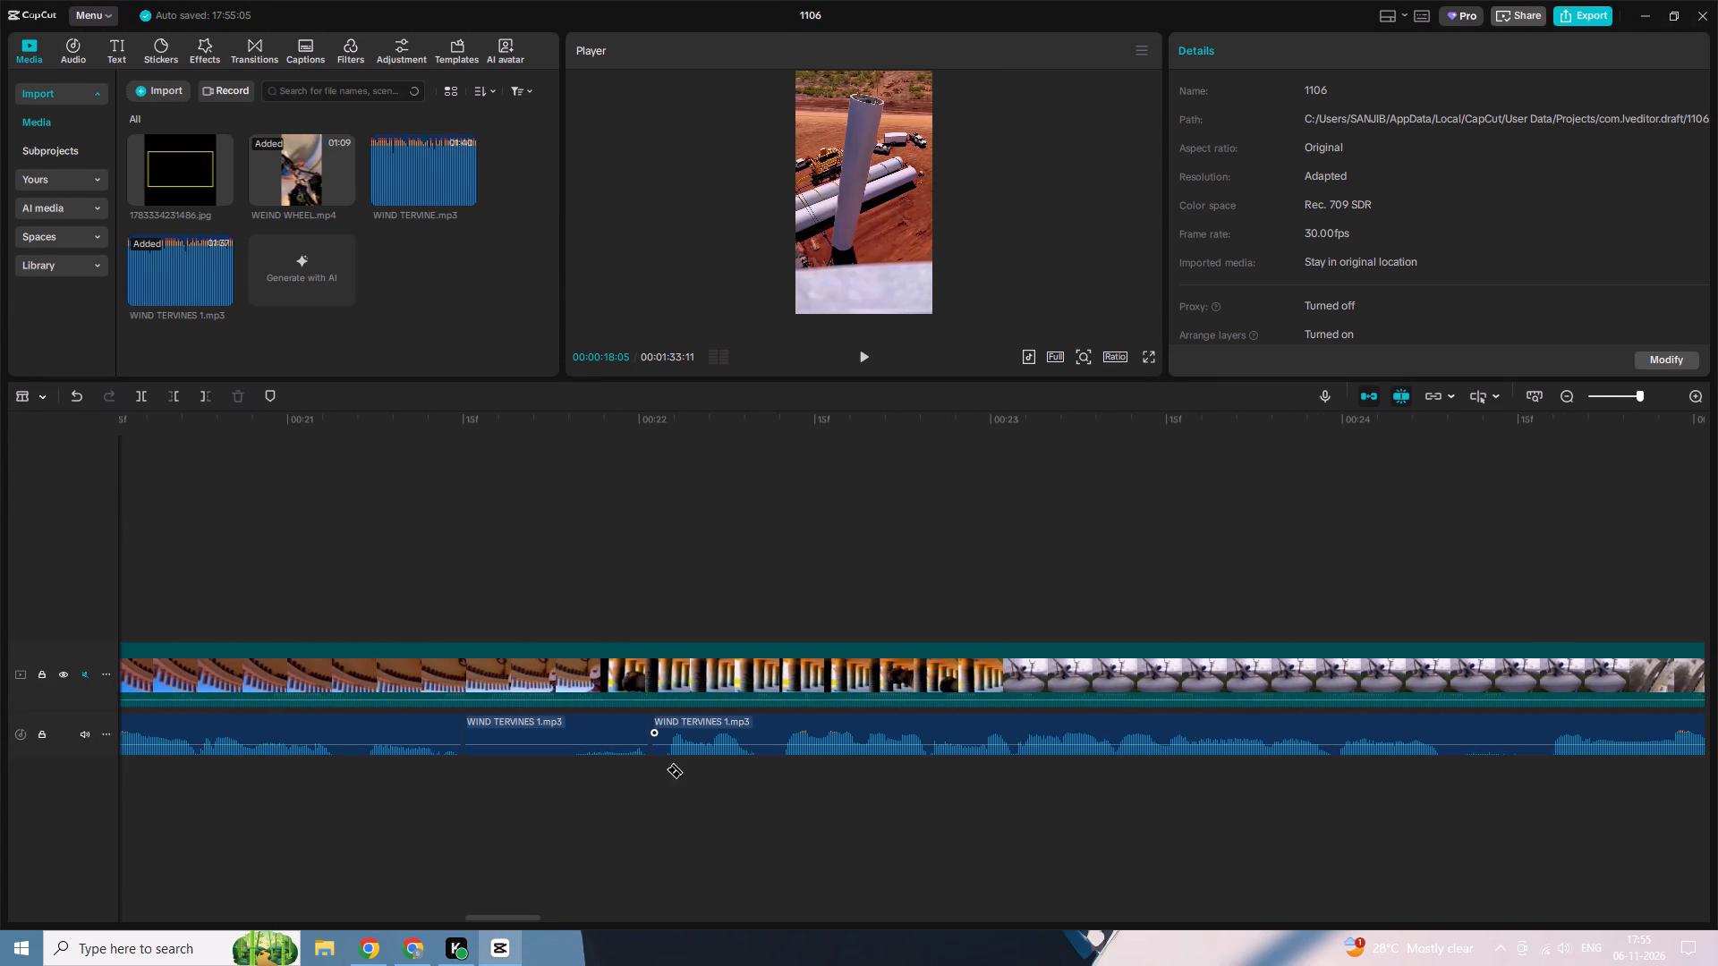
key("s")
left_click(562, 751)
key("Delete")
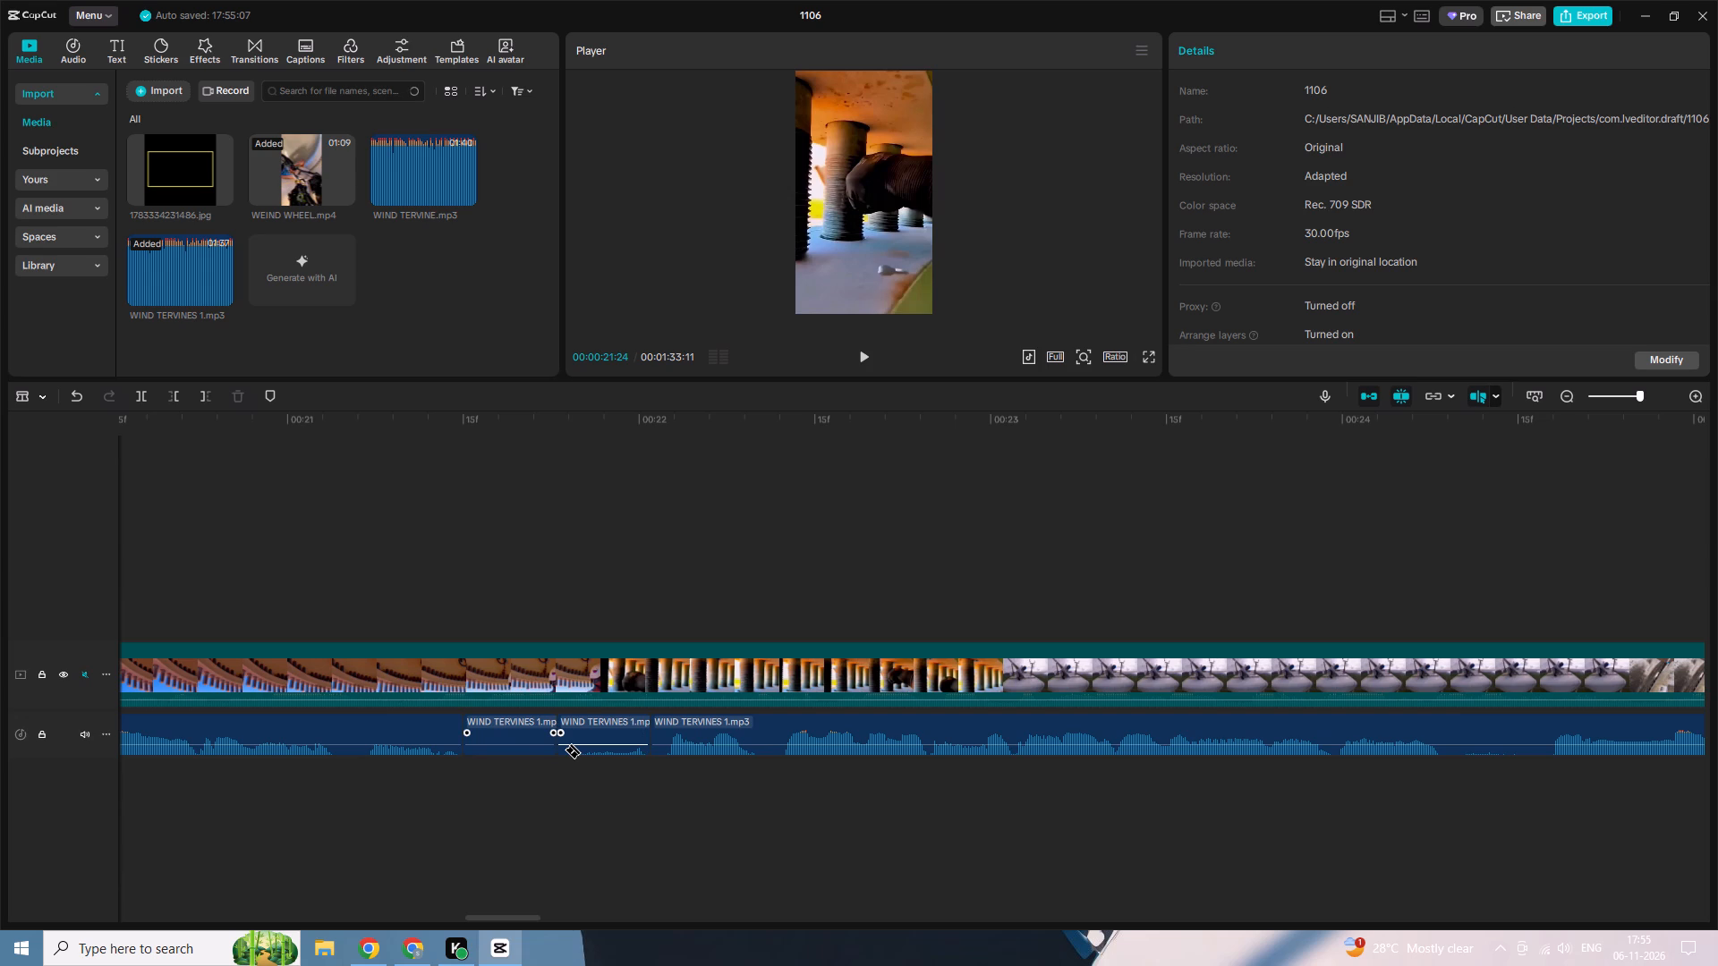
key("a")
left_click_drag(667, 801, 480, 724)
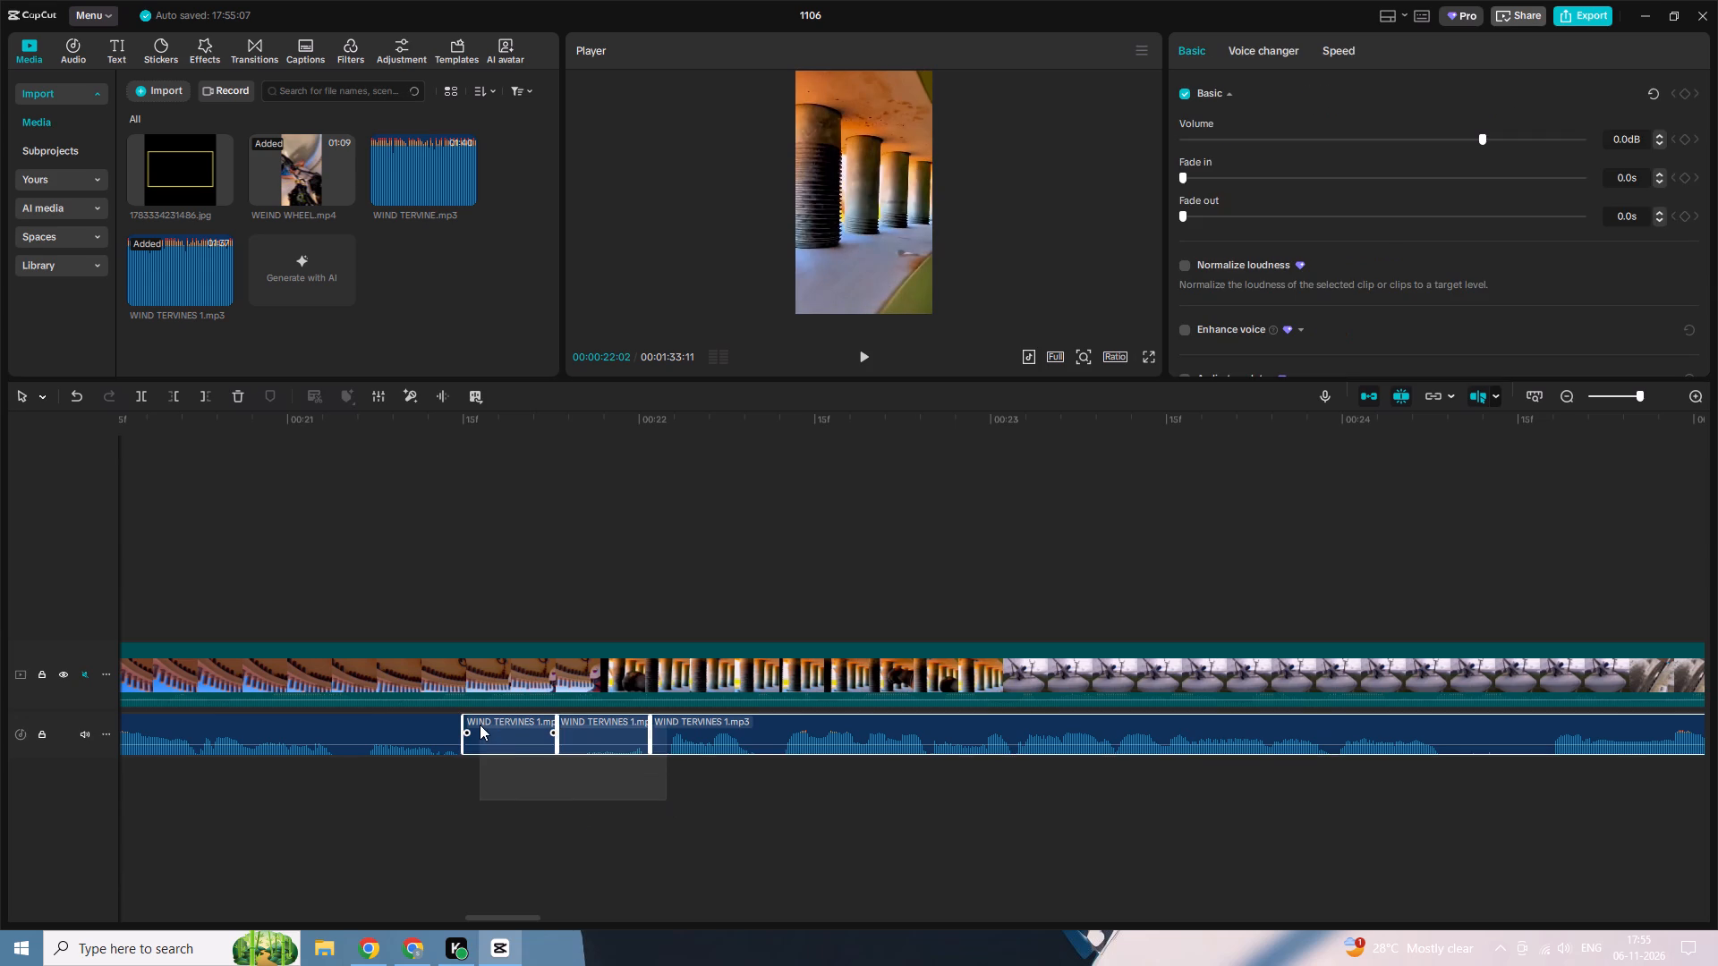
left_click_drag(480, 724, 512, 739)
left_click(613, 777)
left_click_drag(625, 775, 484, 723)
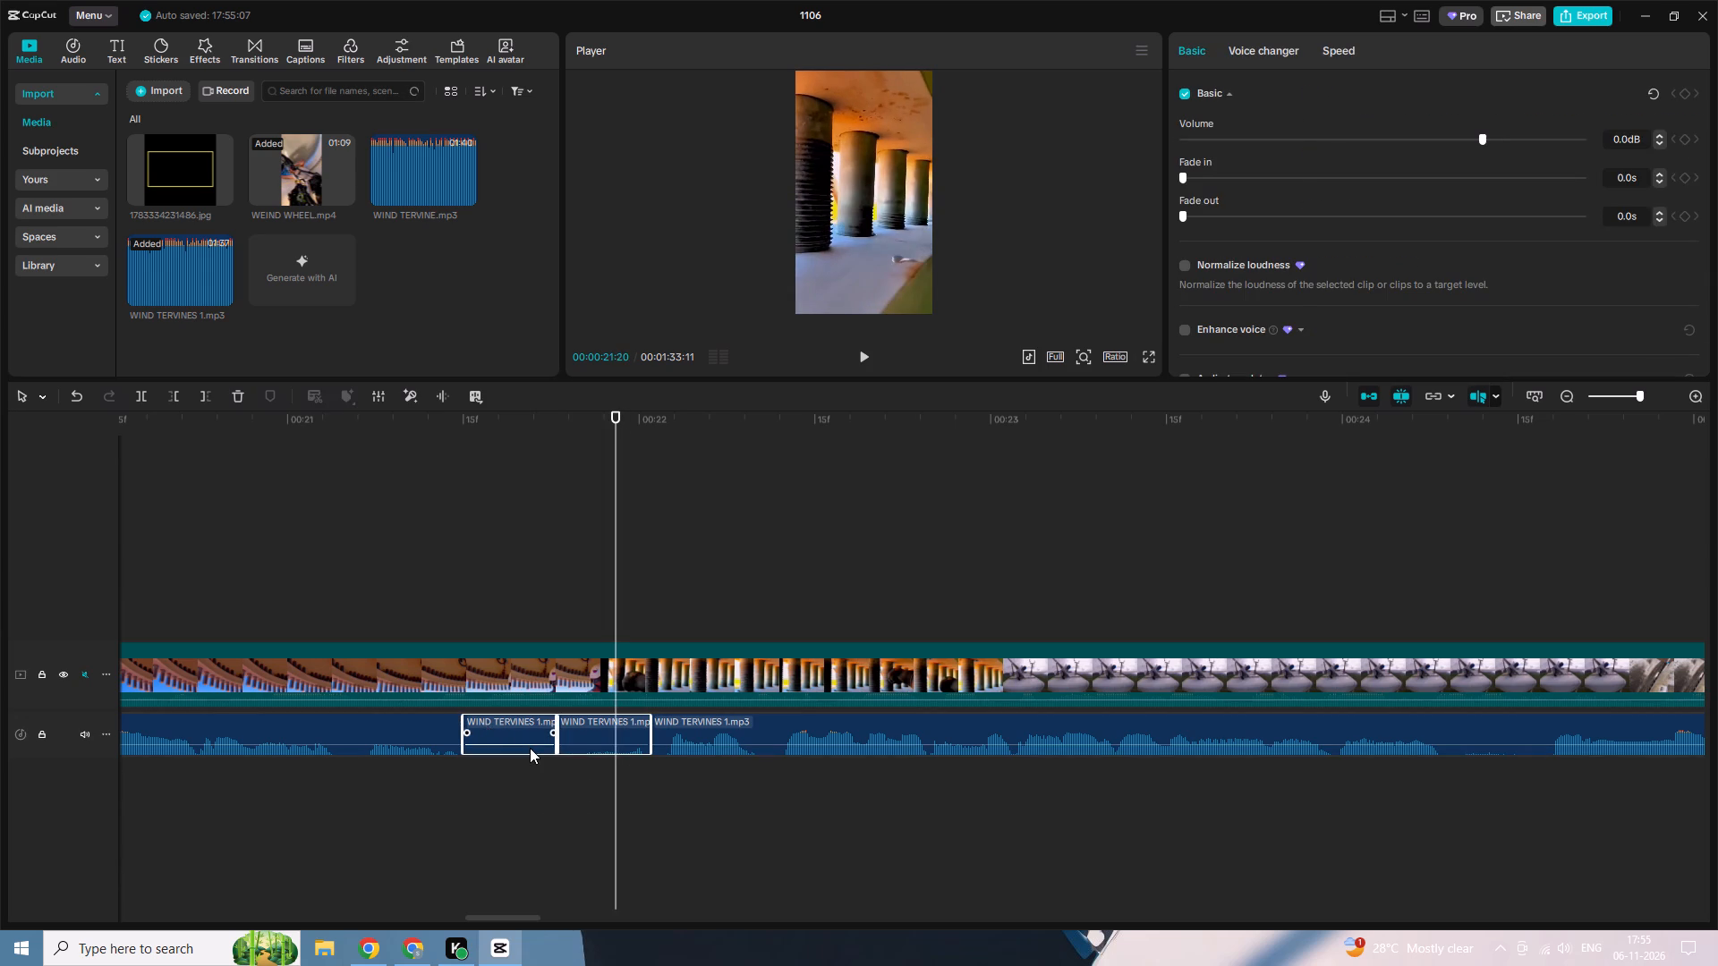
key("Delete")
right_click(530, 745)
left_click(612, 756)
Cut out the silence in WIND TERVINES 1.mp3 from about 00:00:23:23 to 00:00:24:02 and close the gap.
scroll(602, 813, "down", 3, "ctrl")
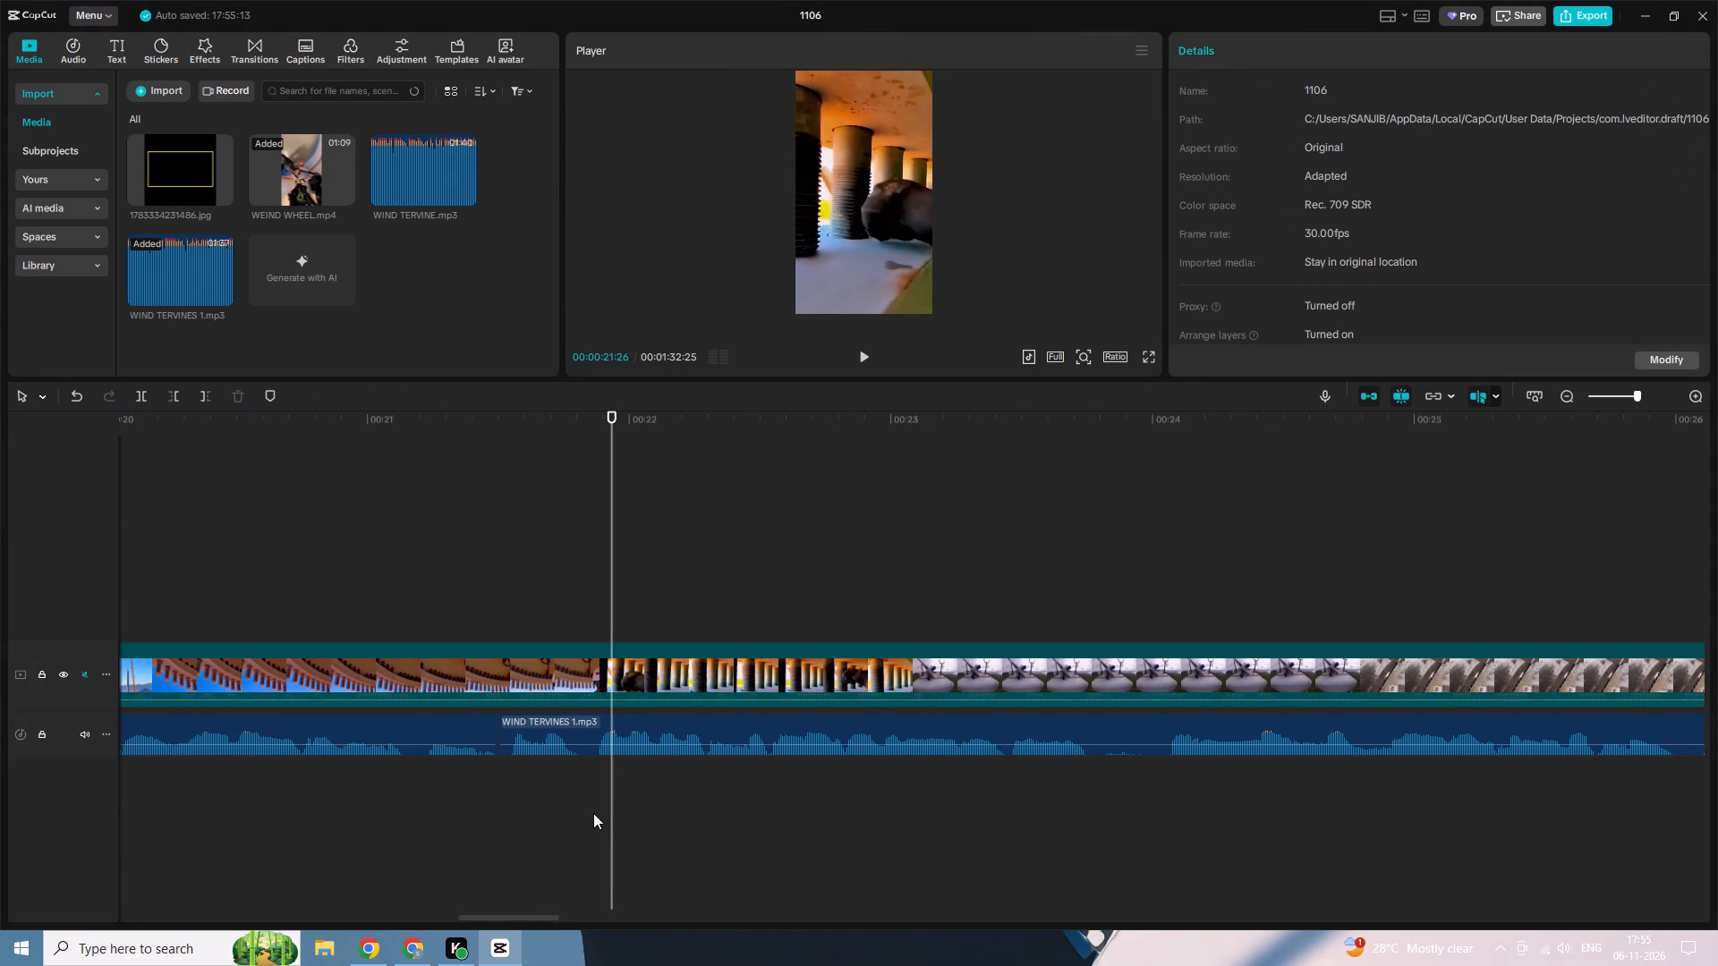
left_click_drag(500, 919, 543, 922)
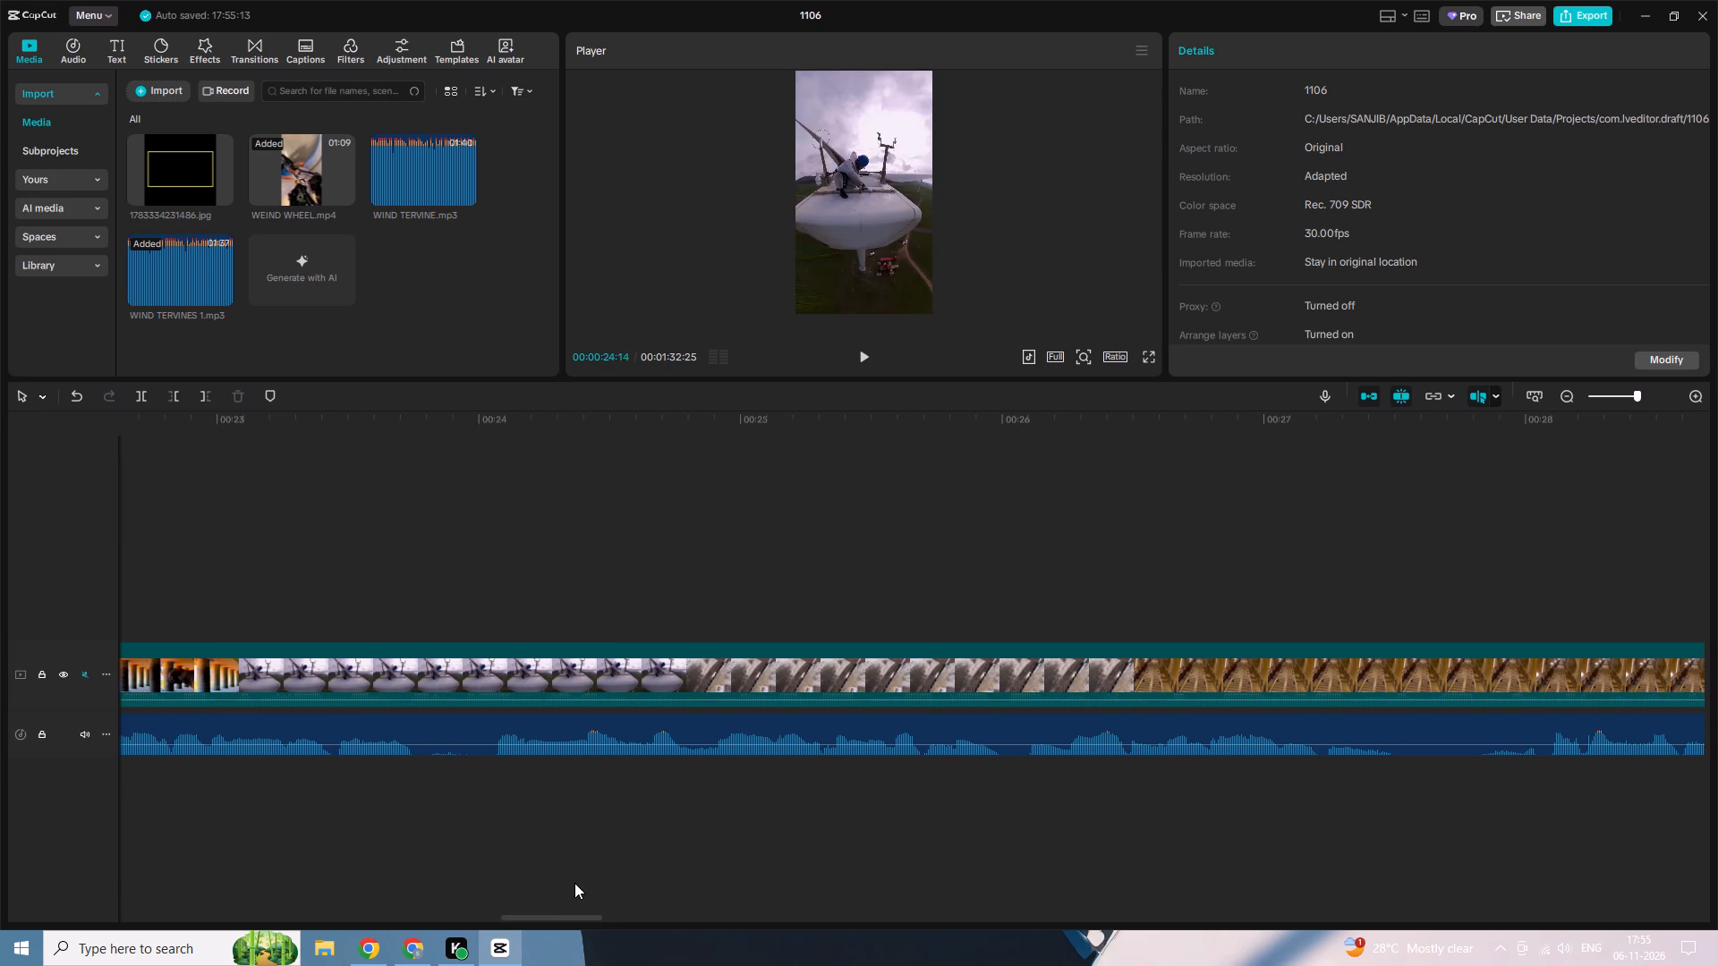
key("b")
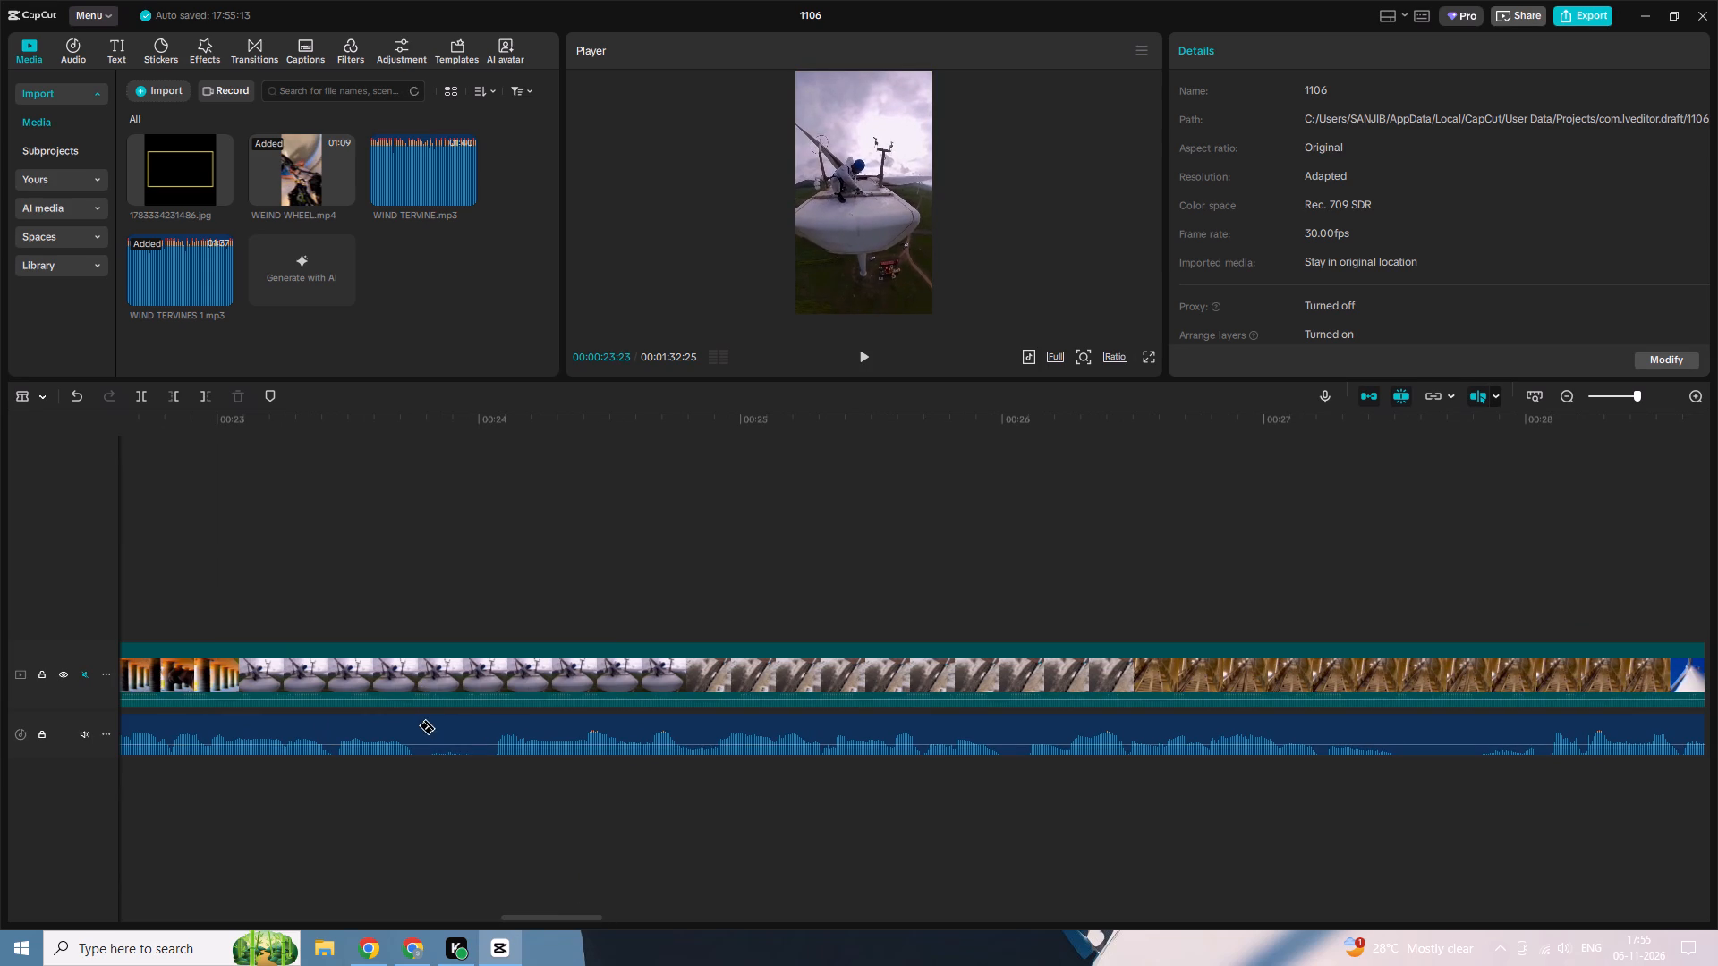
left_click(418, 725)
left_click(498, 730)
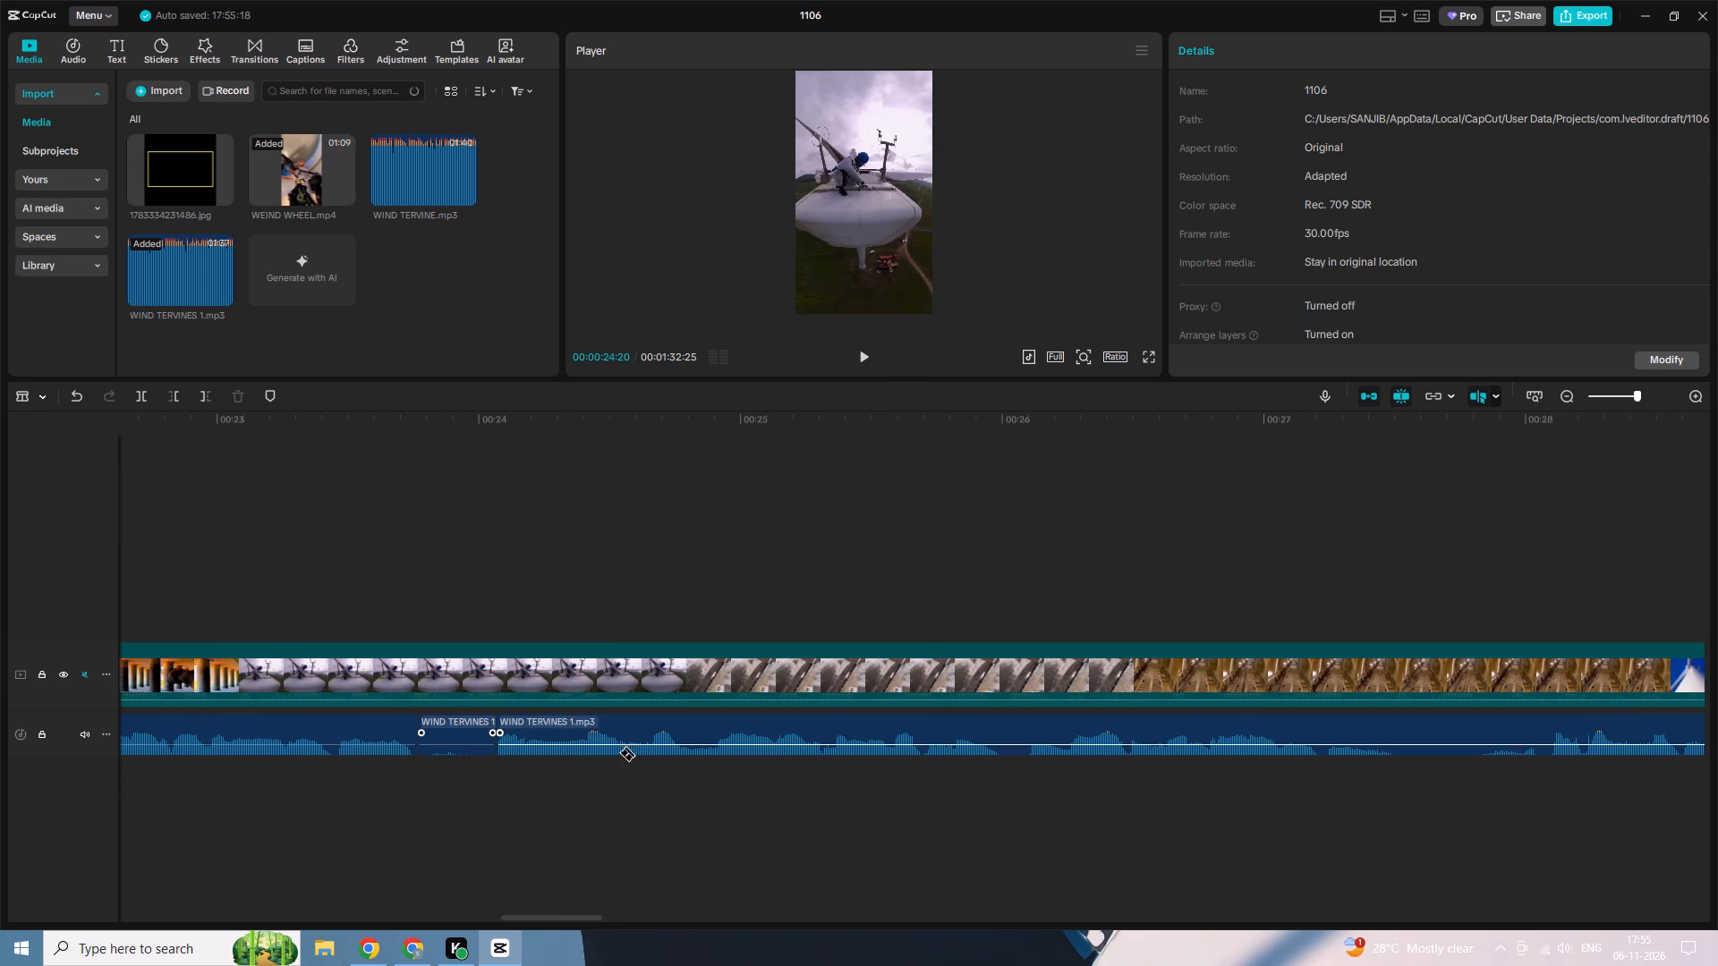
key("a")
left_click(454, 745)
key("Delete")
right_click(451, 742)
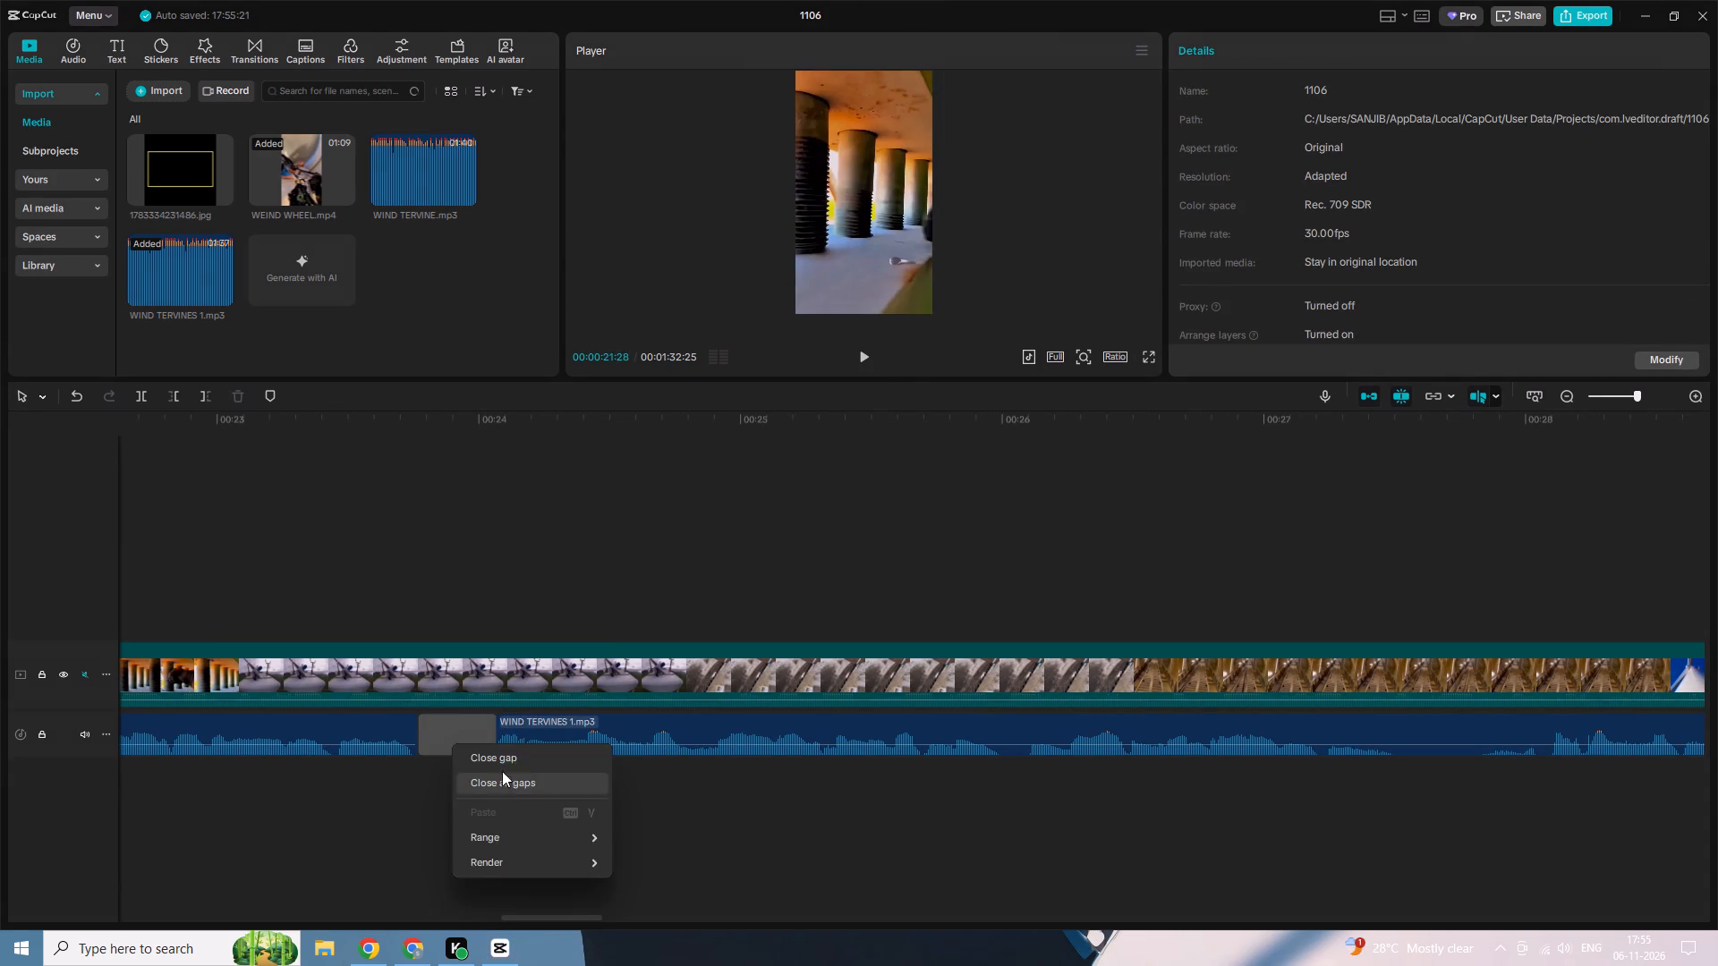
left_click(514, 751)
Cut out the silence in WIND TERVINES 1.mp3 from about 00:00:27:07 to 00:00:27:17 and close the gap.
left_click_drag(565, 916, 606, 914)
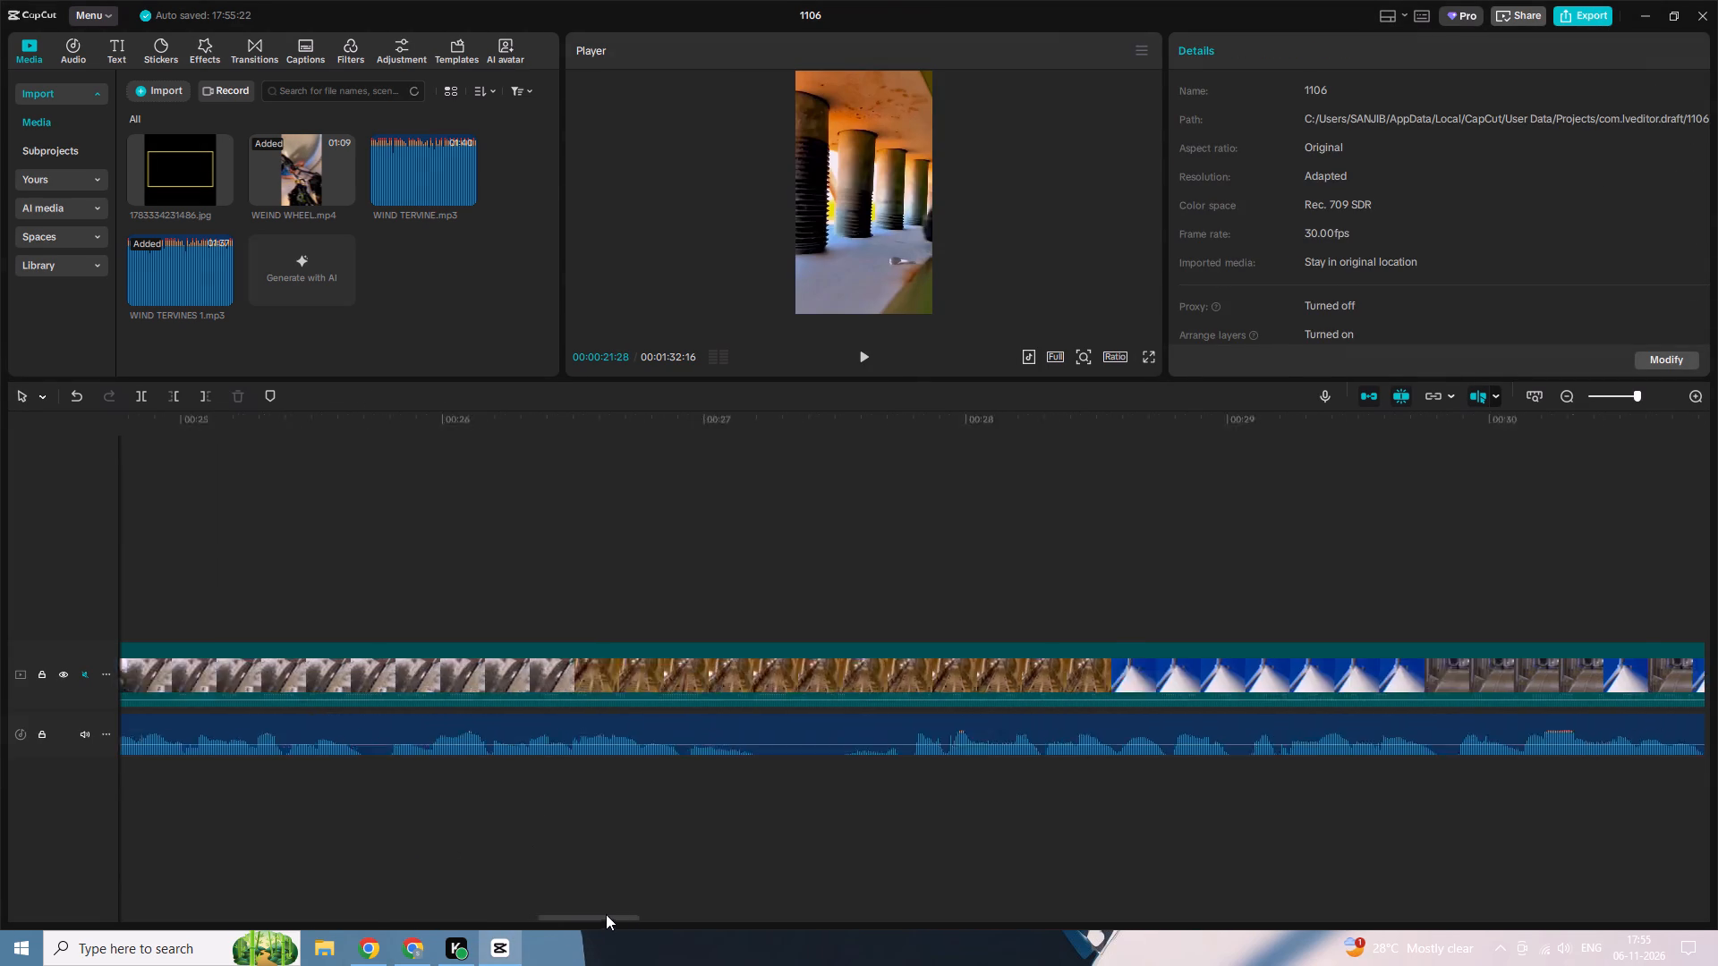
left_click_drag(606, 914, 615, 914)
key("b")
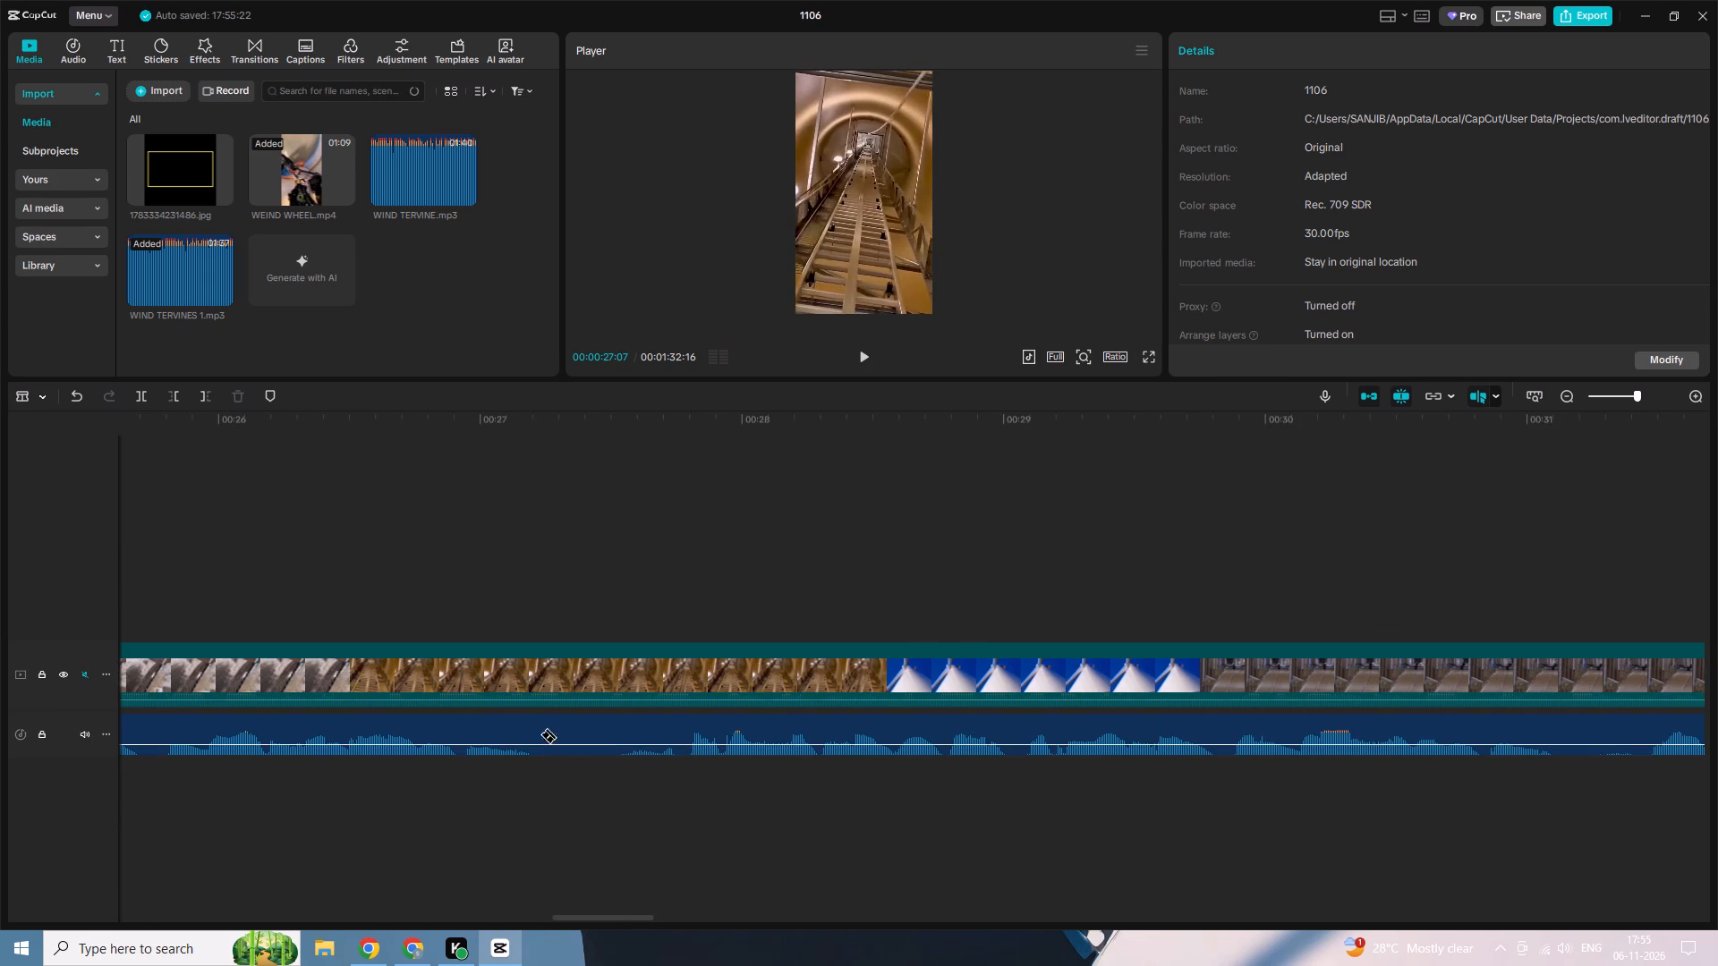
left_click(540, 722)
left_click(625, 724)
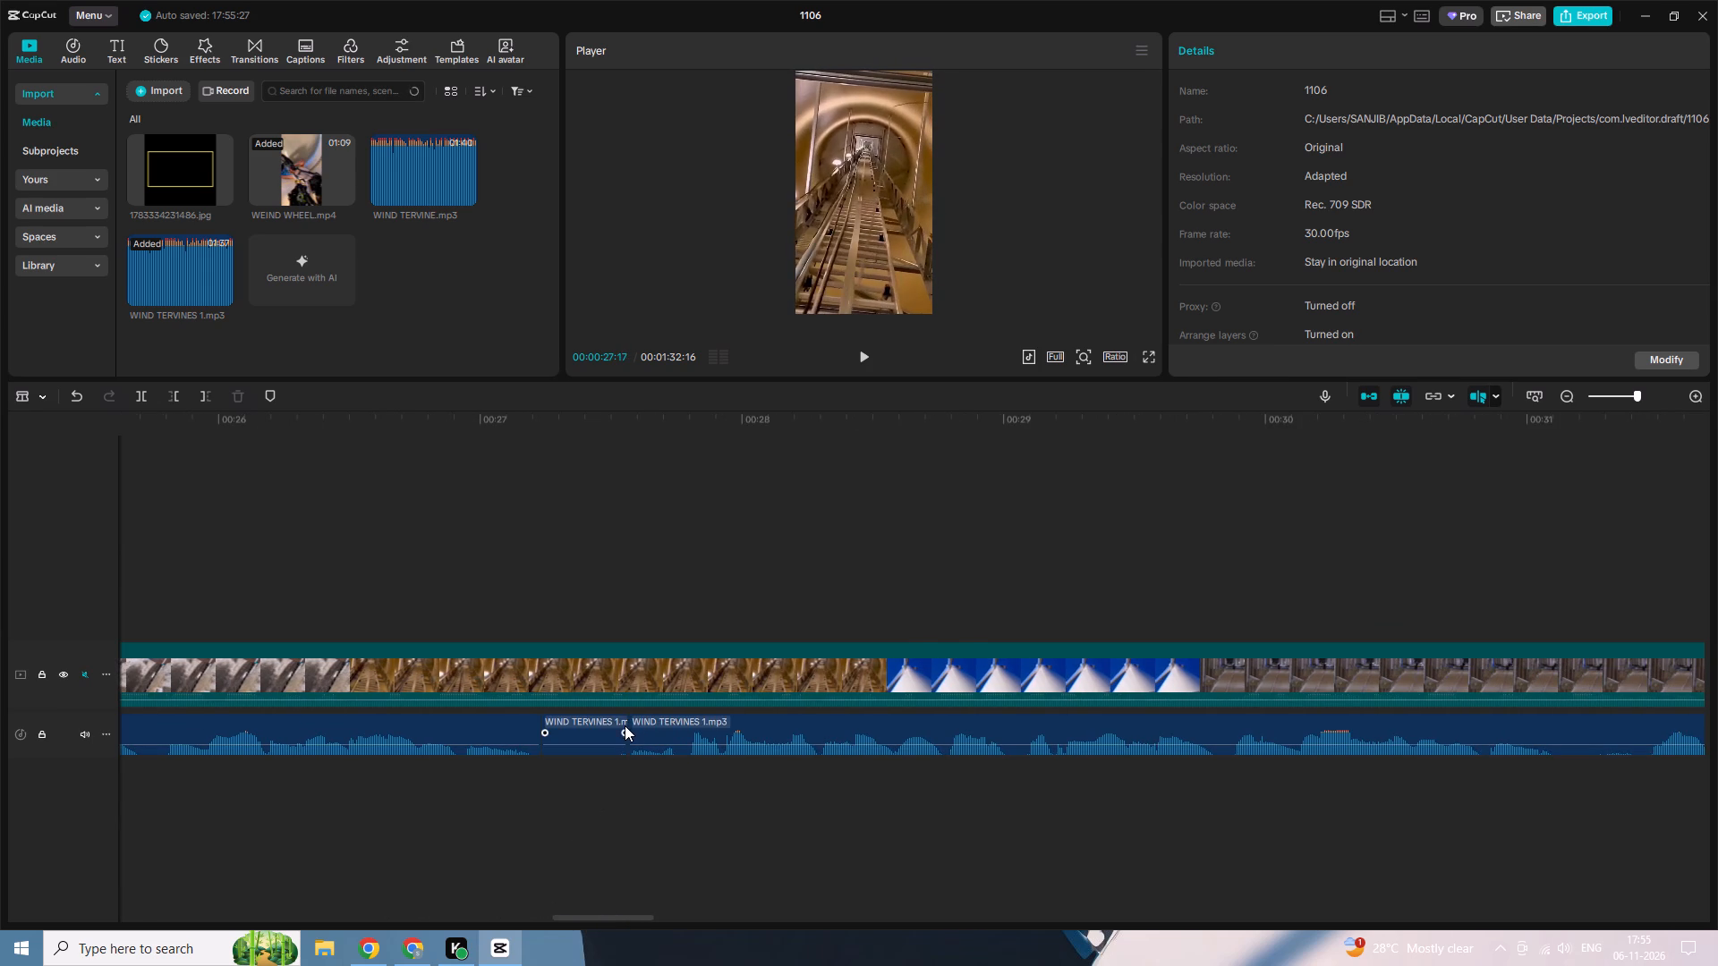
key("a")
left_click(603, 733)
key("Delete")
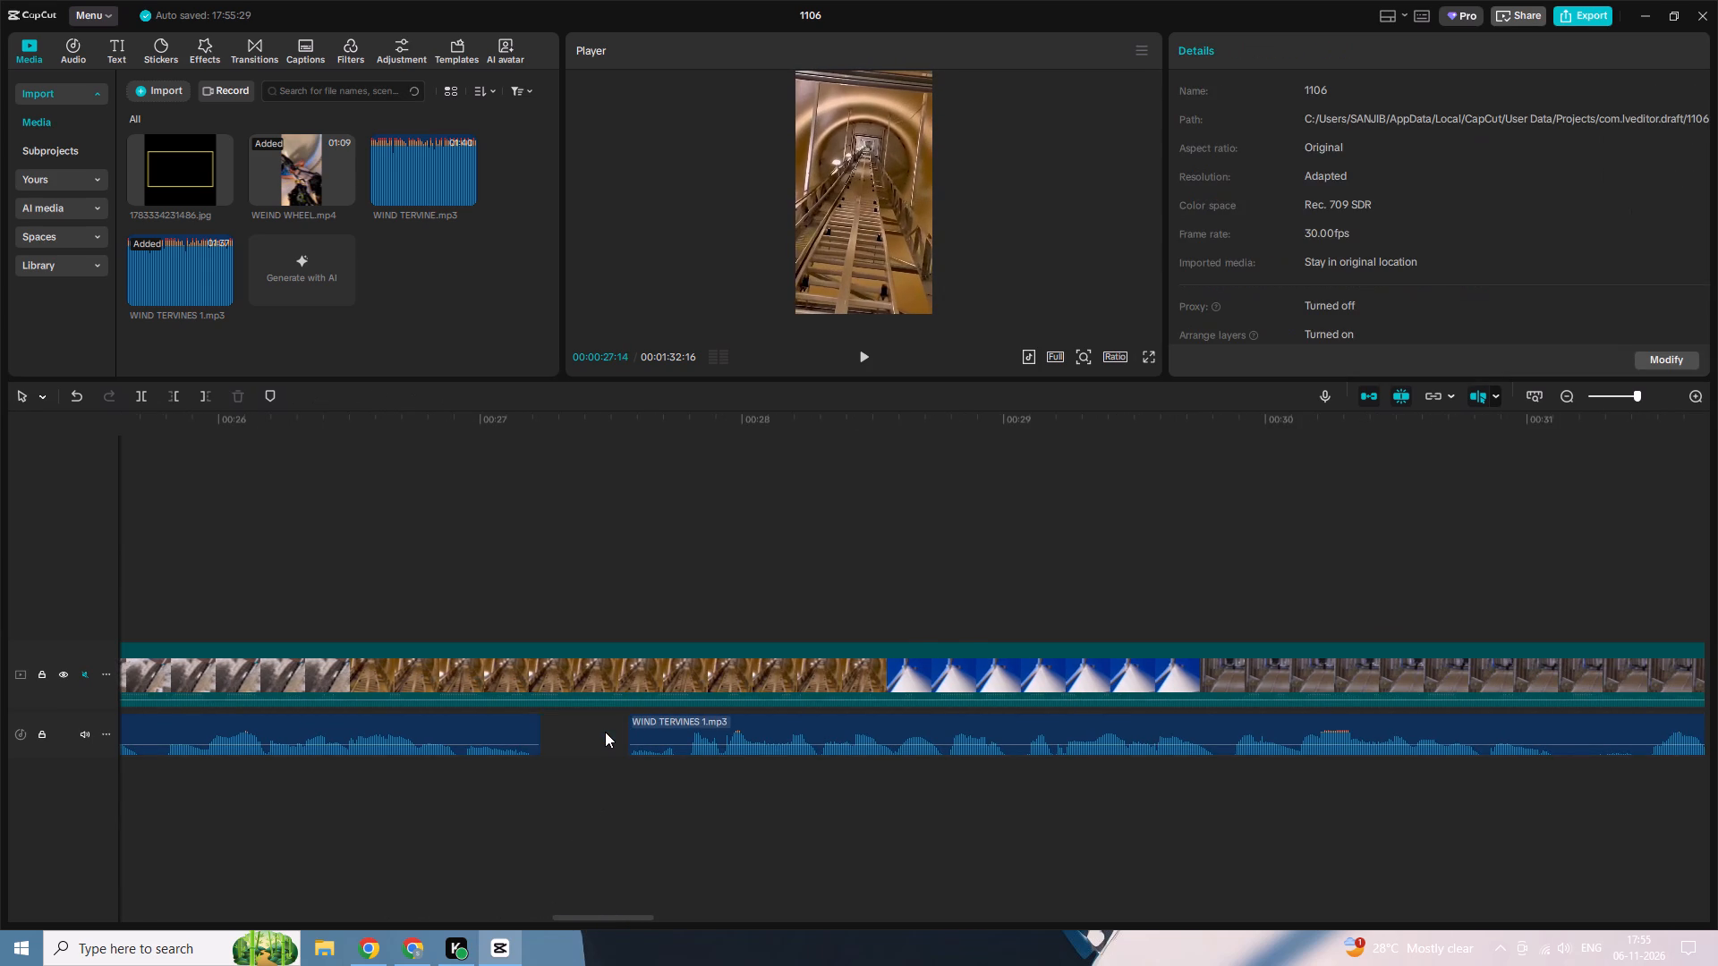
right_click(605, 732)
left_click(632, 758)
Cut out the silence in WIND TERVINES 1.mp3 from about 00:00:30:23 to 00:00:31:04 and close the gap.
left_click_drag(592, 918, 629, 917)
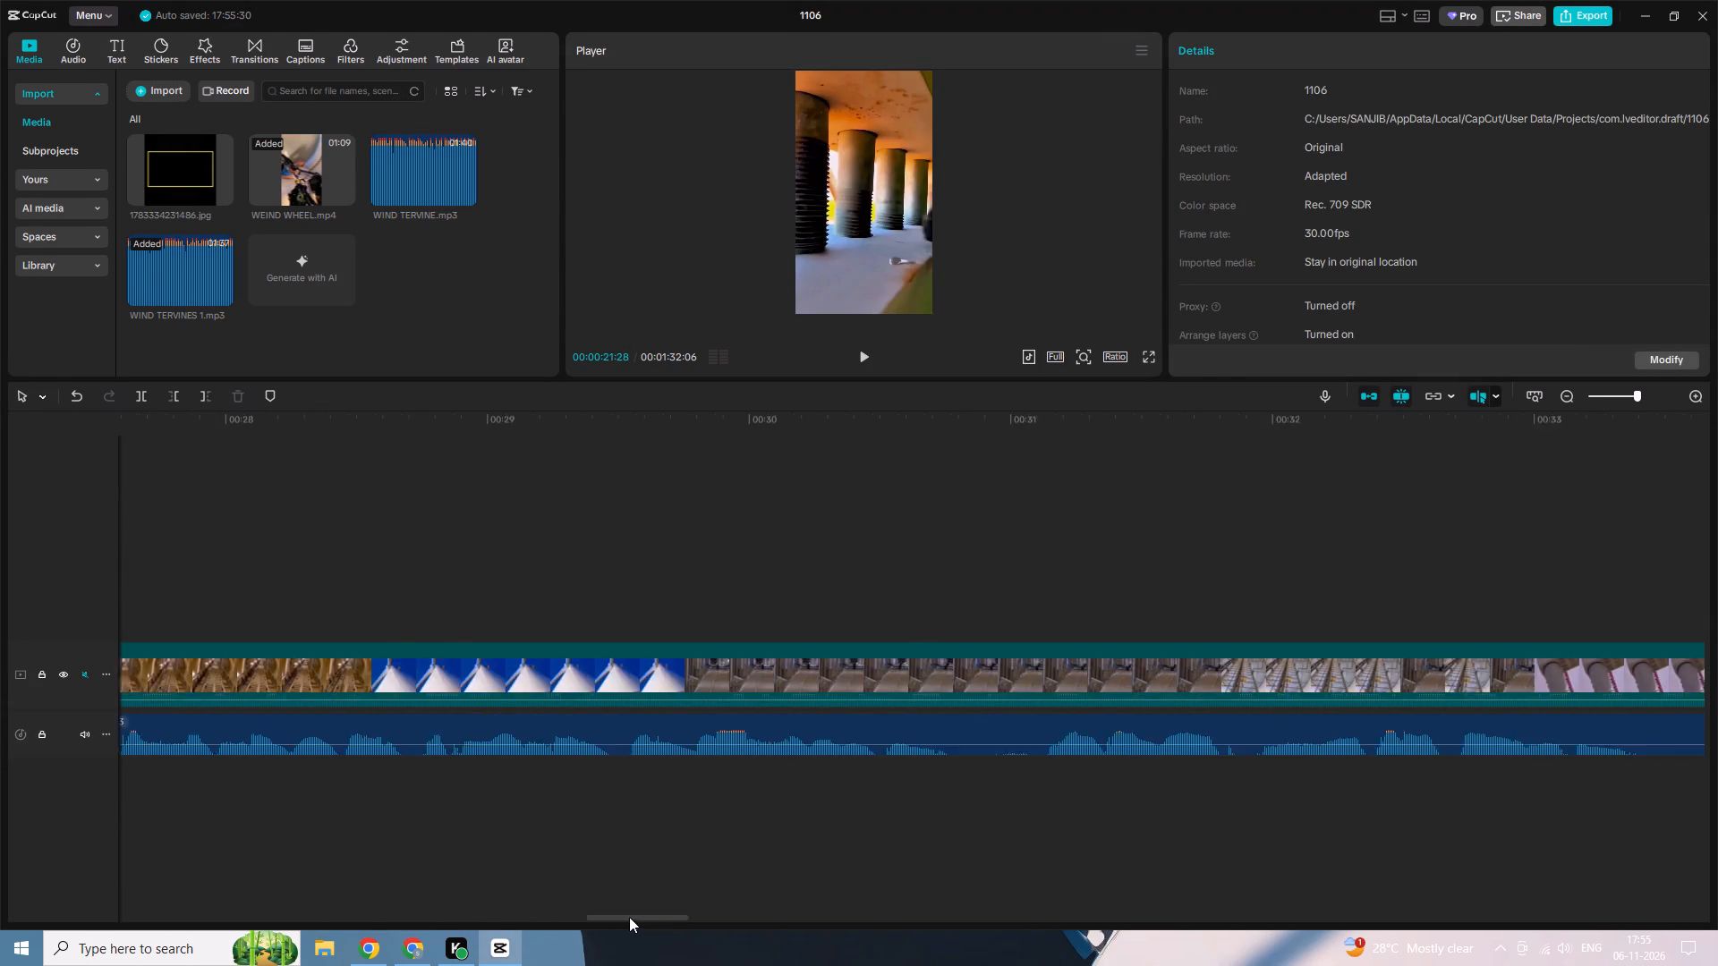
left_click_drag(629, 917, 666, 914)
key("b")
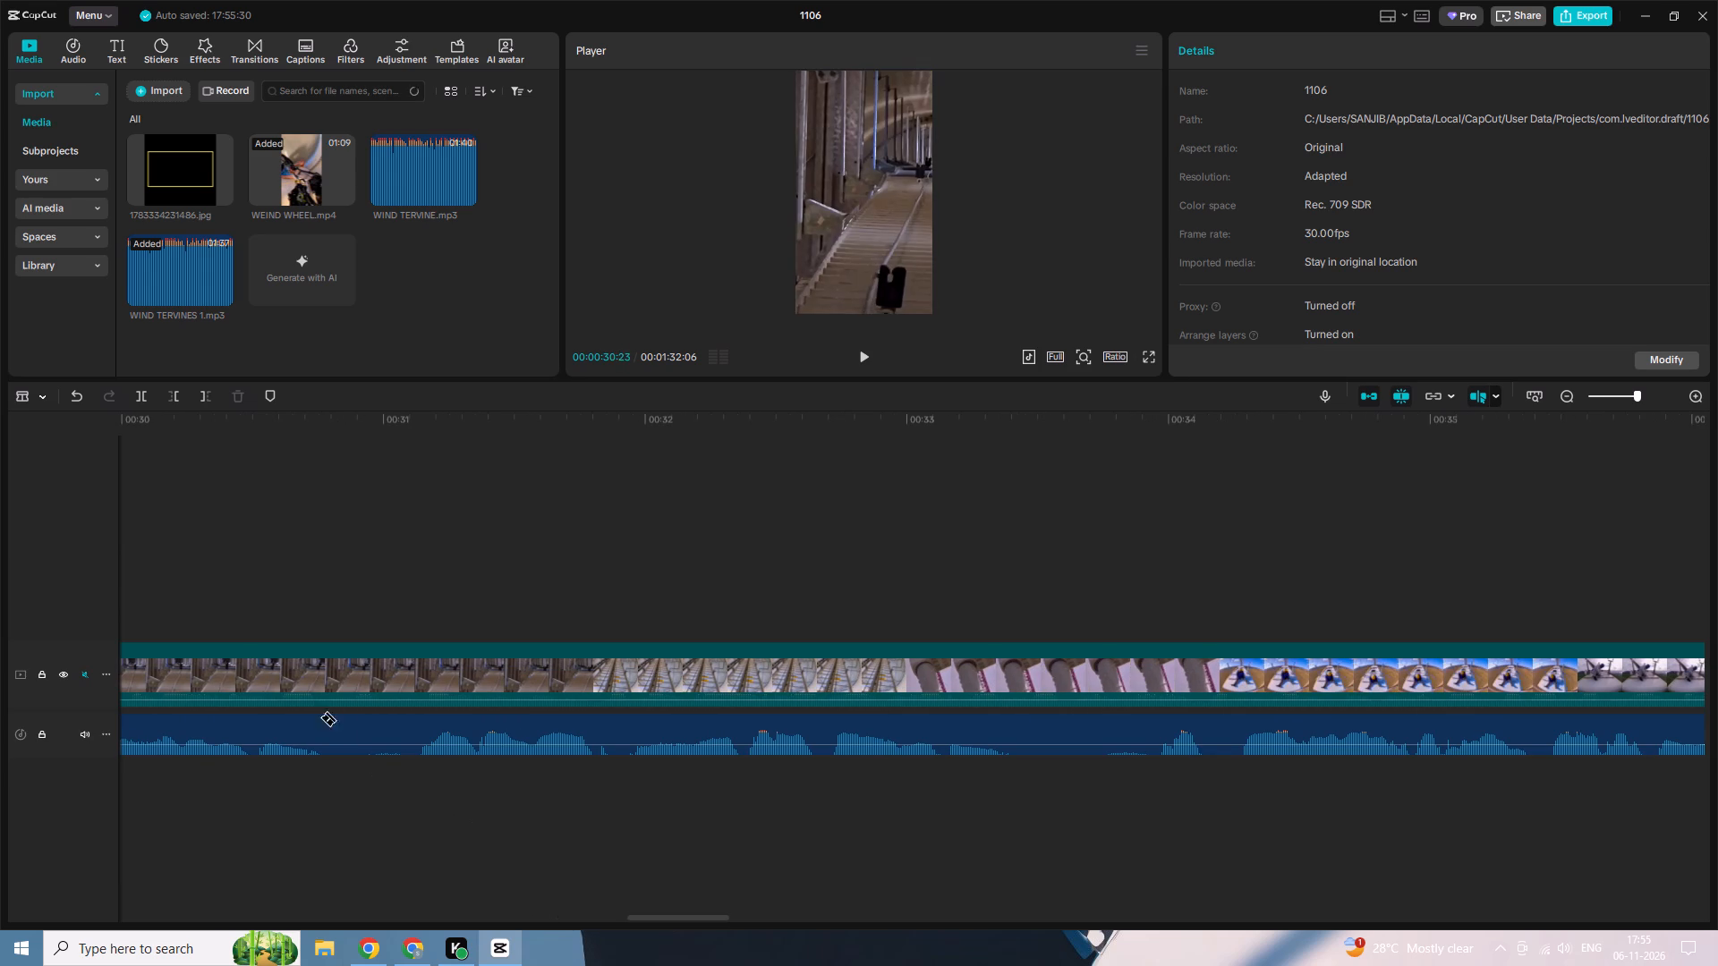
left_click(323, 730)
left_click(415, 726)
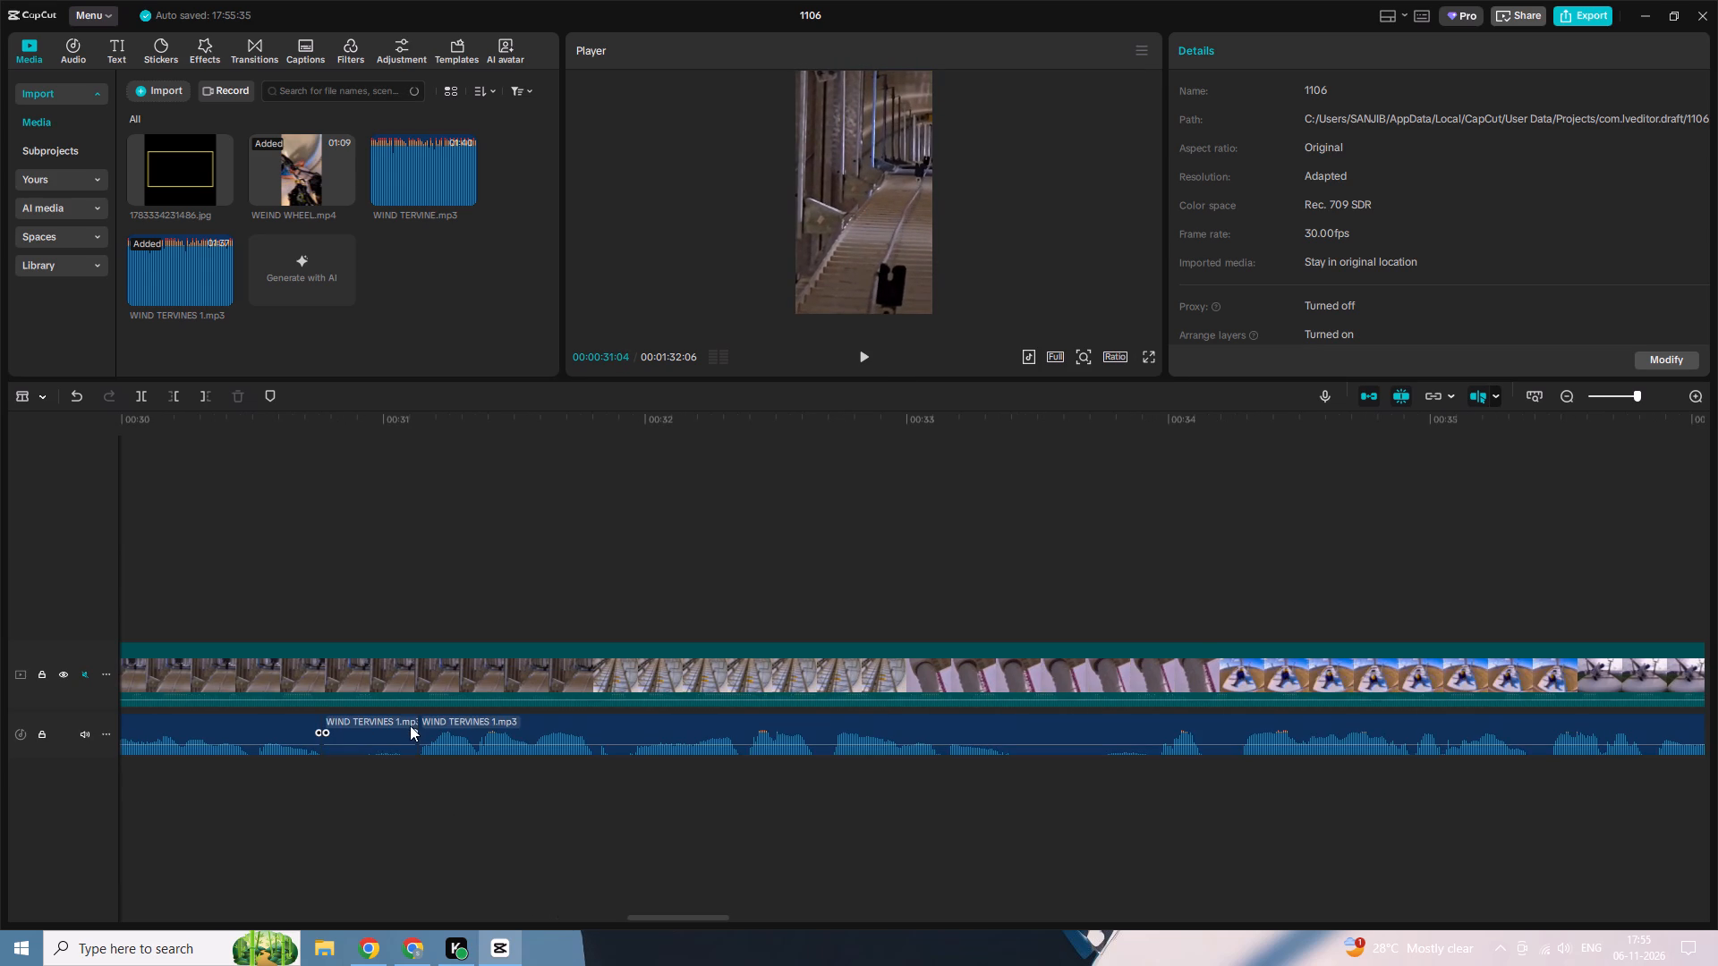
key("a")
left_click(391, 750)
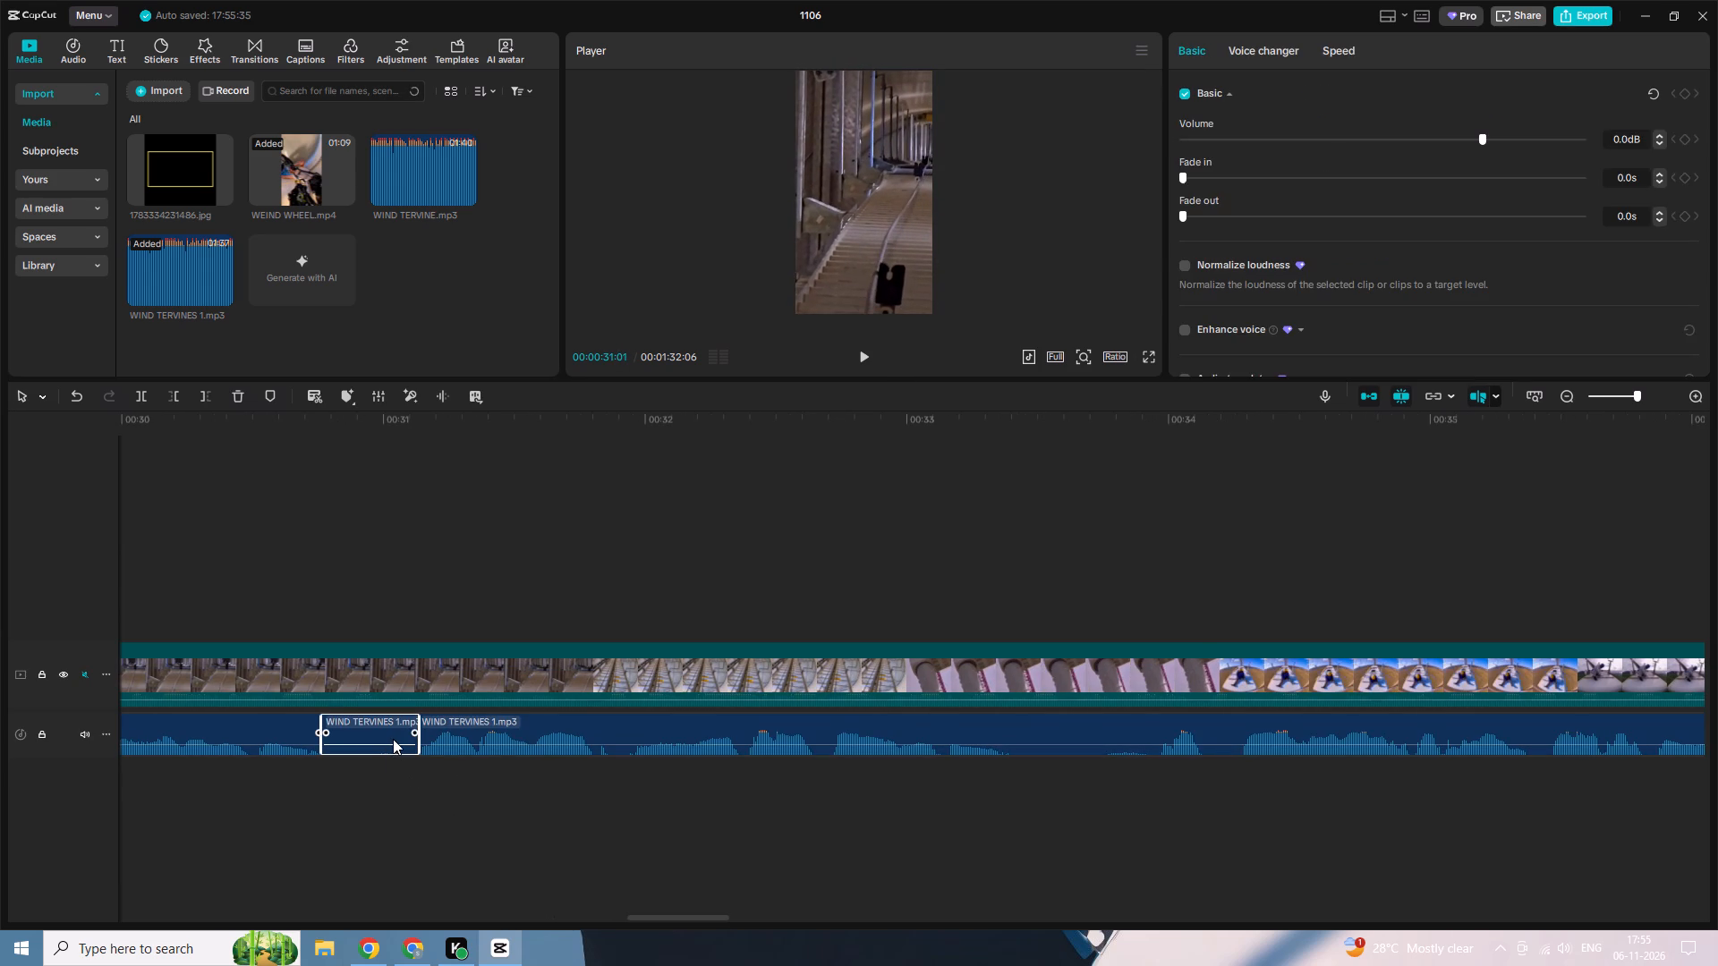
key("Delete")
right_click(393, 739)
left_click(454, 760)
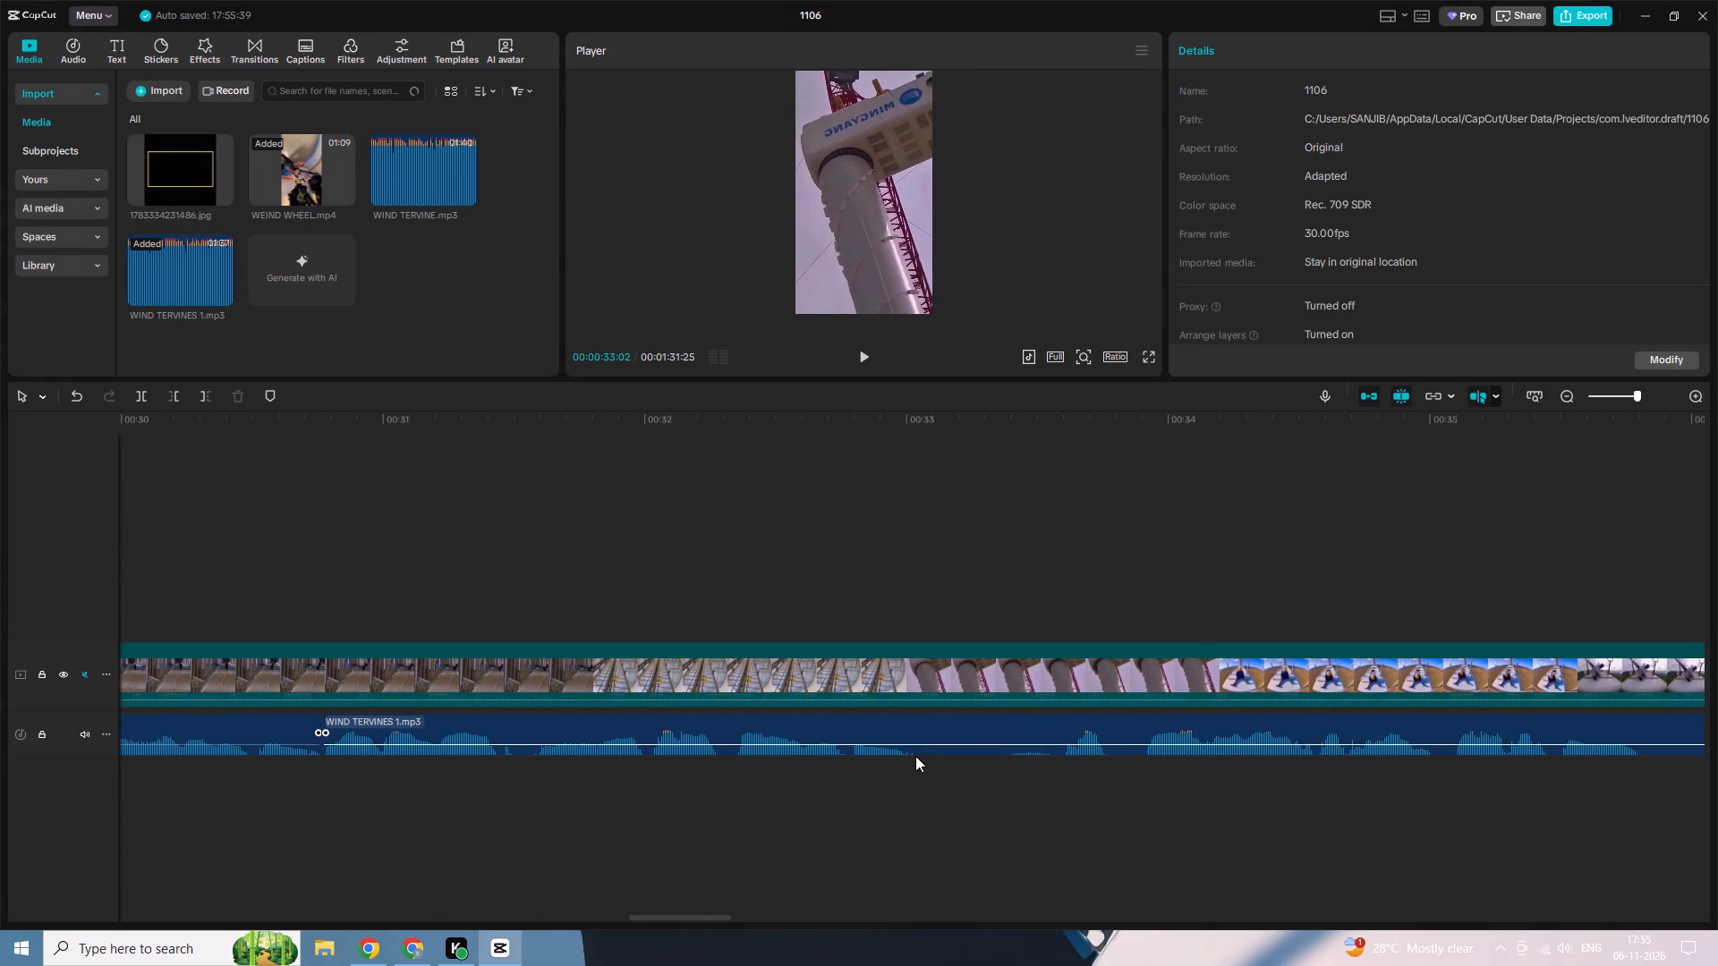
Cut out the silence in WIND TERVINES 1.mp3 from about 00:00:33:02 to 00:00:33:17 and close the gap.
key("b")
left_click(923, 724)
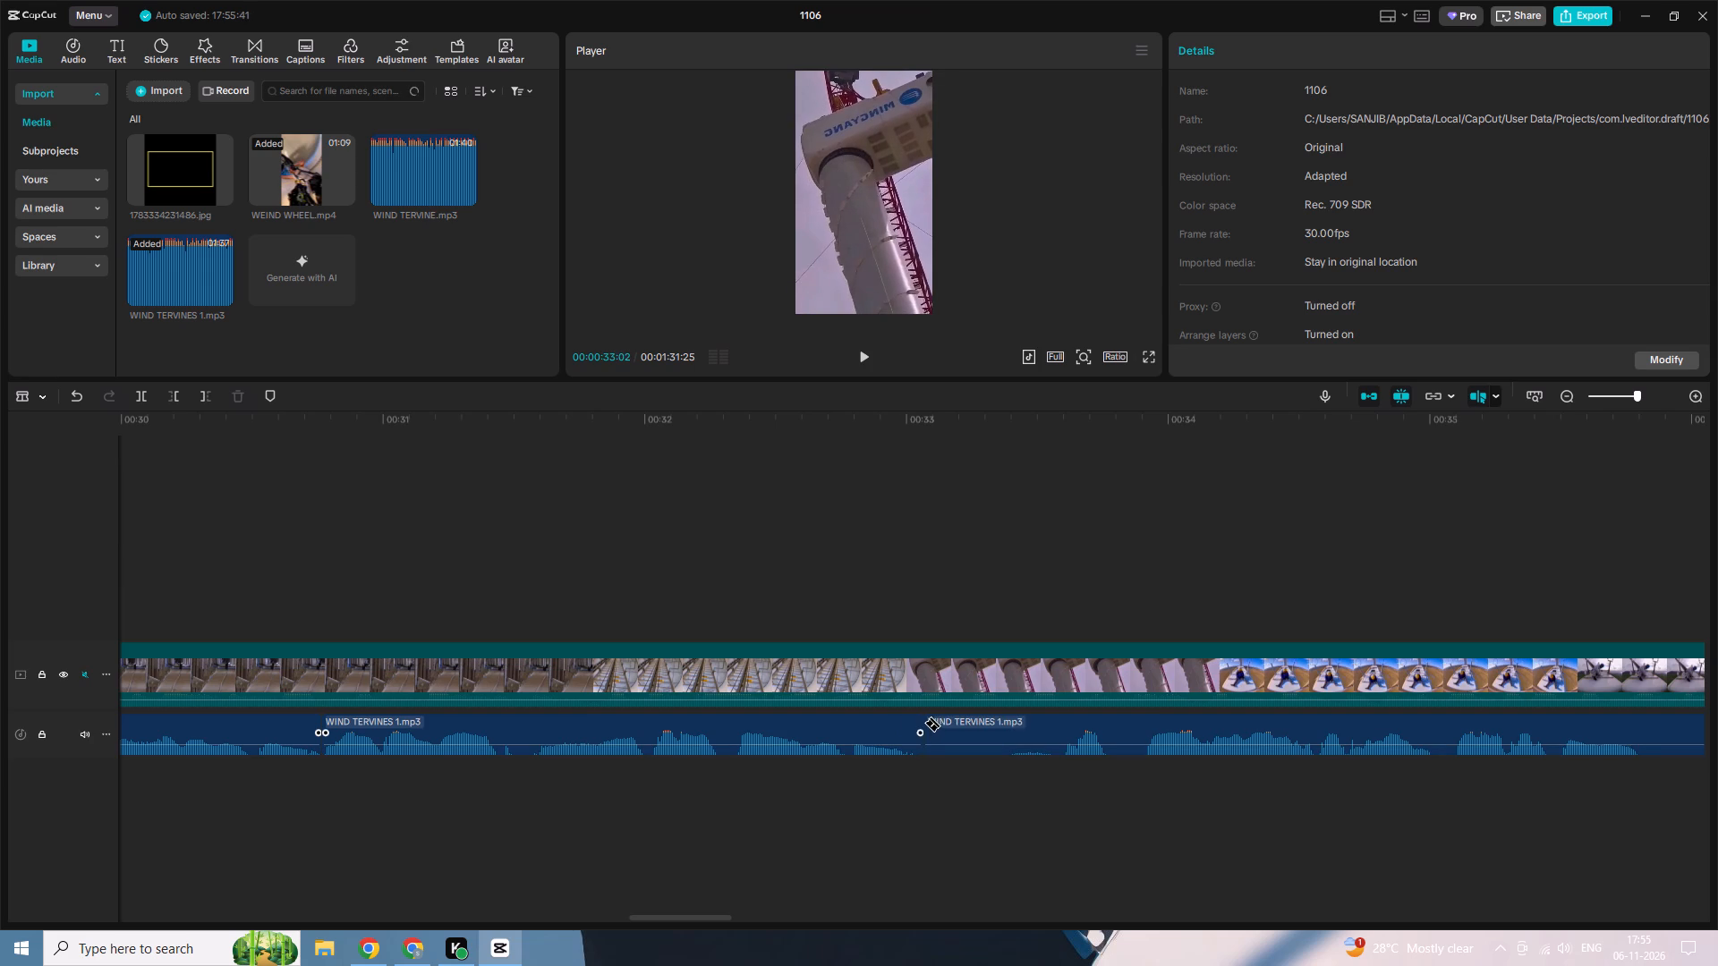
left_click(1052, 724)
key("a")
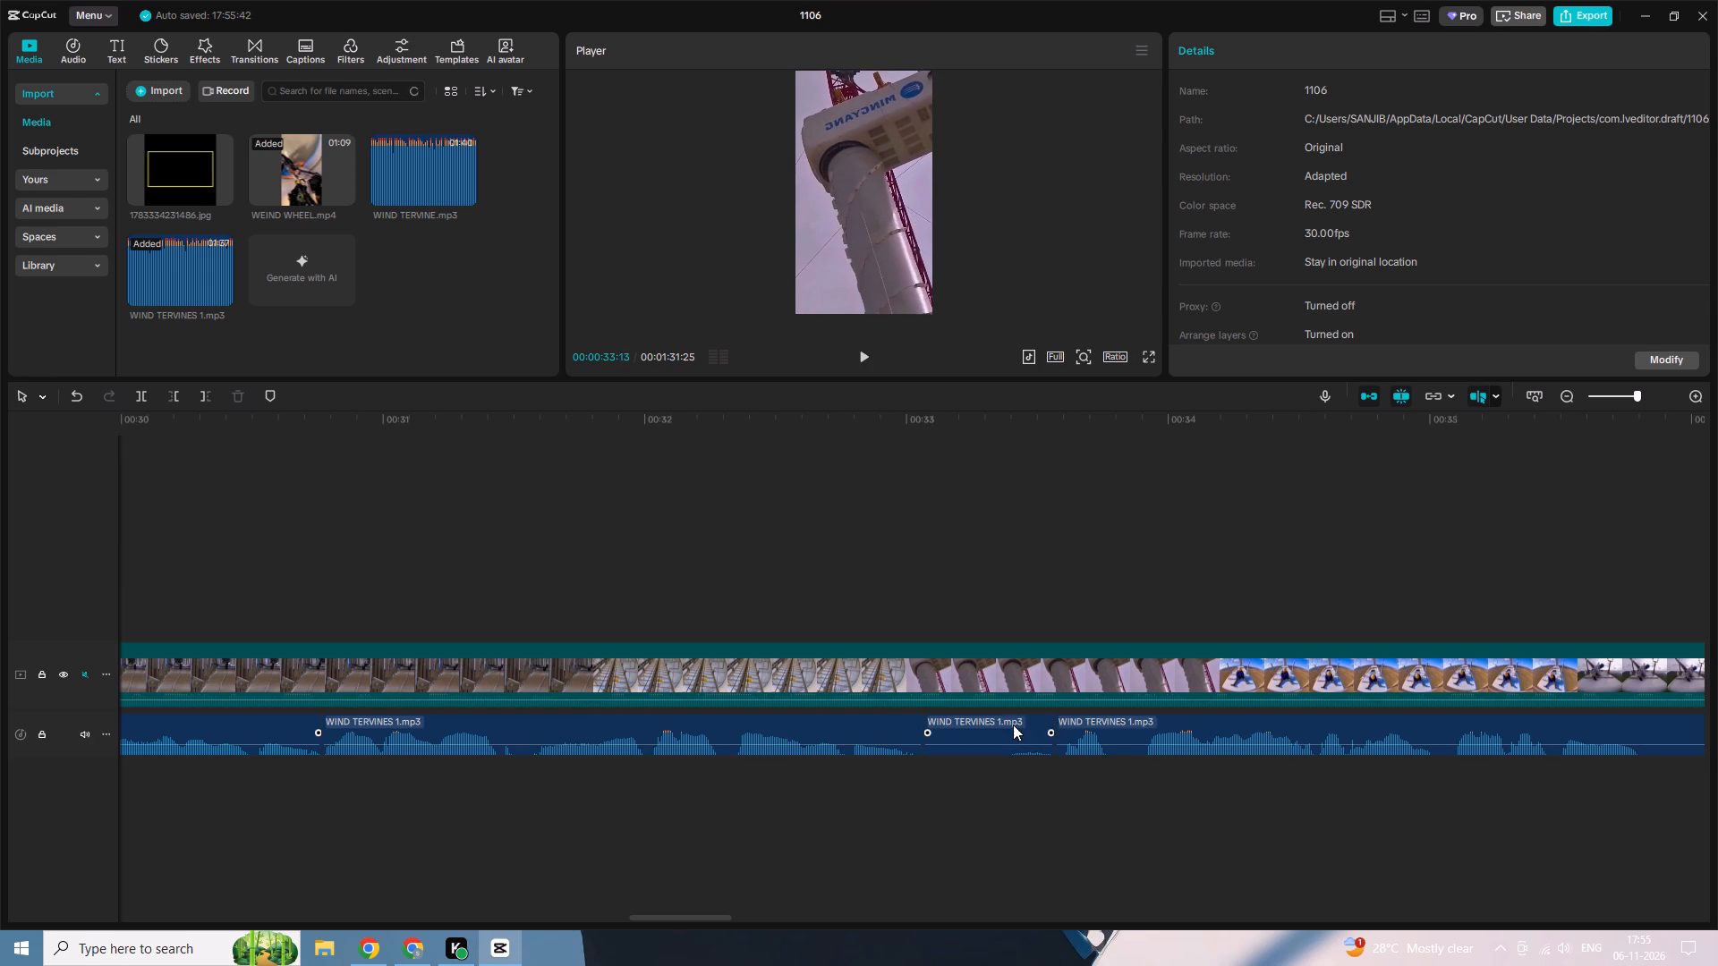
left_click(1009, 724)
right_click(1006, 724)
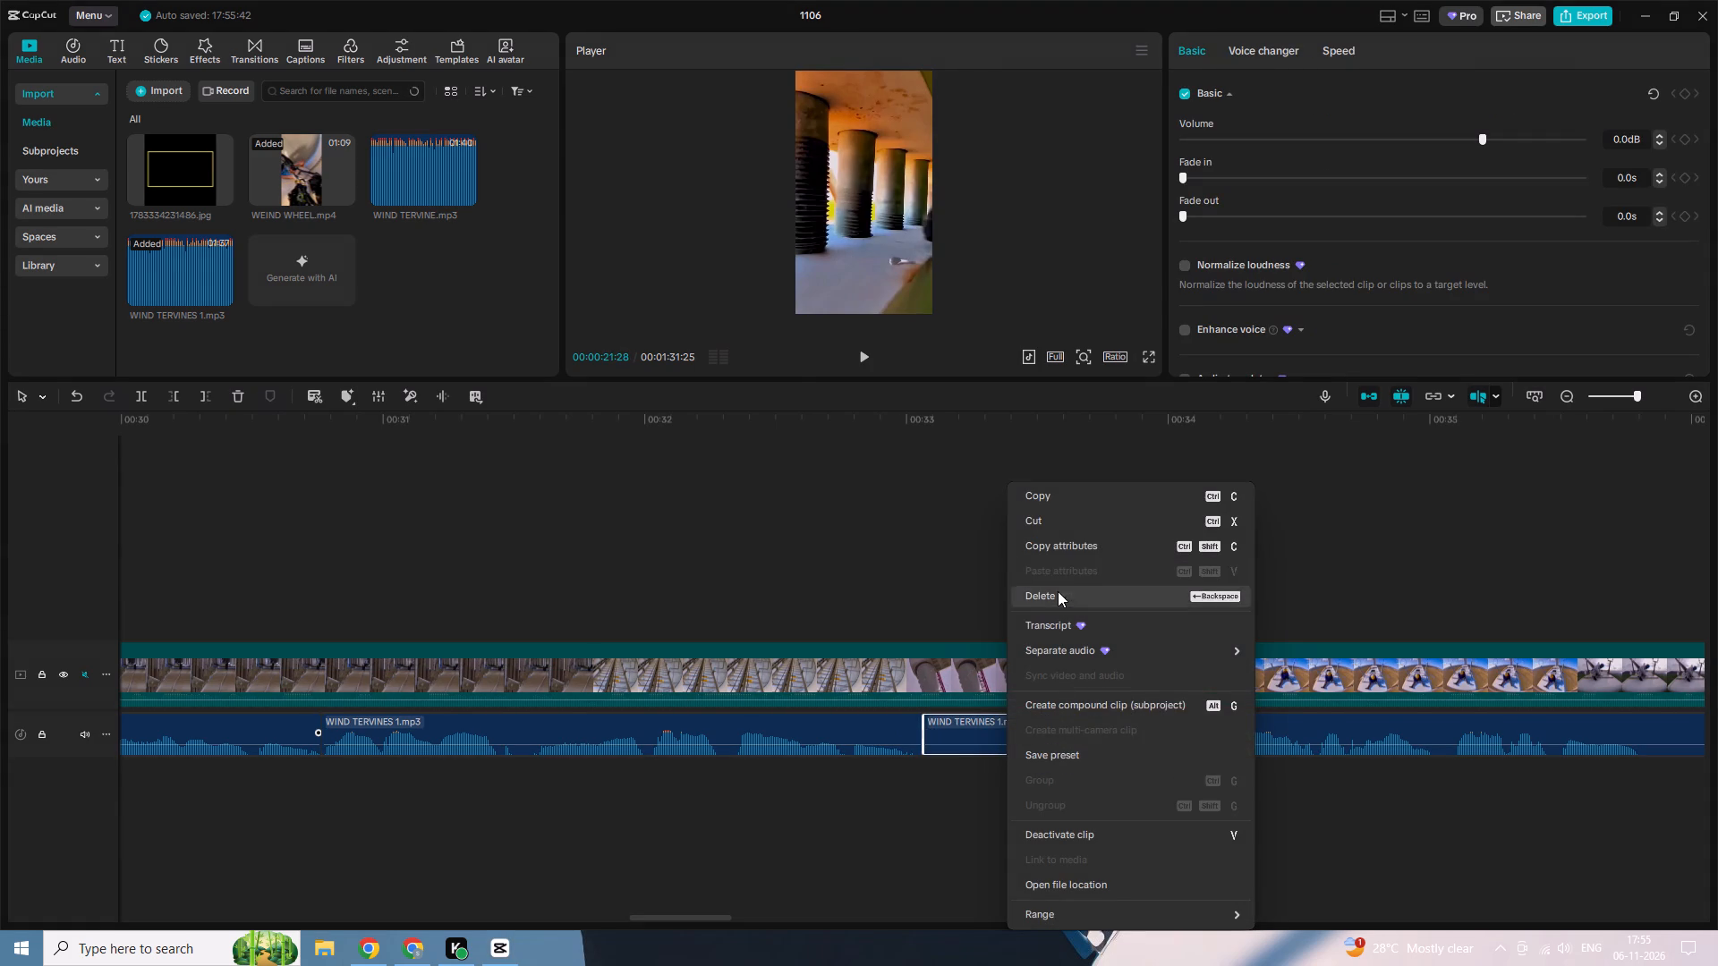
left_click(1059, 592)
right_click(939, 733)
left_click(1004, 758)
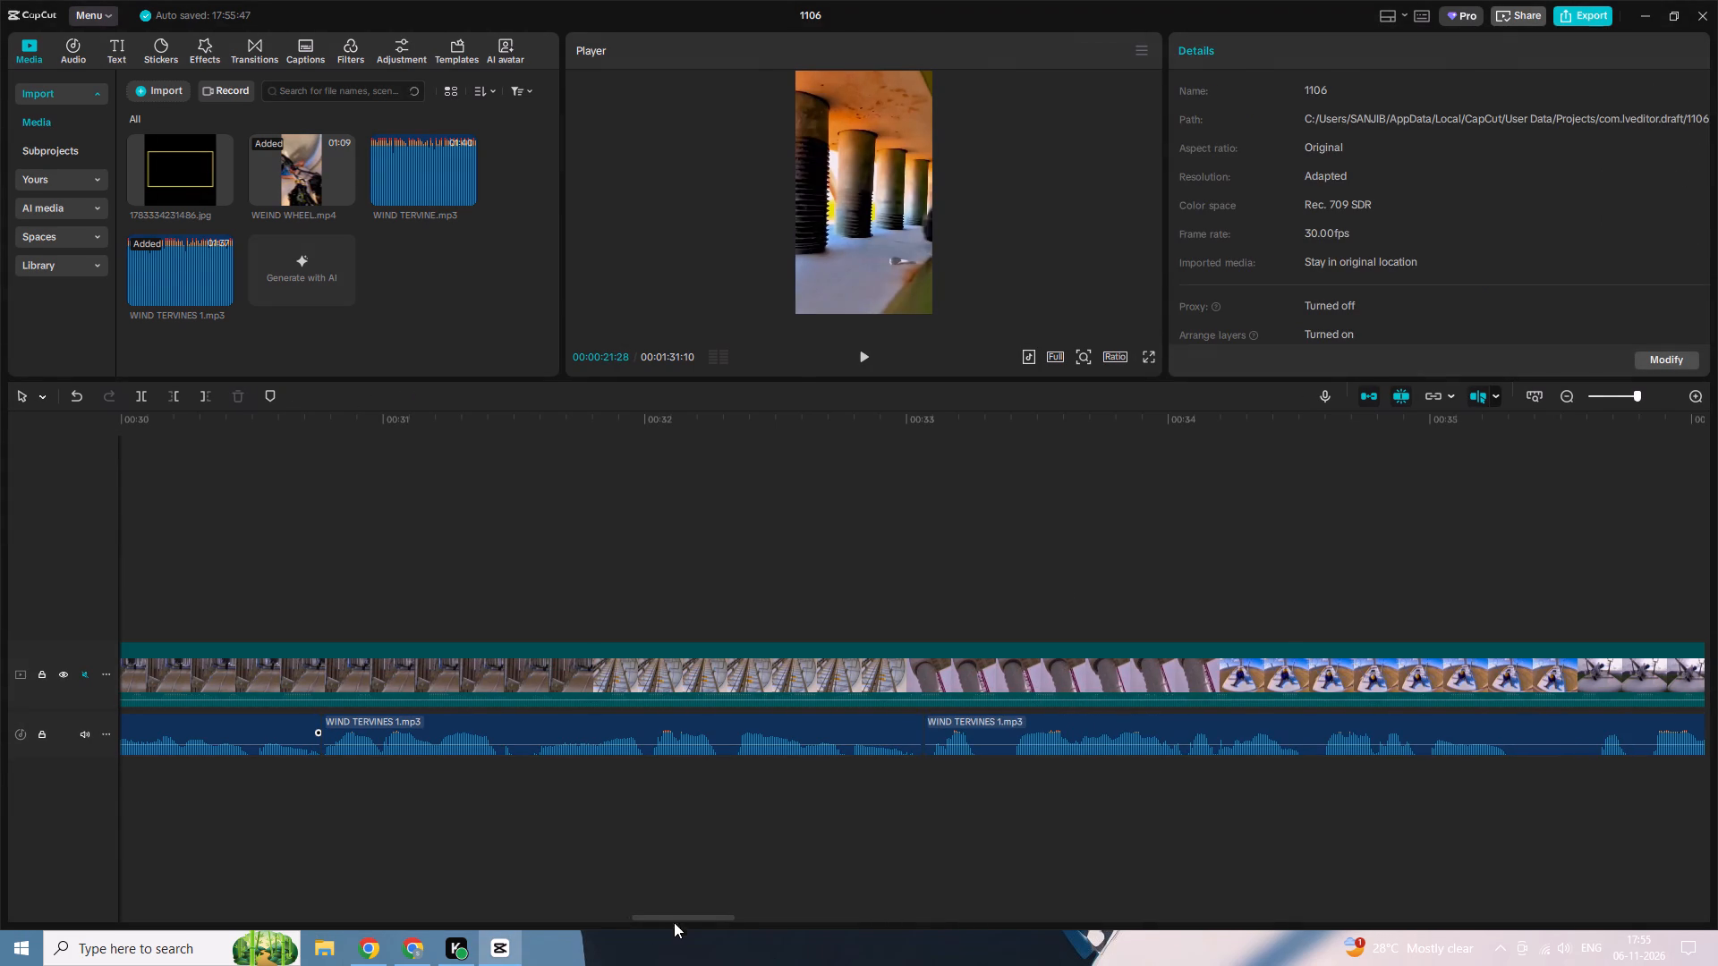
Cut out the silence in WIND TERVINES 1.mp3 from about 00:00:35:09 to 00:00:35:20 and close the gap.
left_click_drag(681, 912, 724, 911)
left_click_drag(704, 913, 754, 911)
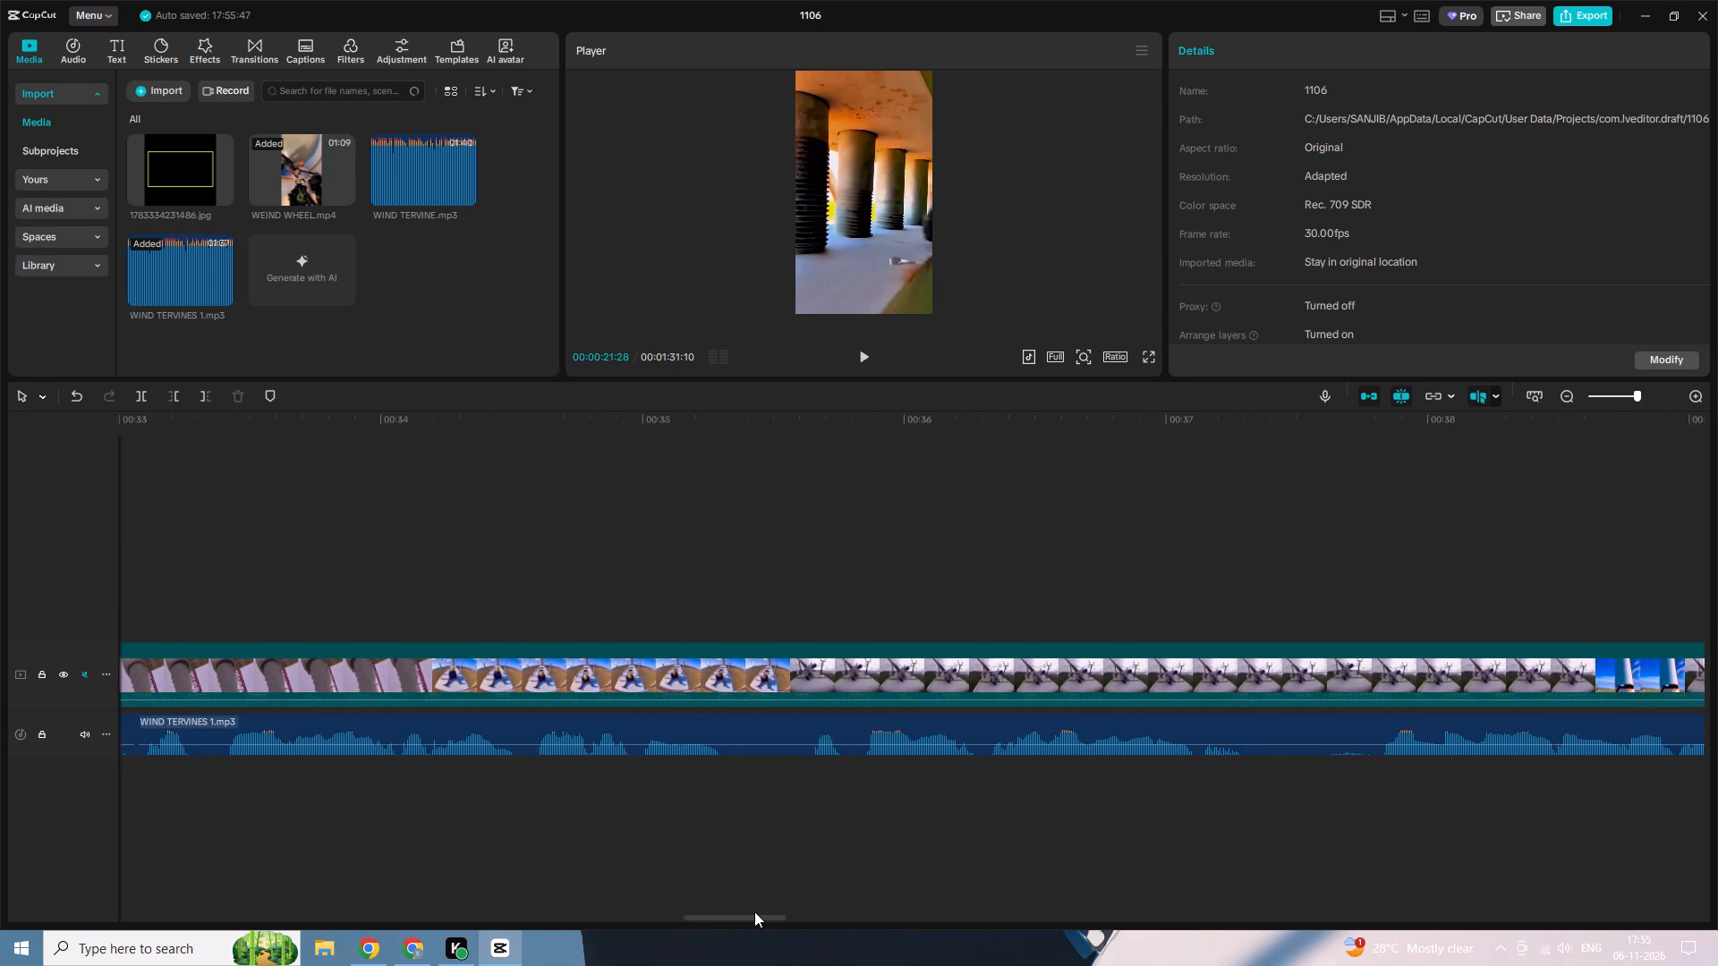
left_click_drag(754, 911, 753, 911)
key("b")
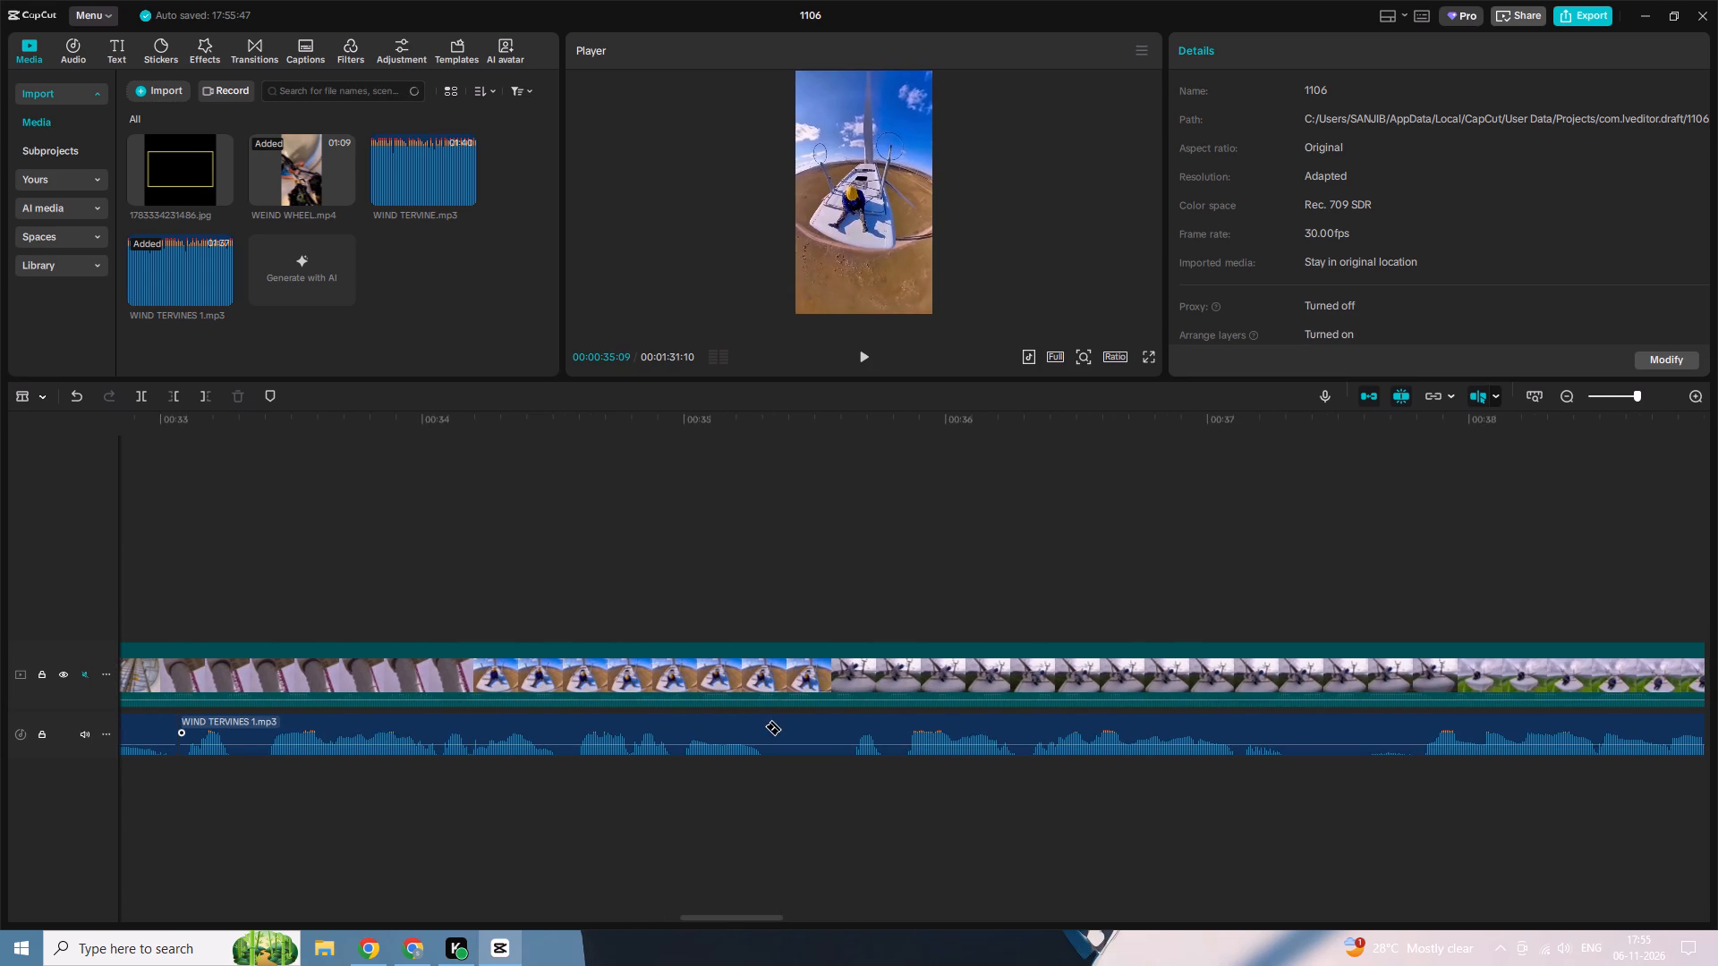
left_click(764, 726)
left_click(855, 723)
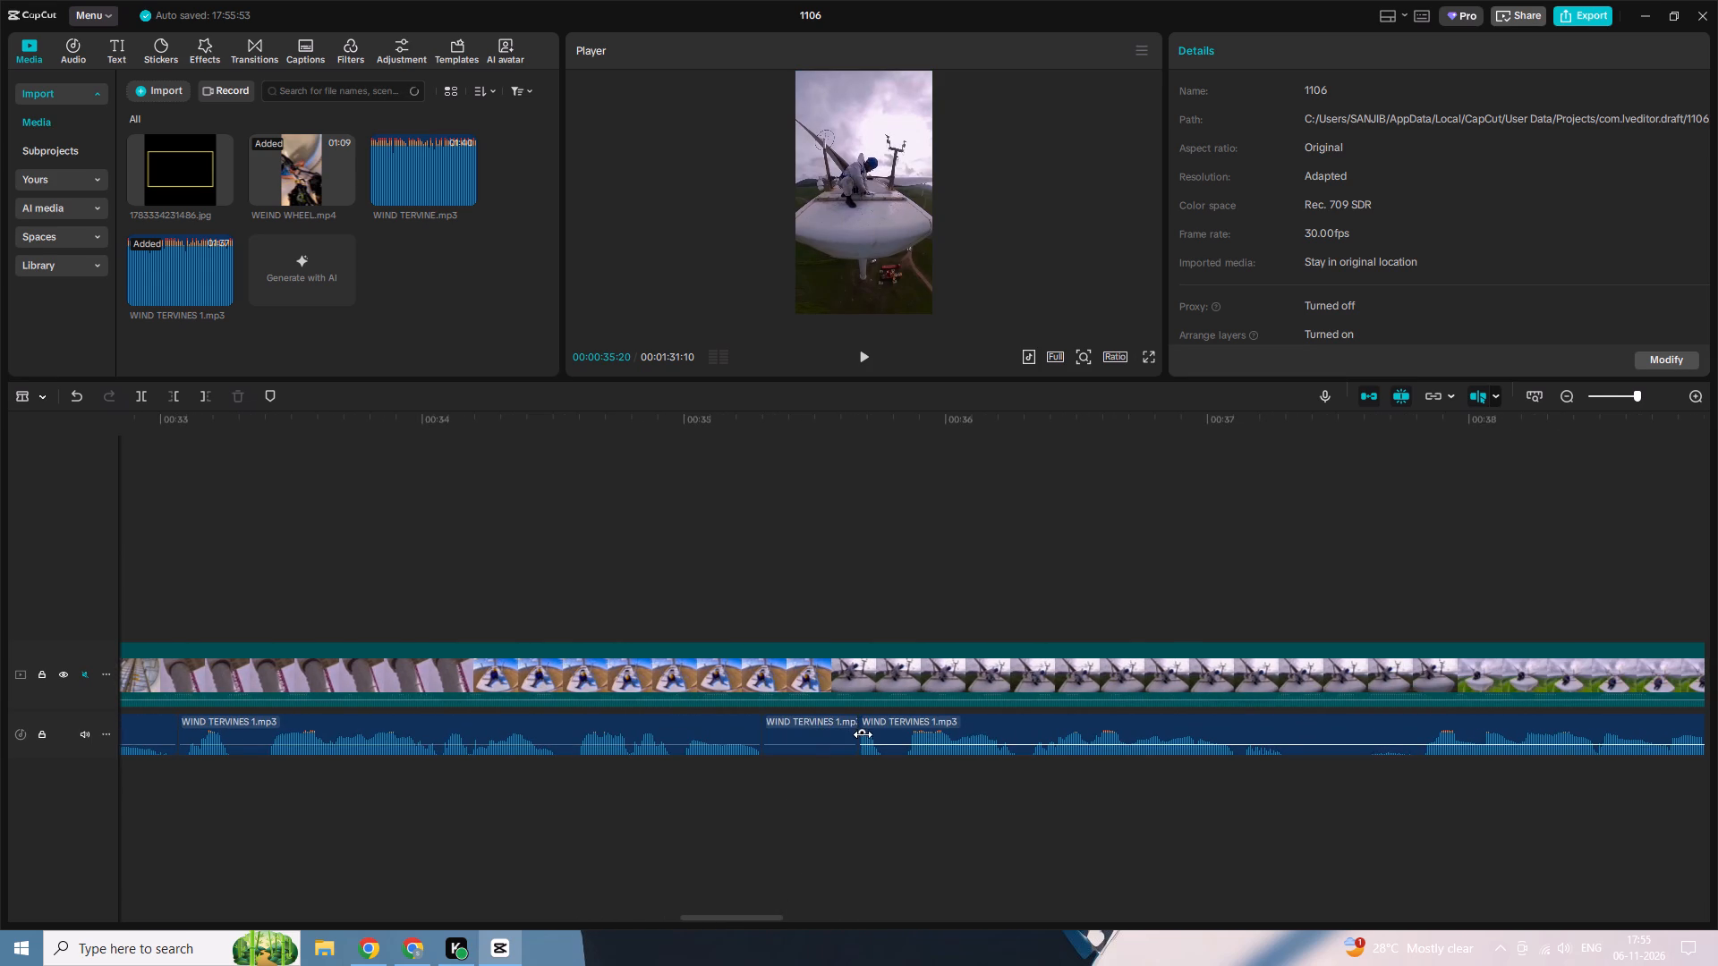
key("a")
left_click(815, 728)
key("Delete")
right_click(830, 741)
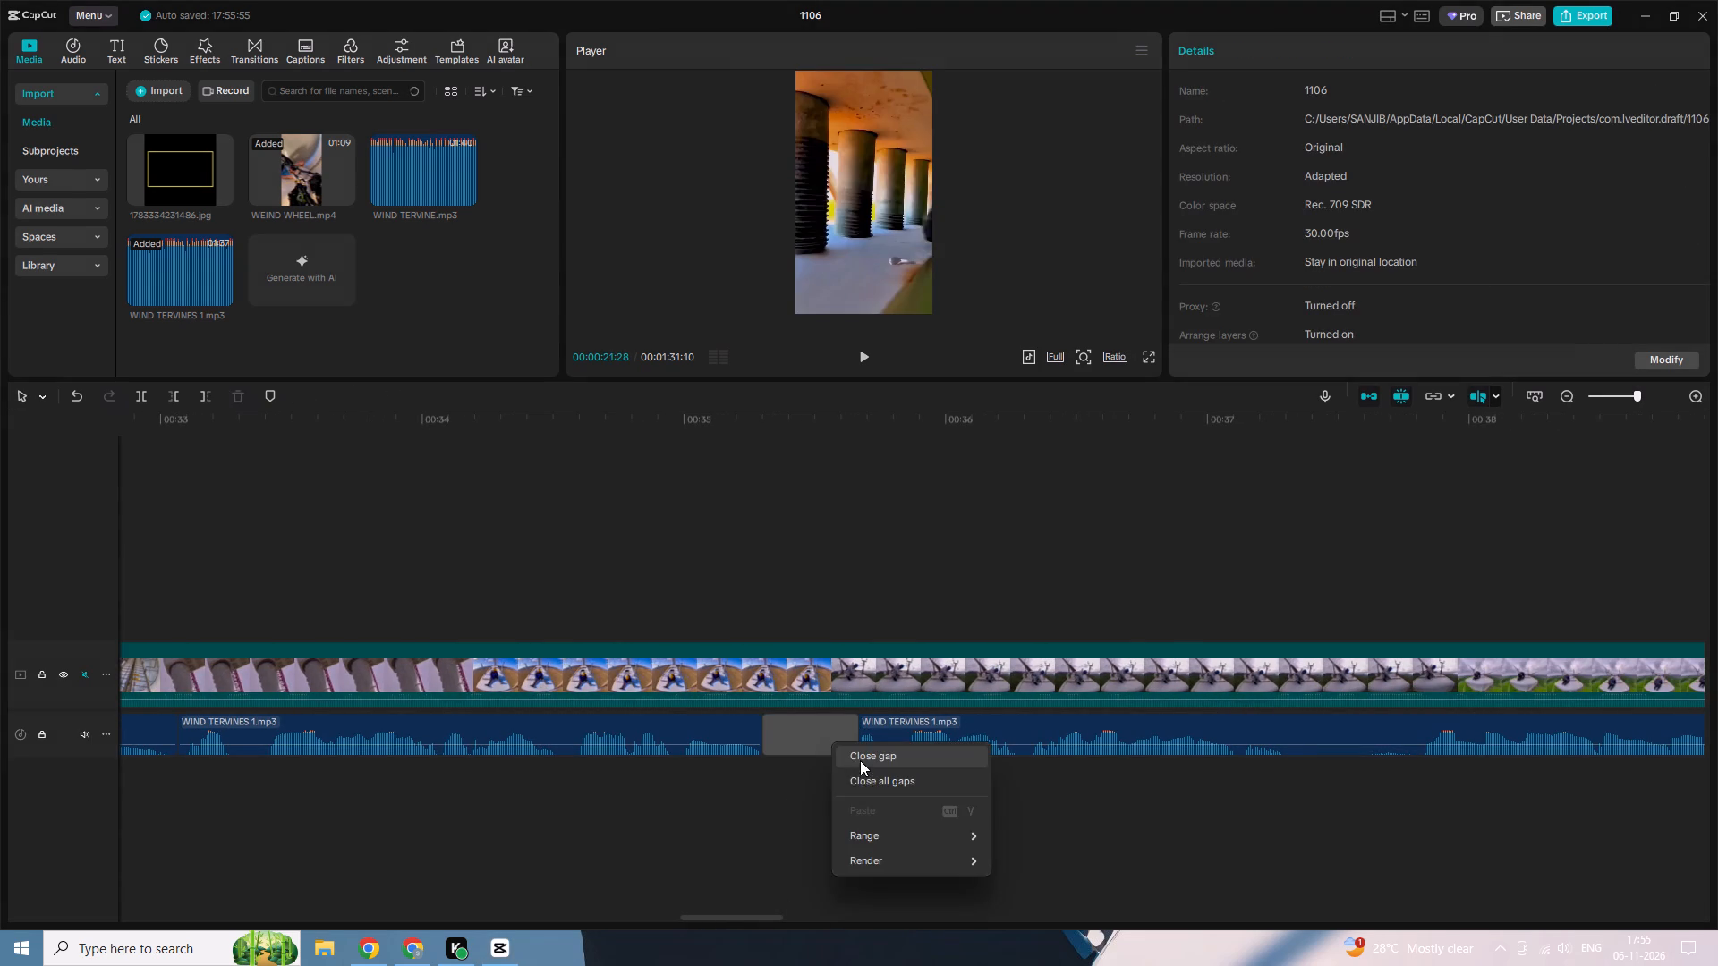
left_click(861, 762)
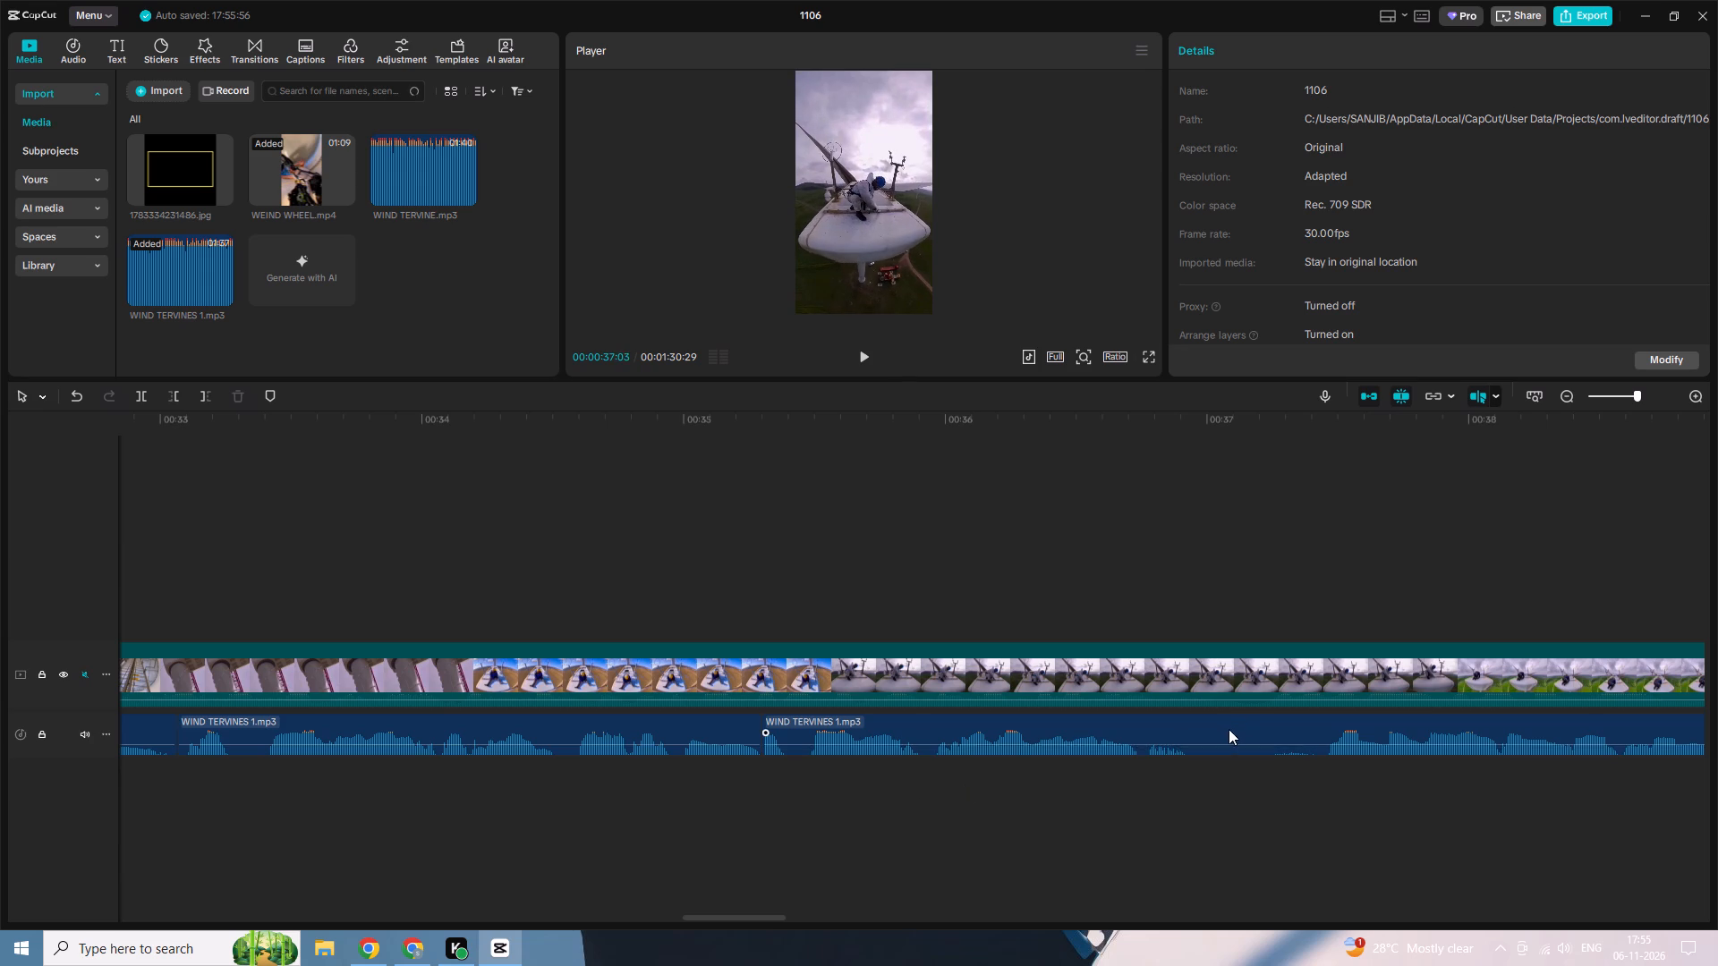
Cut out the silence in WIND TERVINES 1.mp3 from about 00:00:36:28 to 00:00:37:13 and close all gaps.
key("b")
left_click(1189, 717)
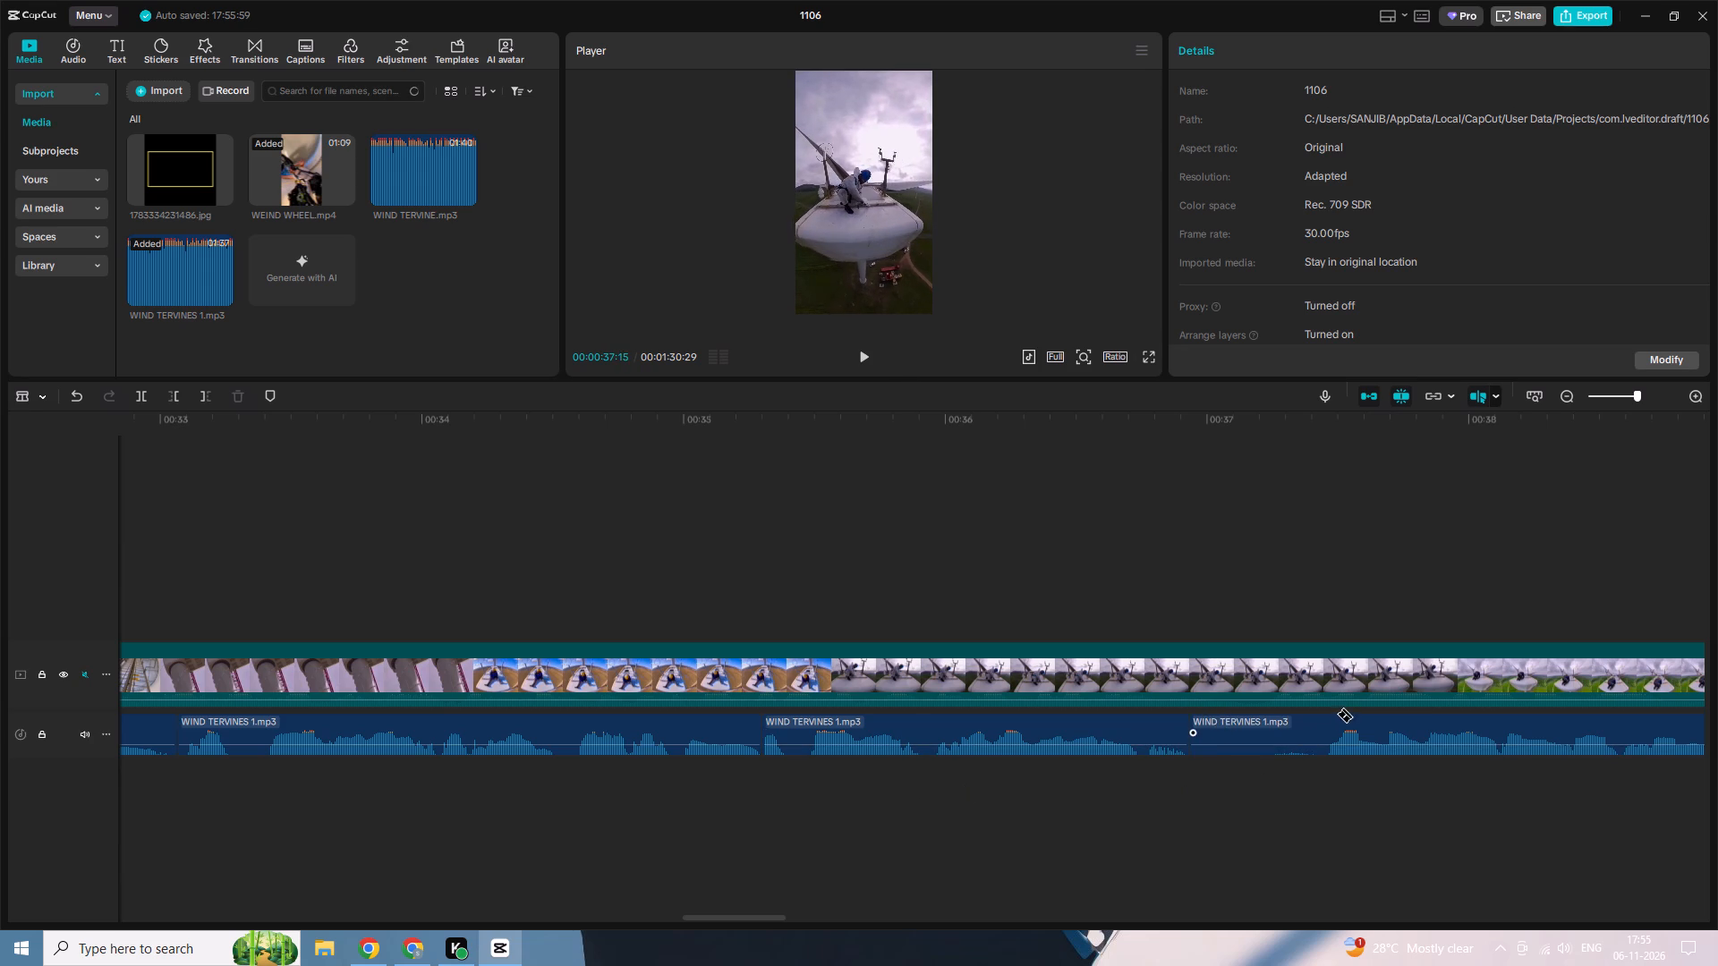
left_click(1320, 719)
key("a")
left_click(1295, 721)
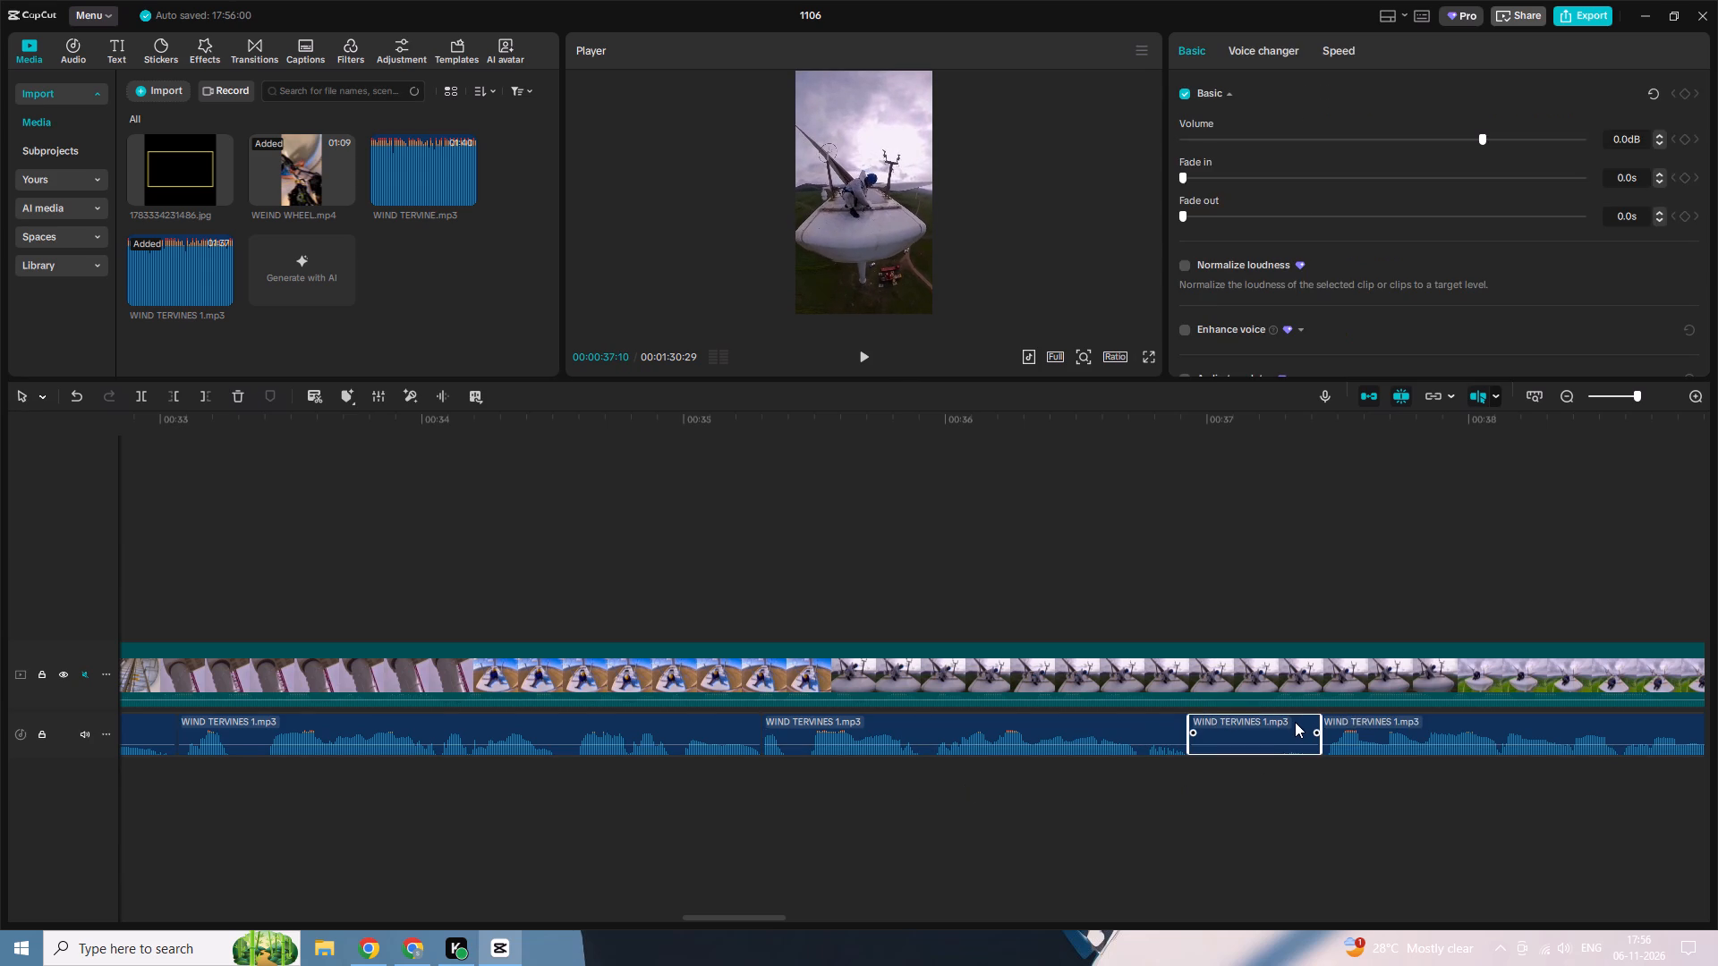
key("Delete")
right_click(1282, 726)
left_click(1322, 762)
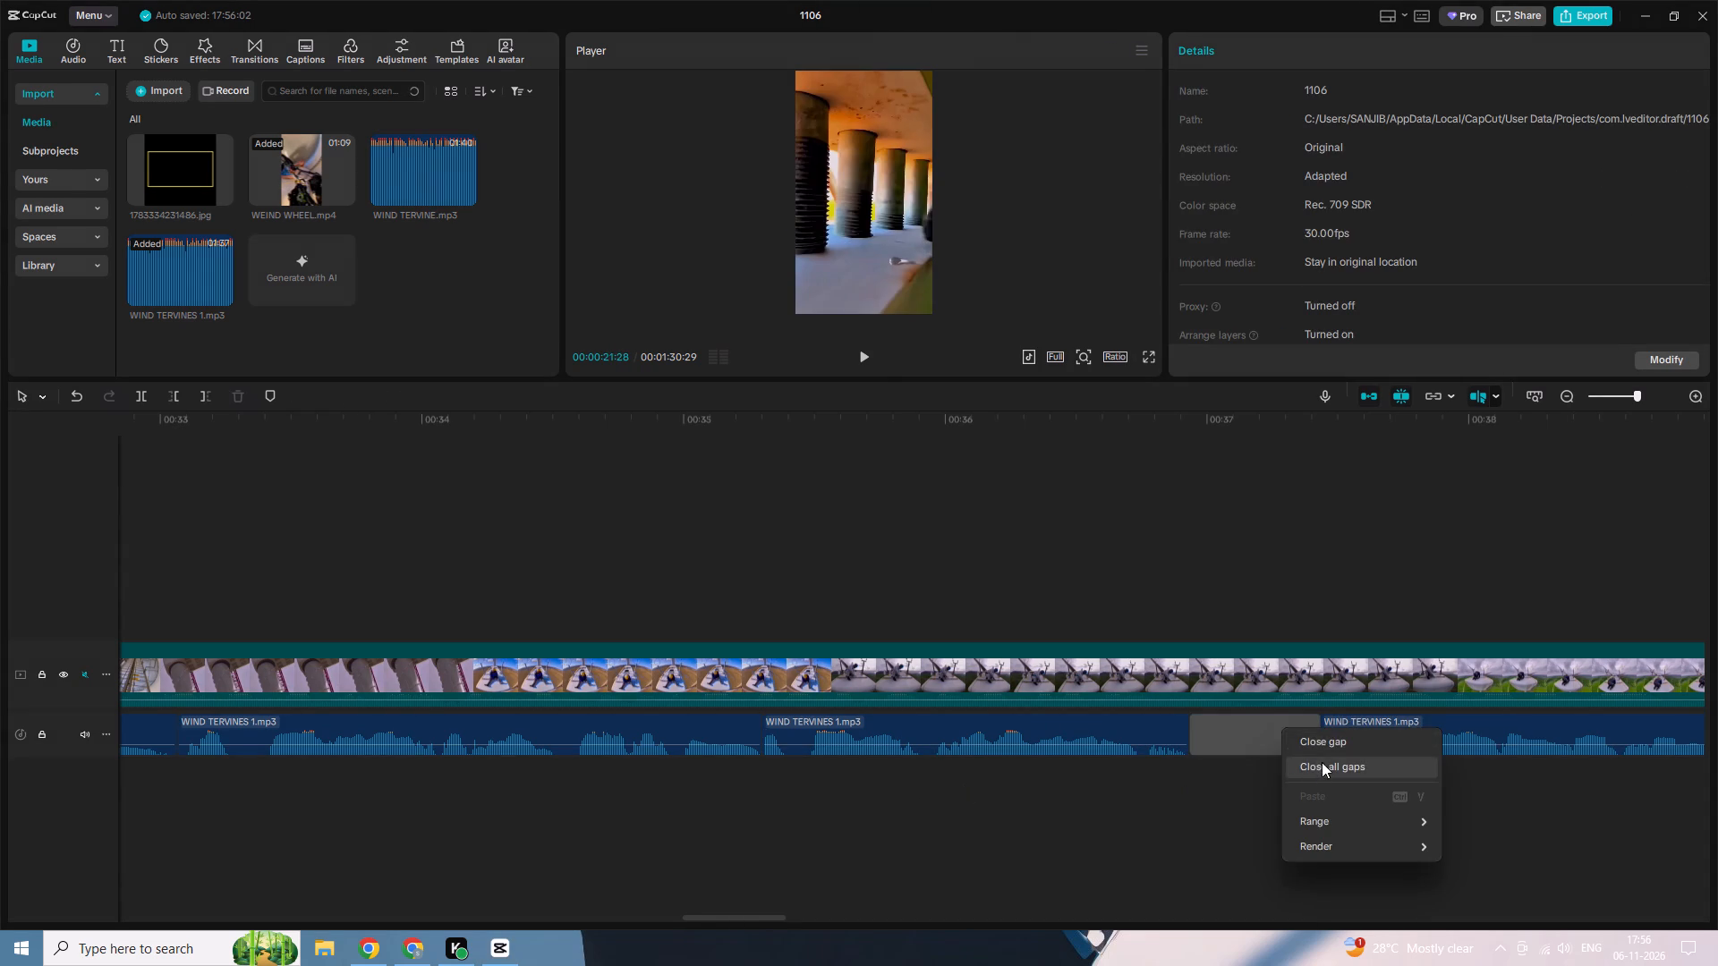
Cut out the silence in WIND TERVINES 1.mp3 from about 00:00:39:08 to 00:00:39:24 and close the gap.
scroll(940, 895, "down", 4, "ctrl")
left_click_drag(781, 915, 831, 911)
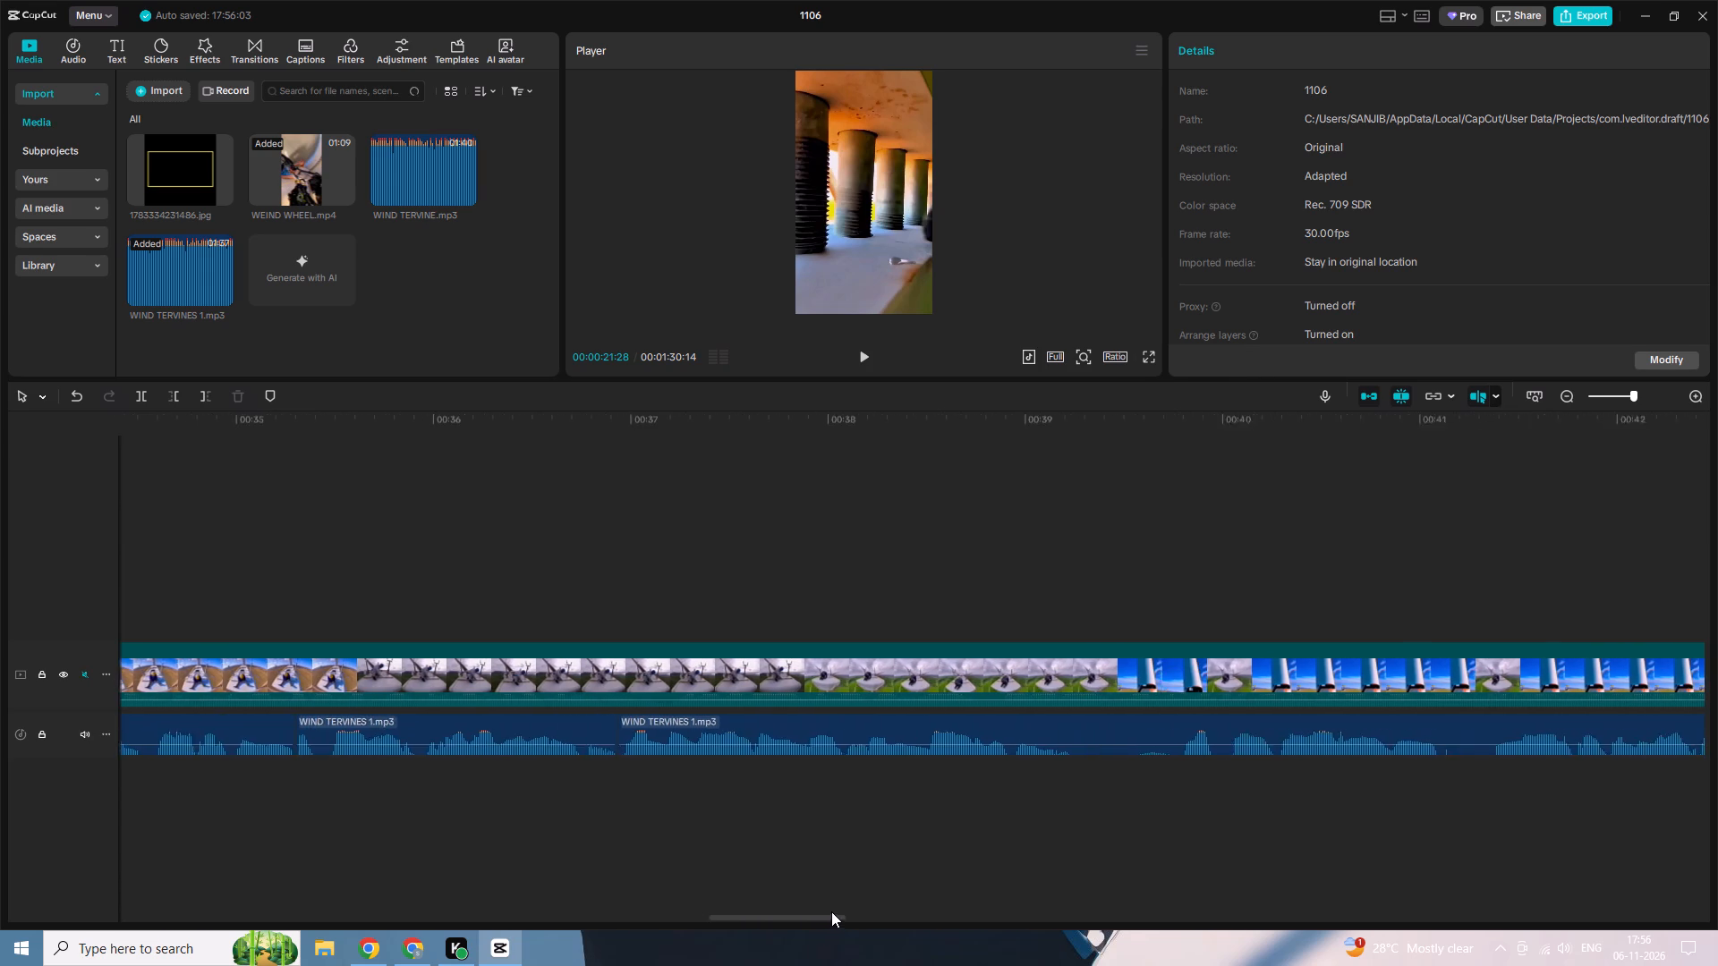
left_click_drag(831, 911, 859, 909)
key("b")
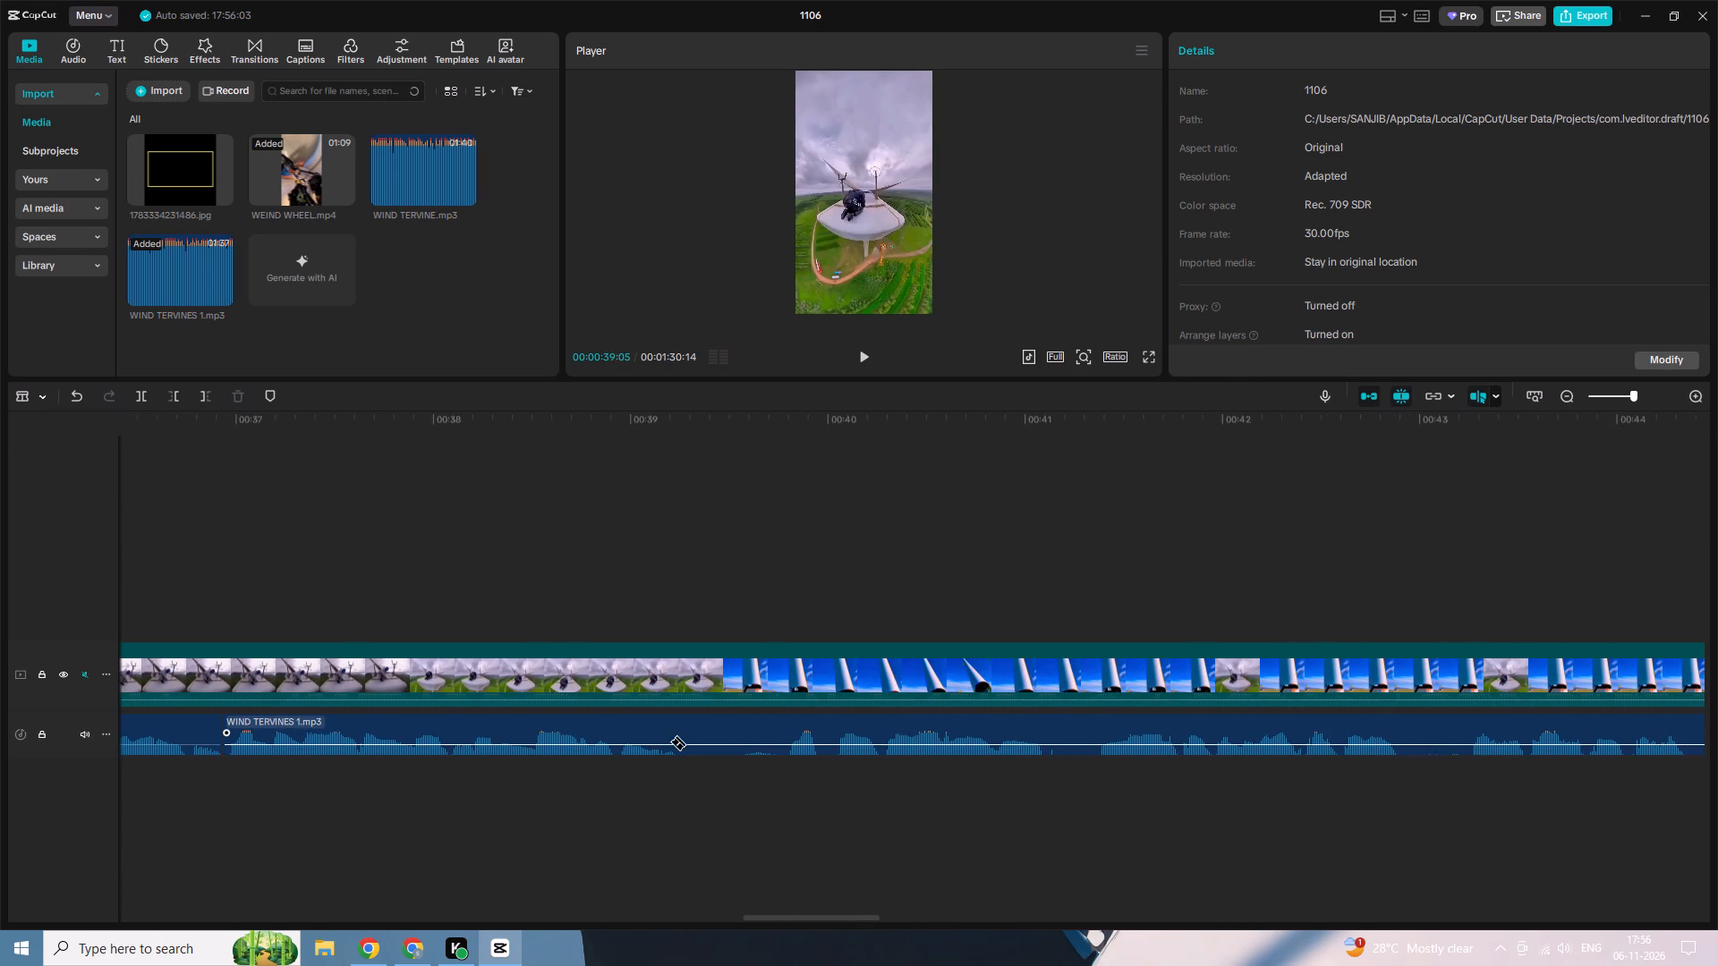
left_click(684, 717)
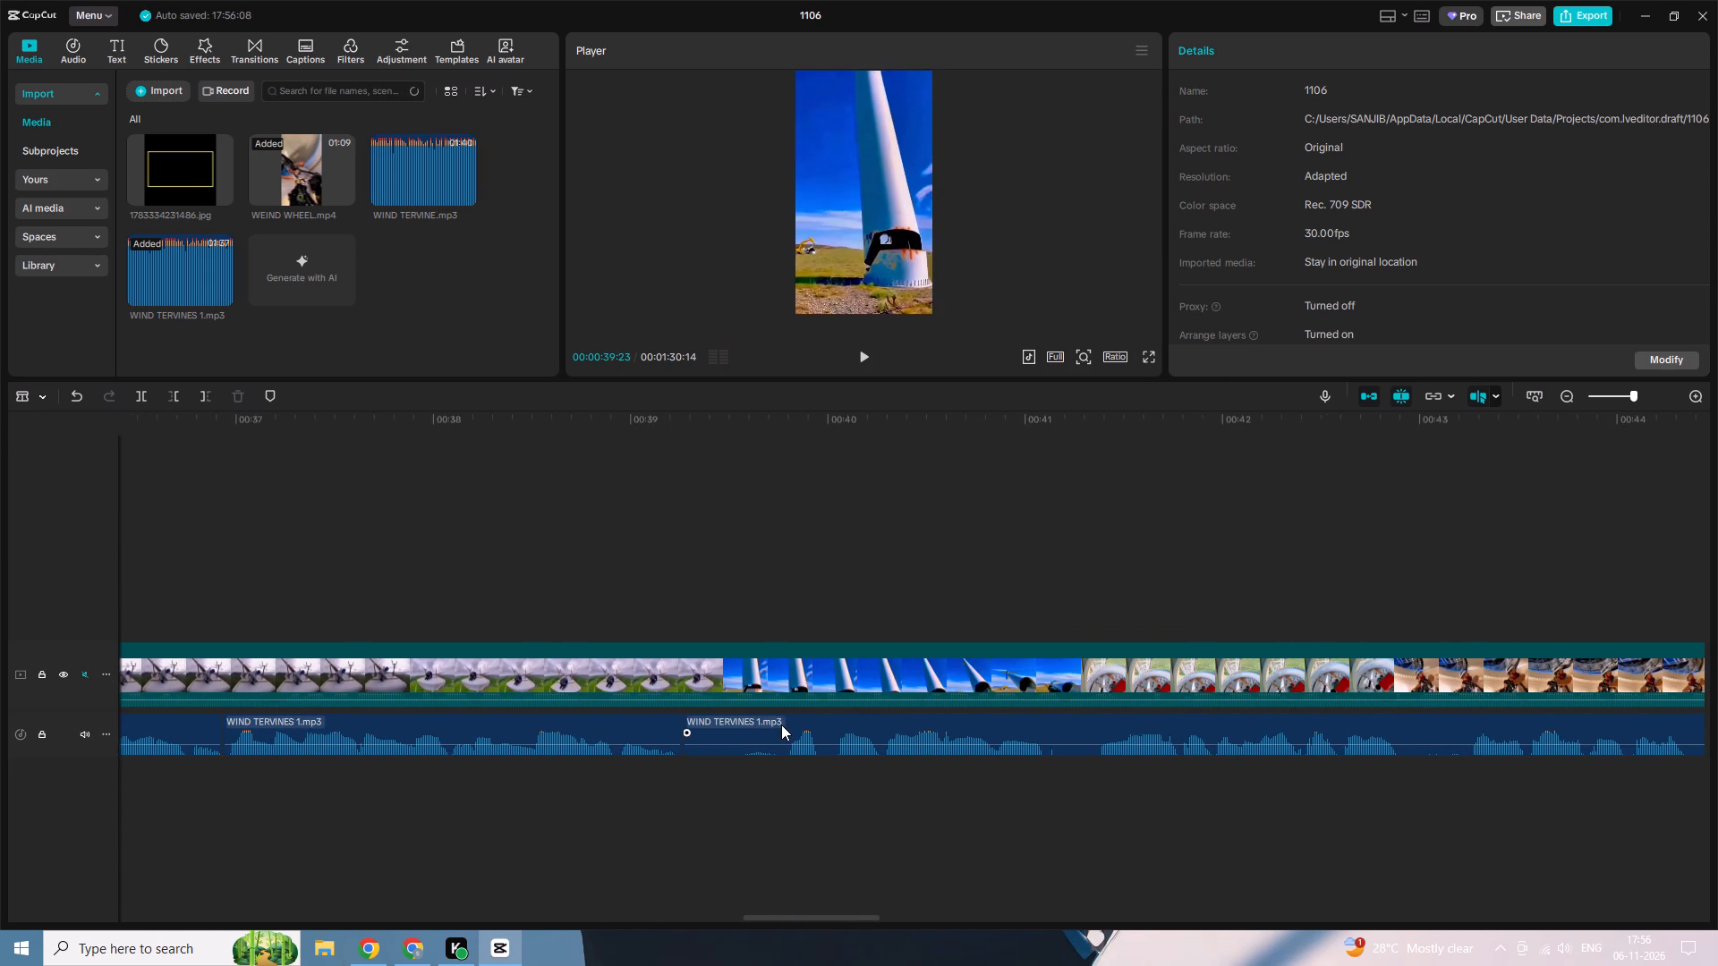
left_click(786, 724)
key("a")
left_click(753, 745)
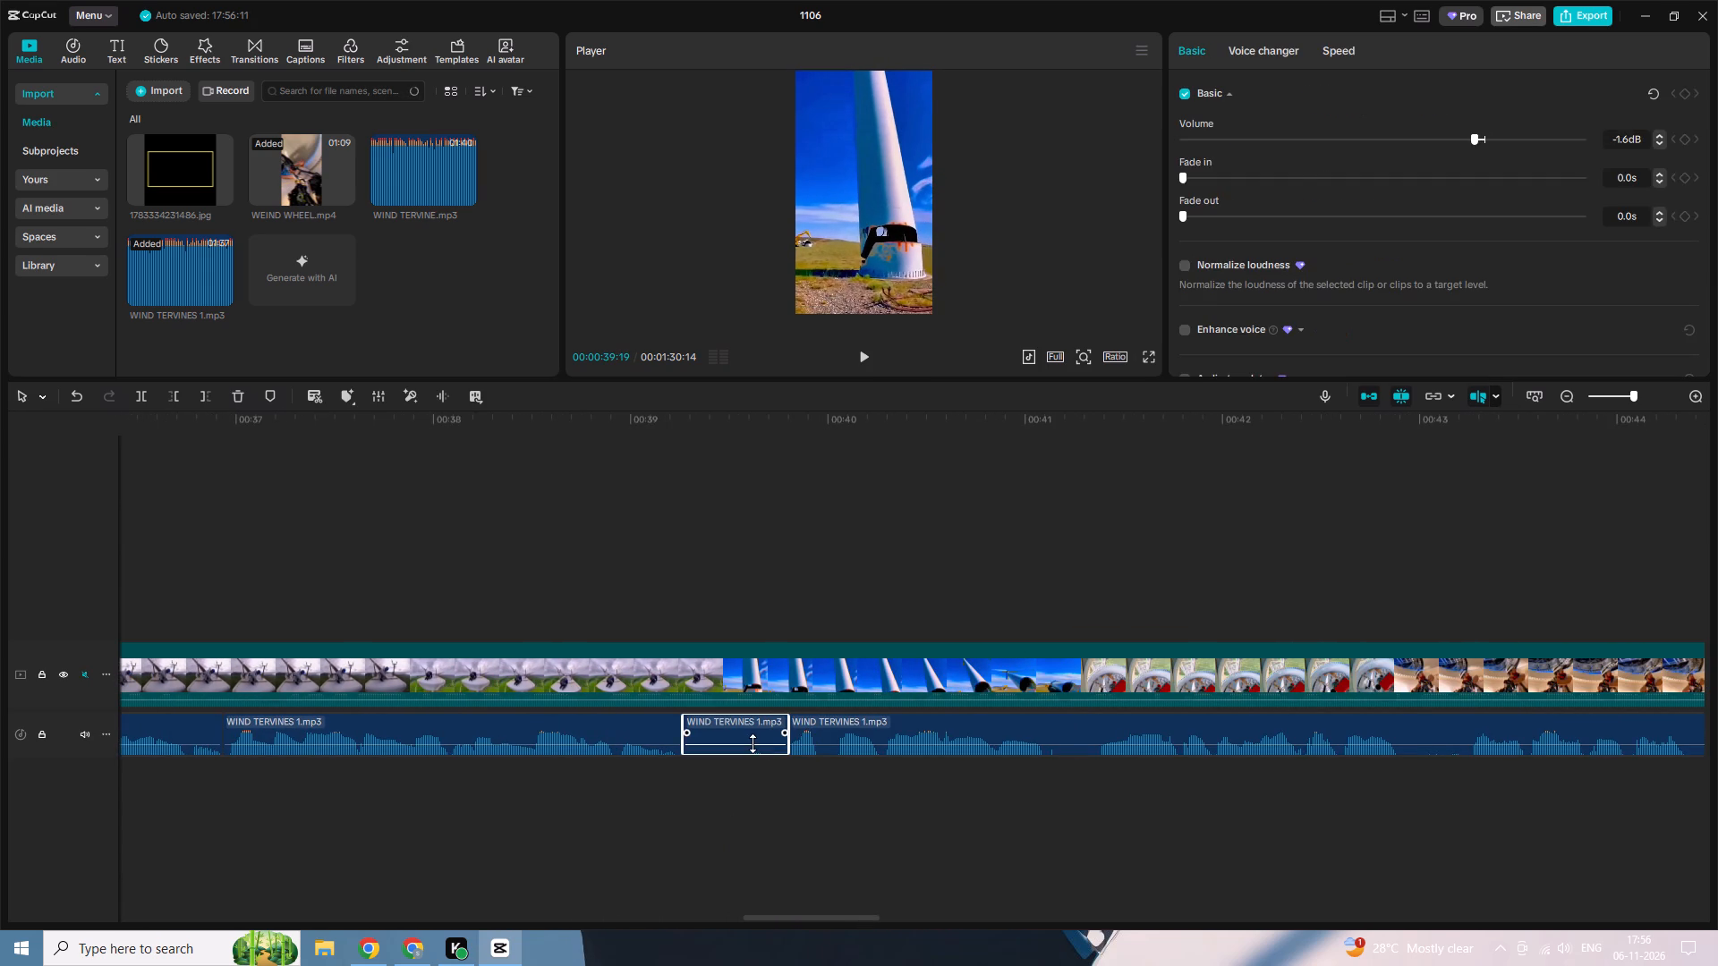
key("Delete")
right_click(753, 743)
left_click(807, 776)
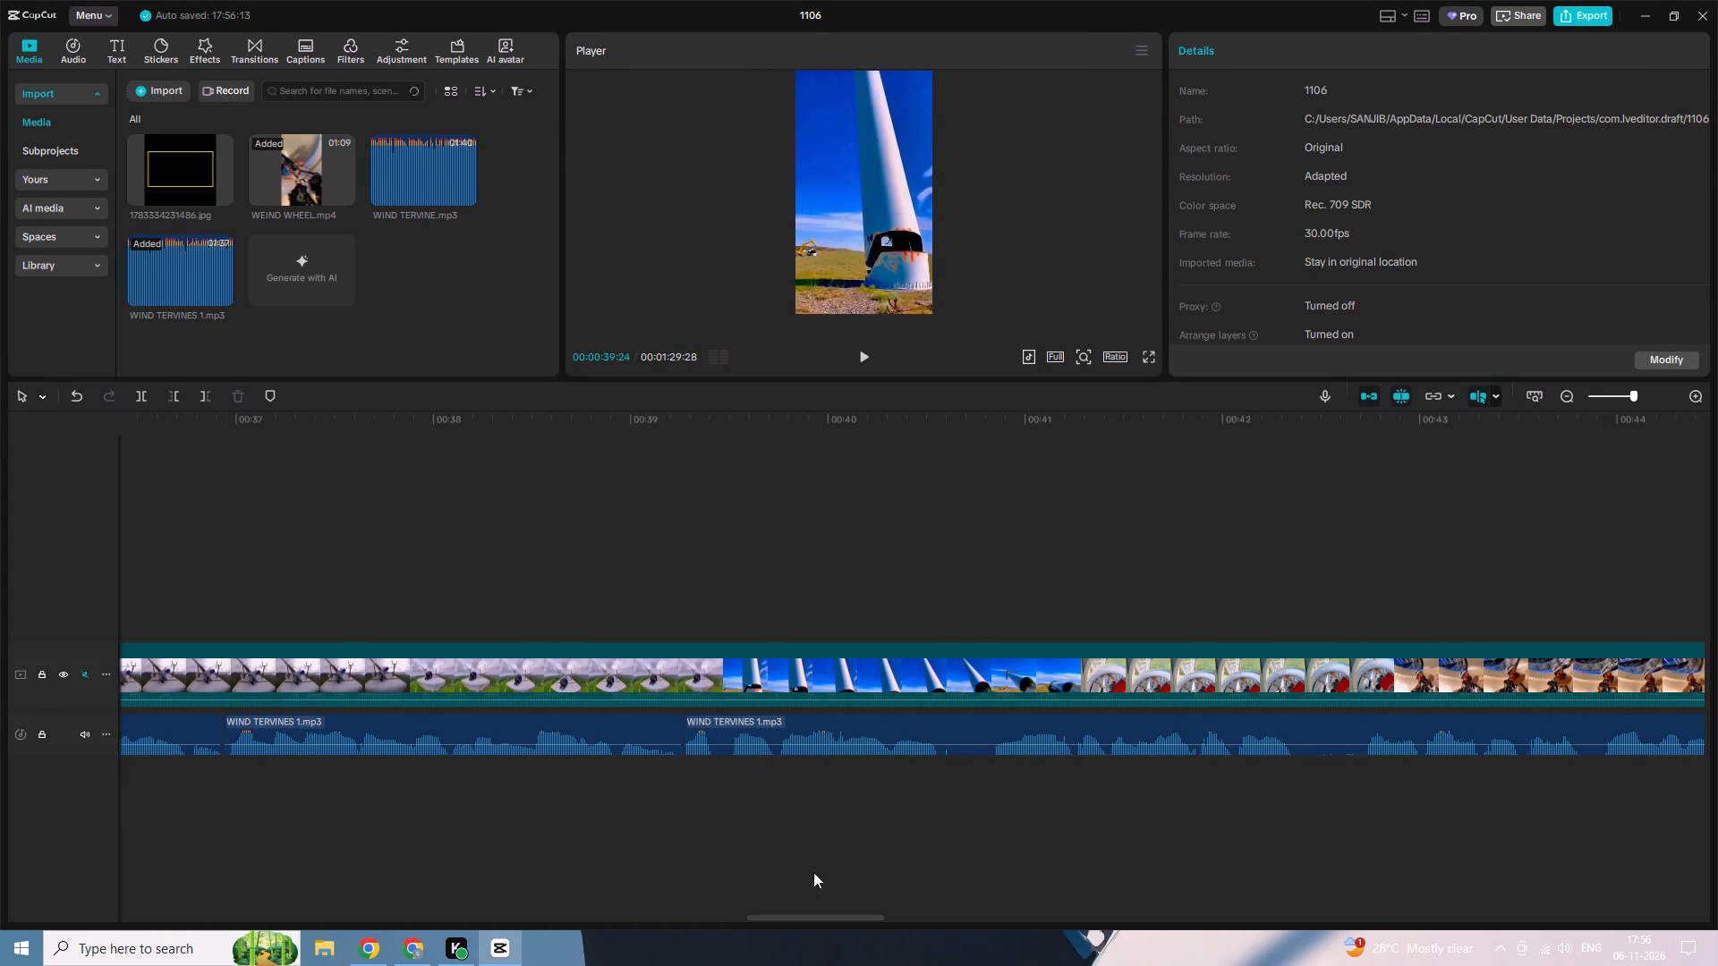
Cut out the silence in WIND TERVINES 1.mp3 from about 00:00:40:17 to 00:00:40:26 and close the gap.
key("b")
left_click(941, 722)
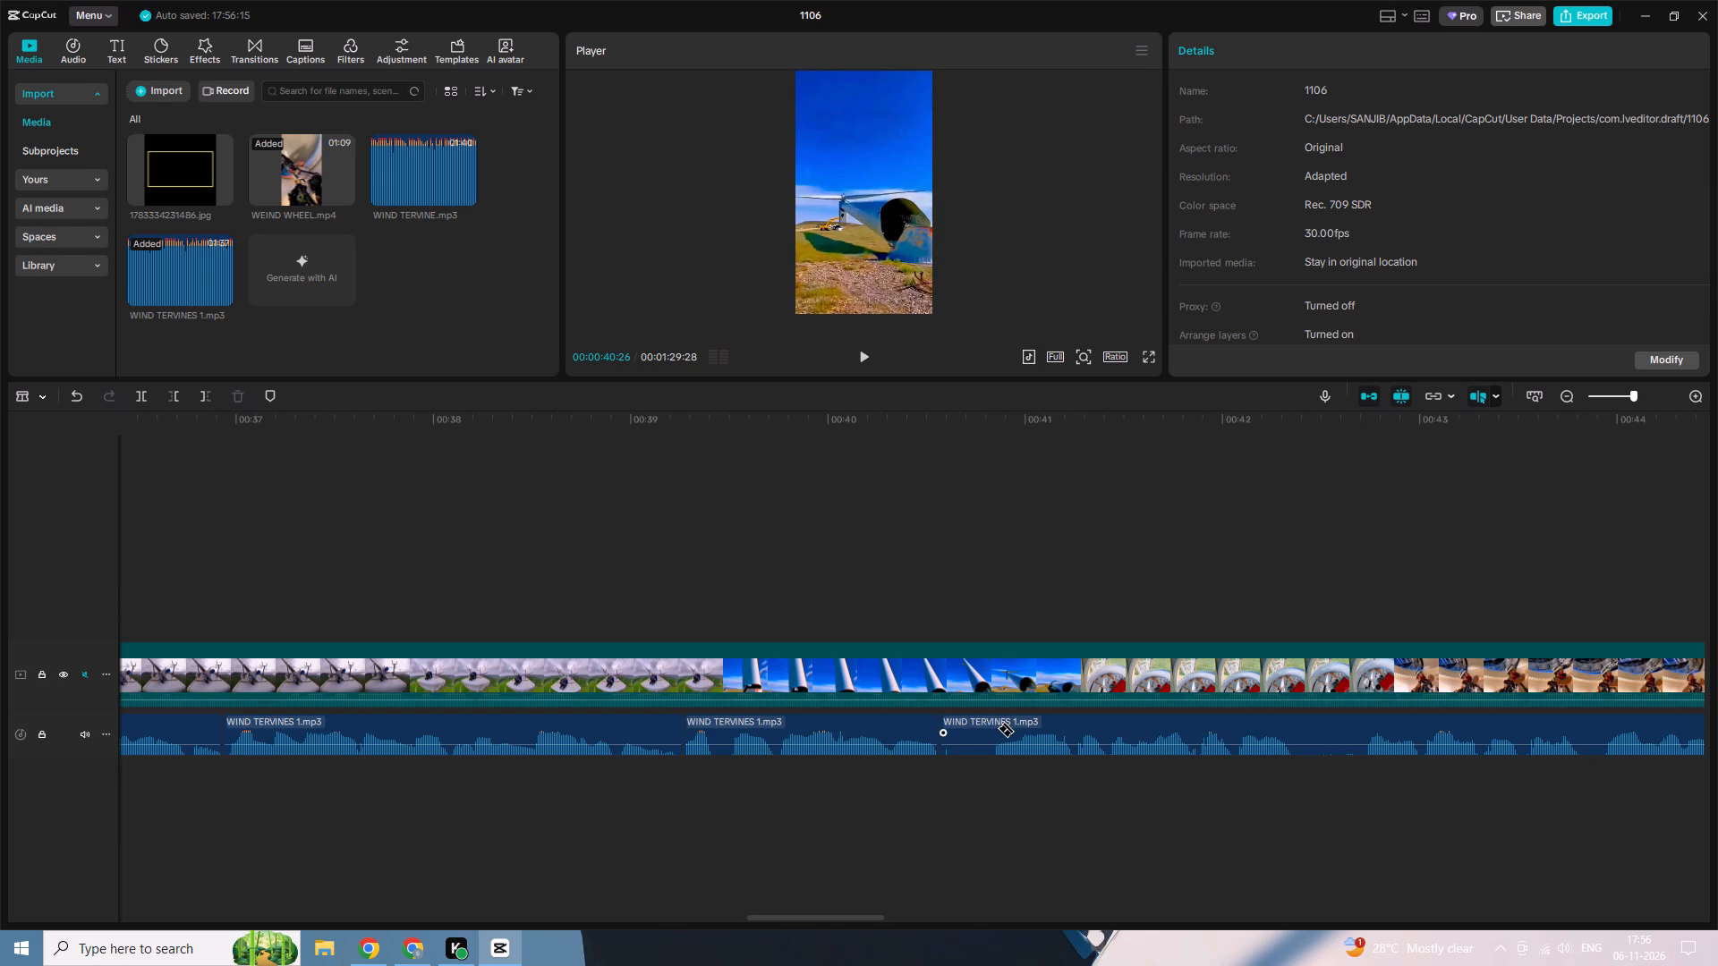
left_click(997, 730)
key("a")
left_click(966, 750)
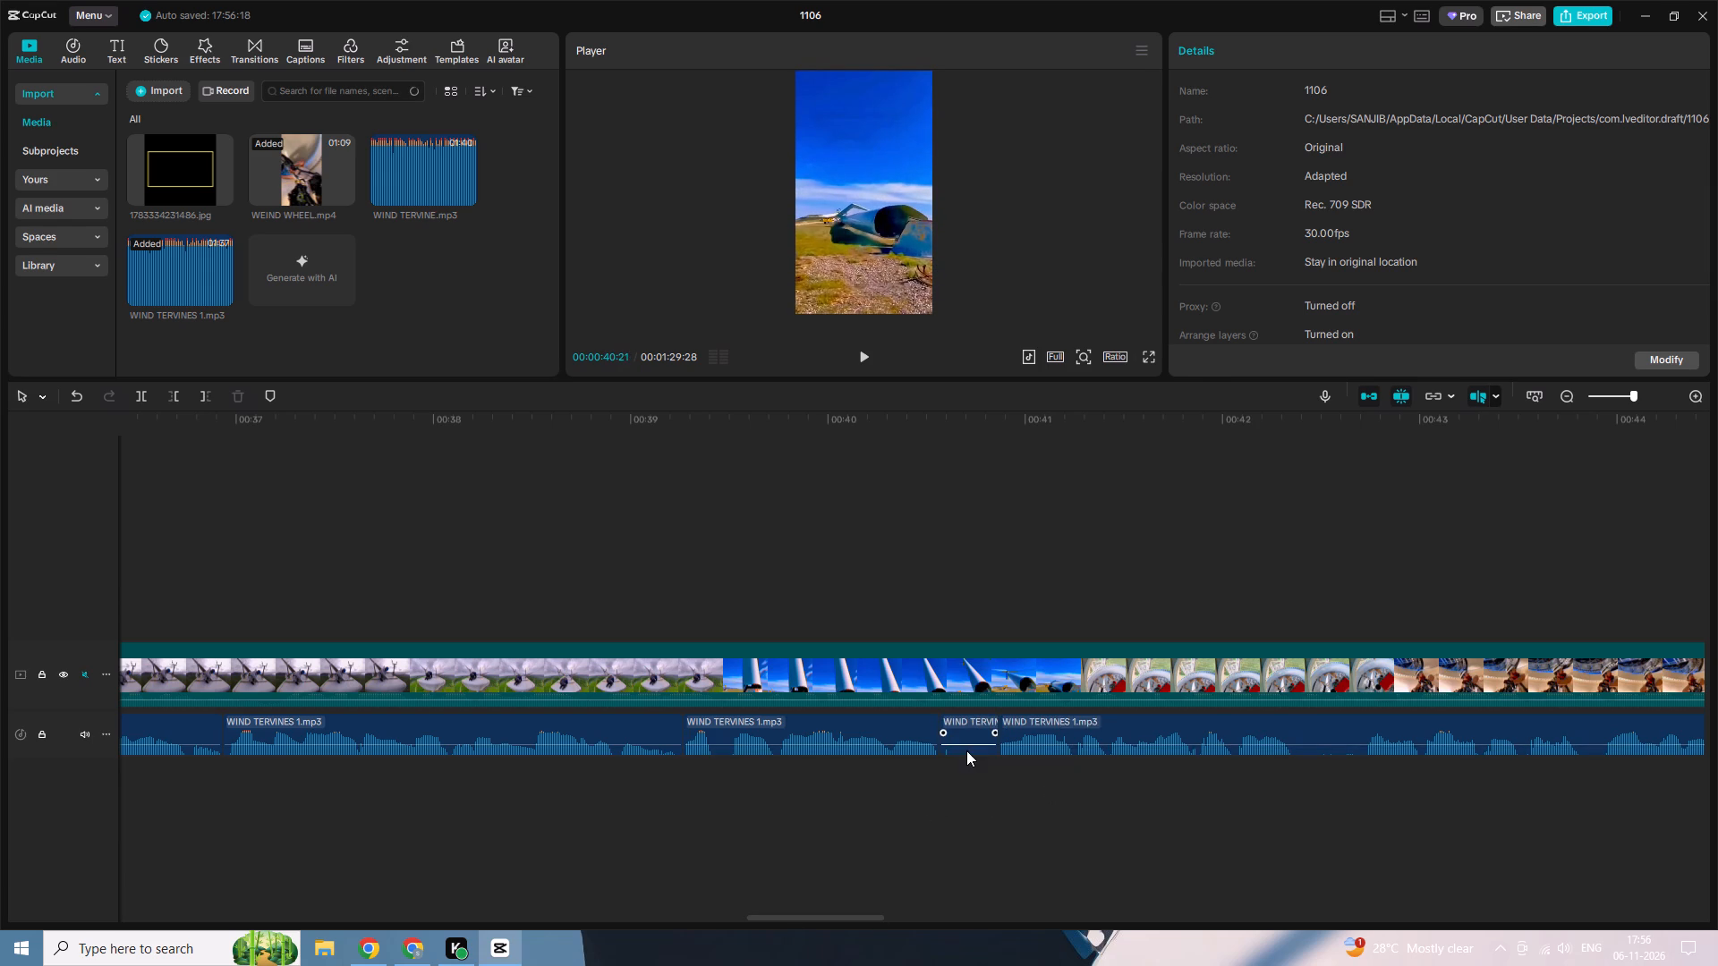
key("Delete")
right_click(963, 741)
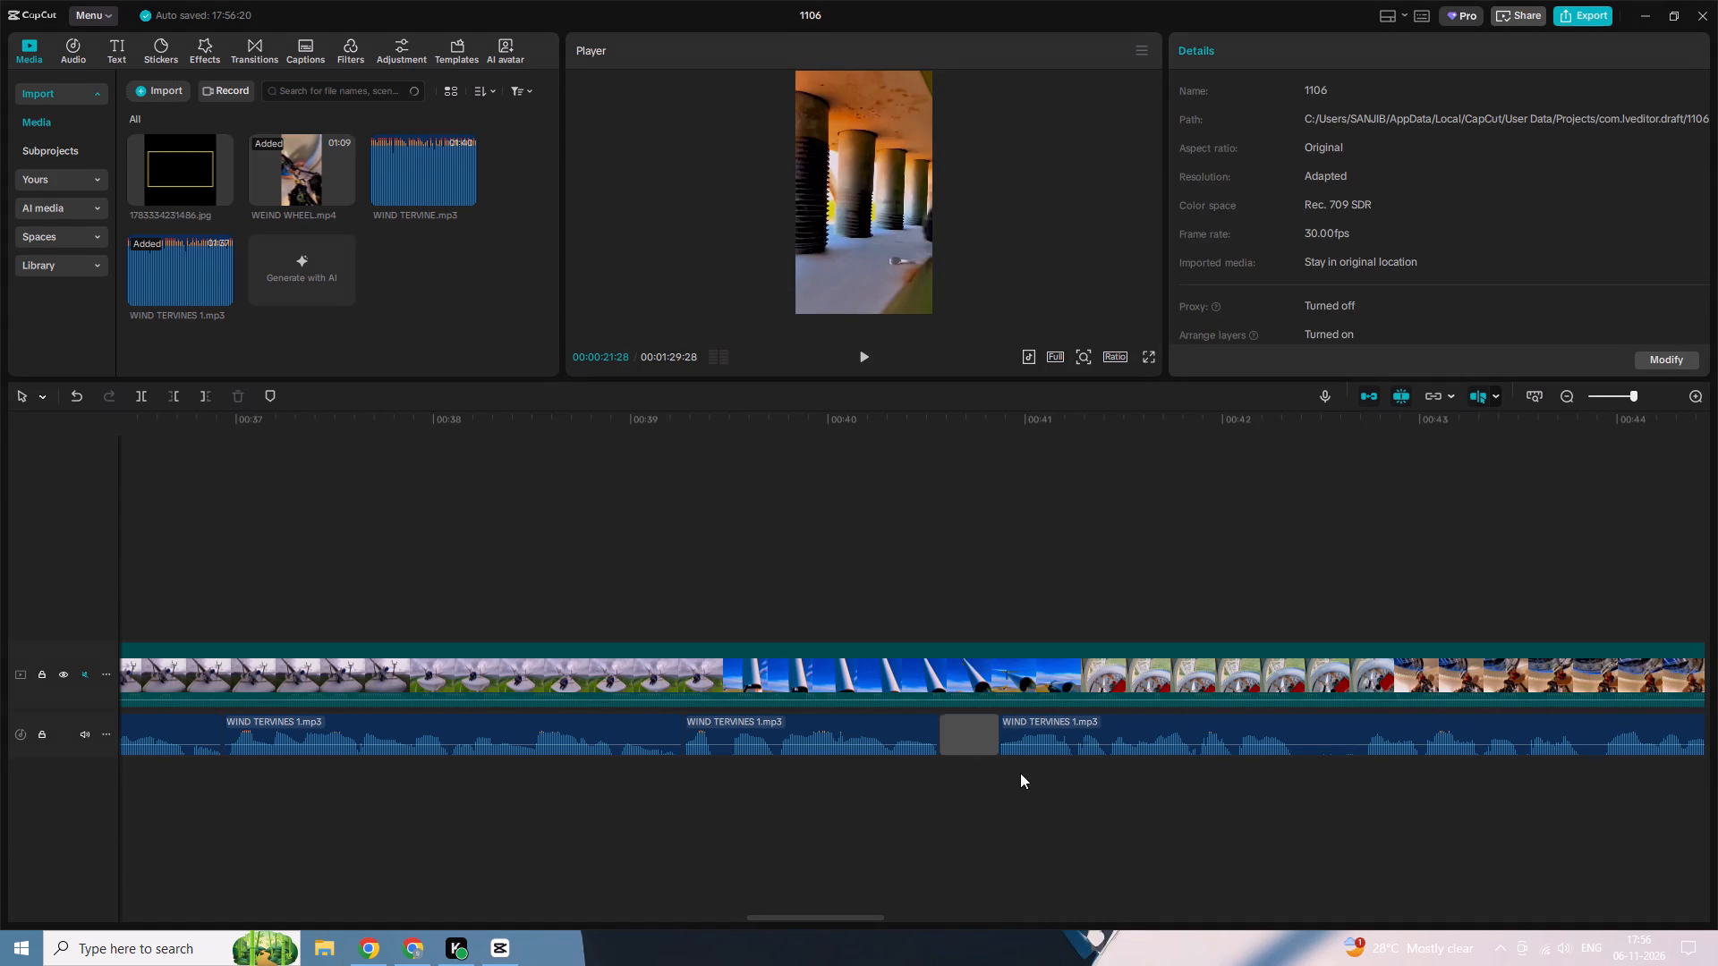
left_click(1029, 771)
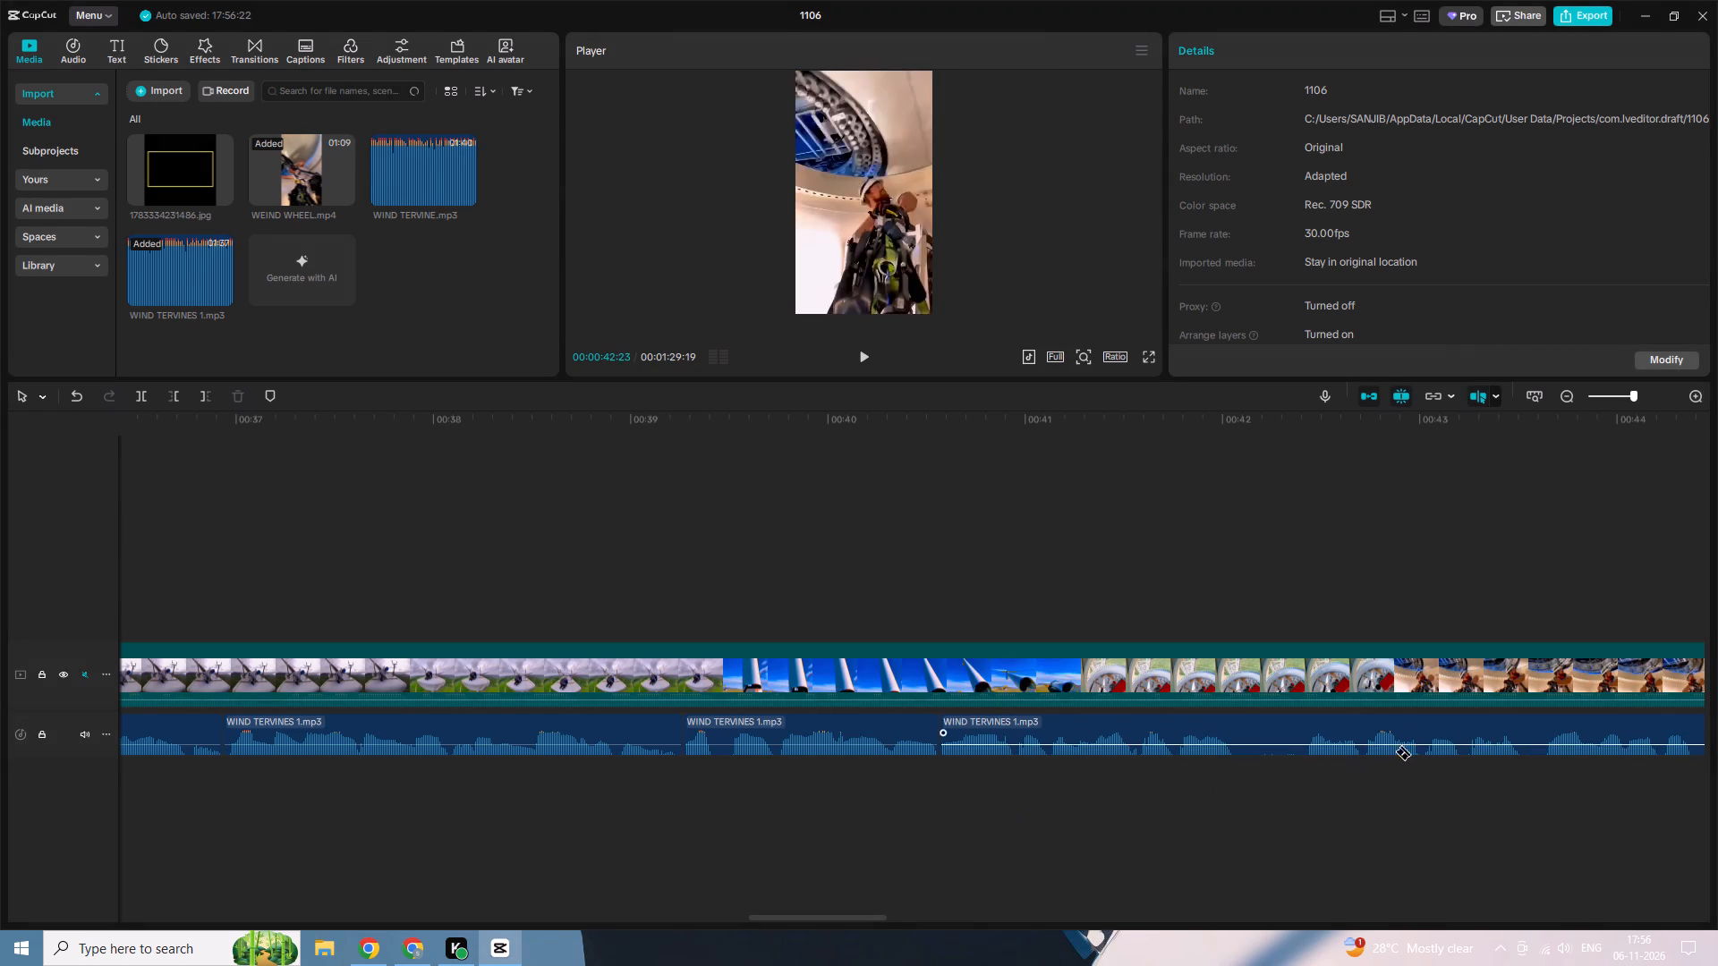
Cut out the silence in WIND TERVINES 1.mp3 from about 00:00:42:02 to 00:00:42:13 and close the gap.
key("b")
left_click(1237, 720)
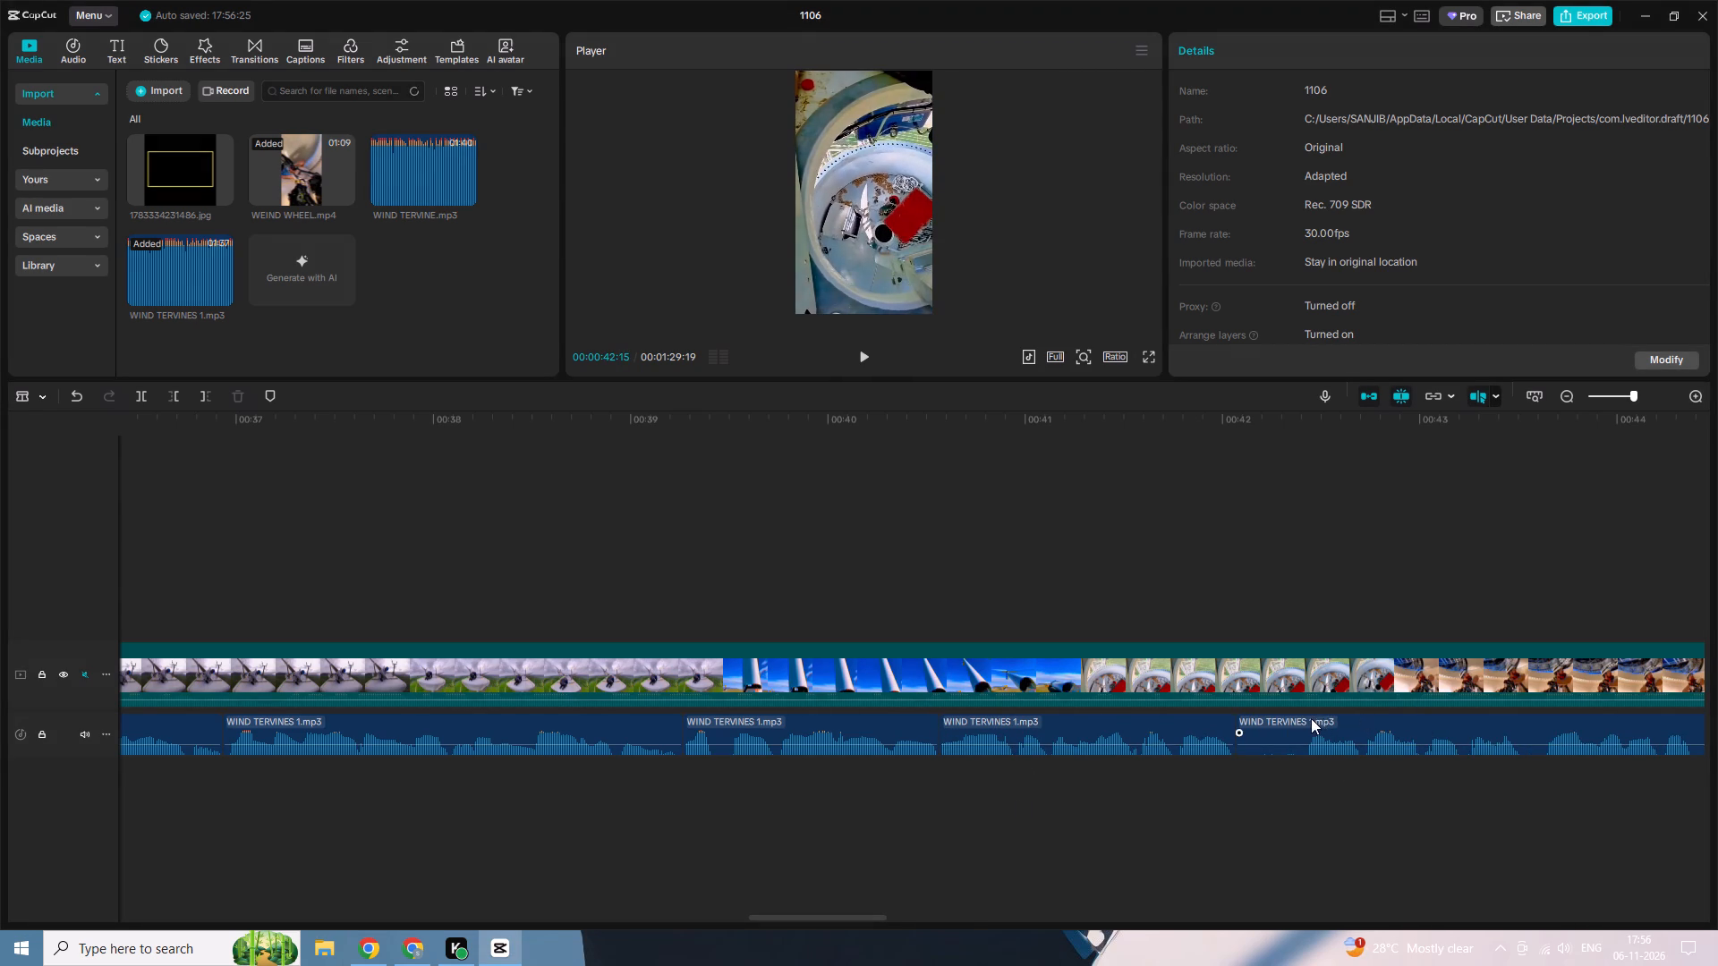
left_click(1306, 717)
key("a")
left_click(1297, 746)
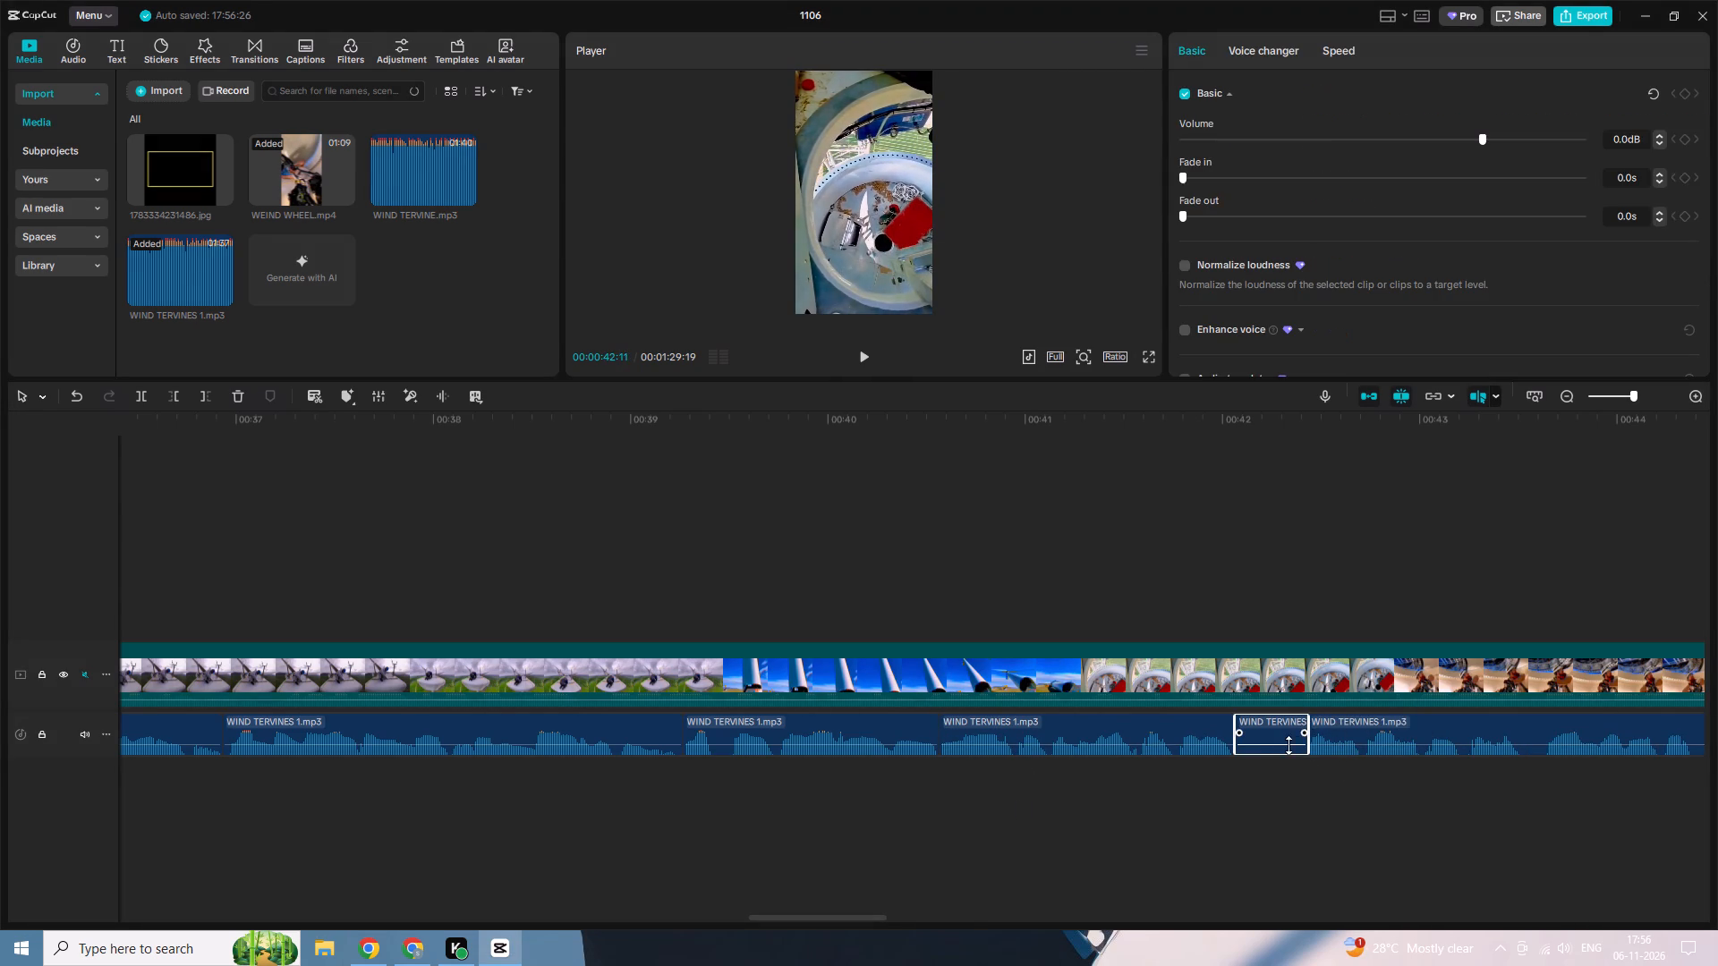
key("Delete")
right_click(1280, 744)
left_click(1328, 784)
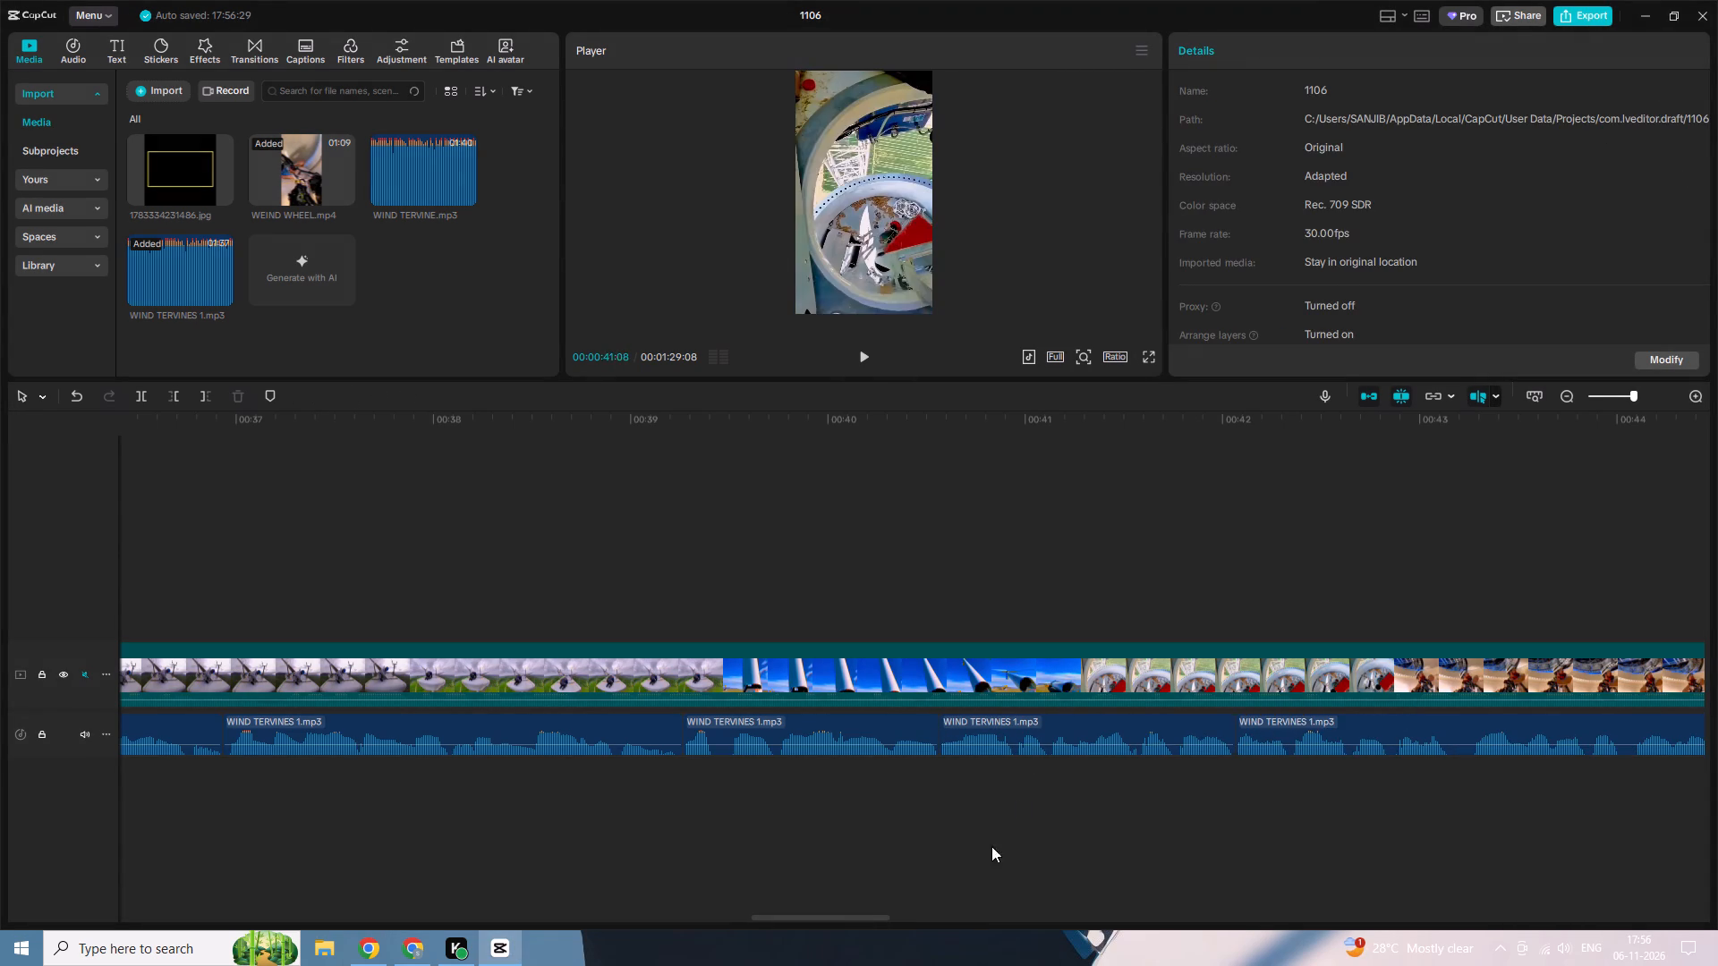
Cut out the silence in WIND TERVINES 1.mp3 from about 00:00:45:23 to 00:00:46:08 and close the gap.
left_click_drag(858, 917, 902, 911)
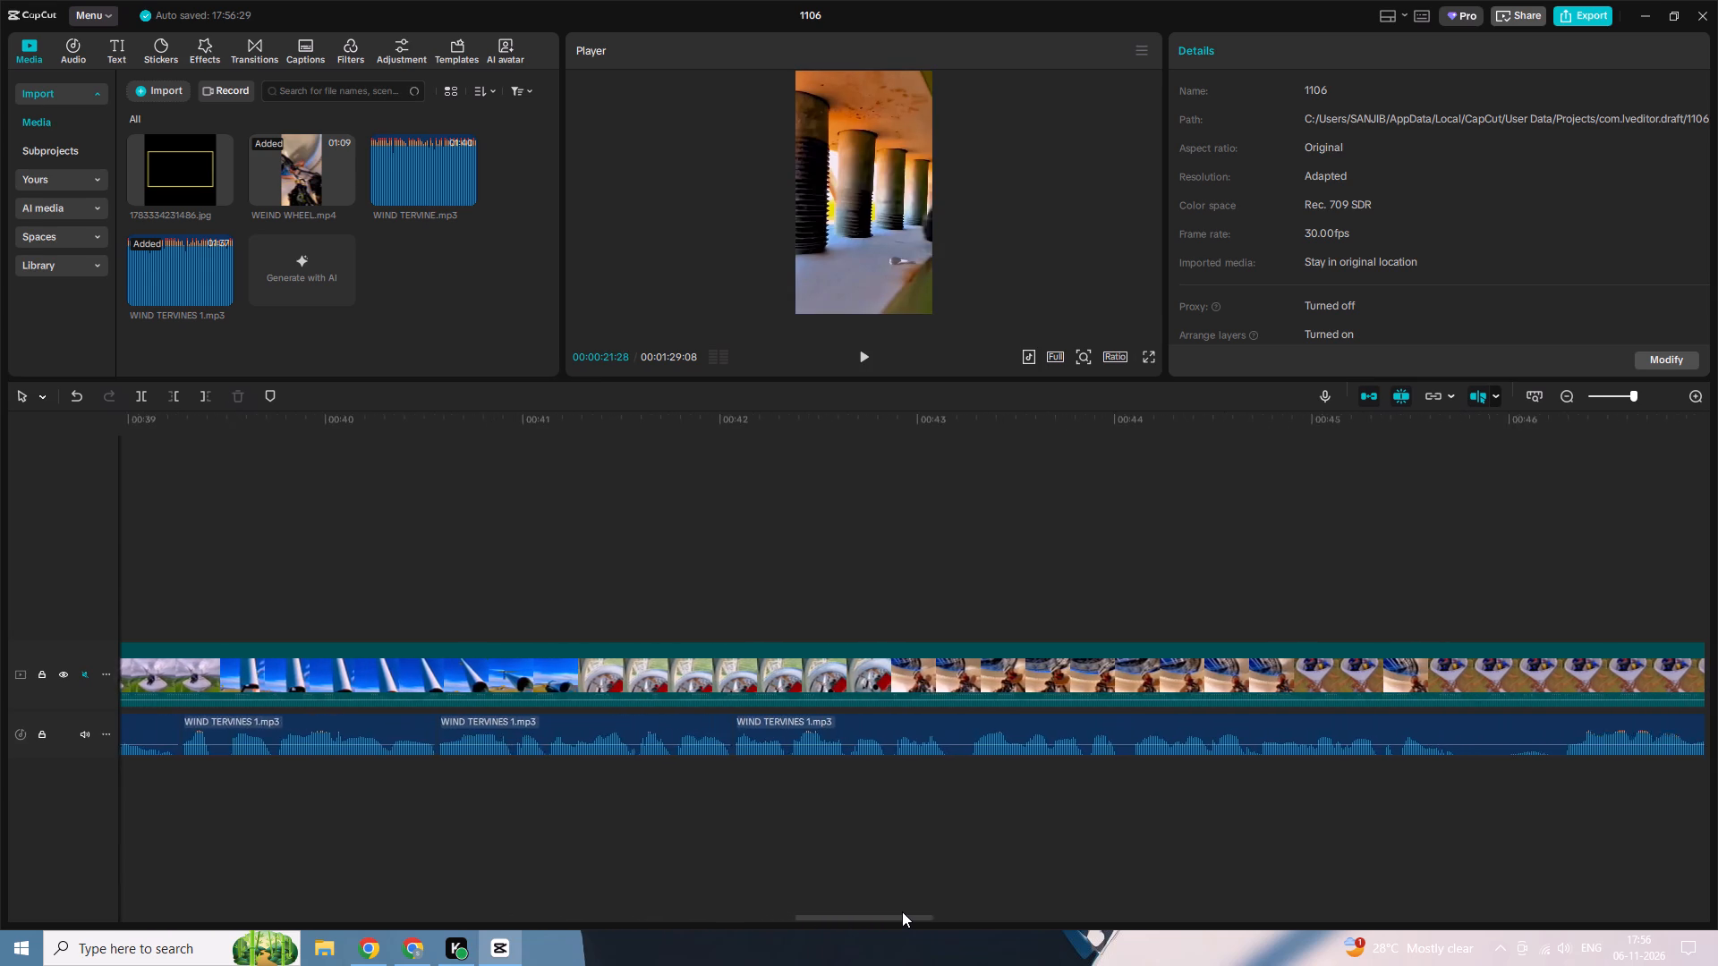
left_click_drag(902, 911, 958, 905)
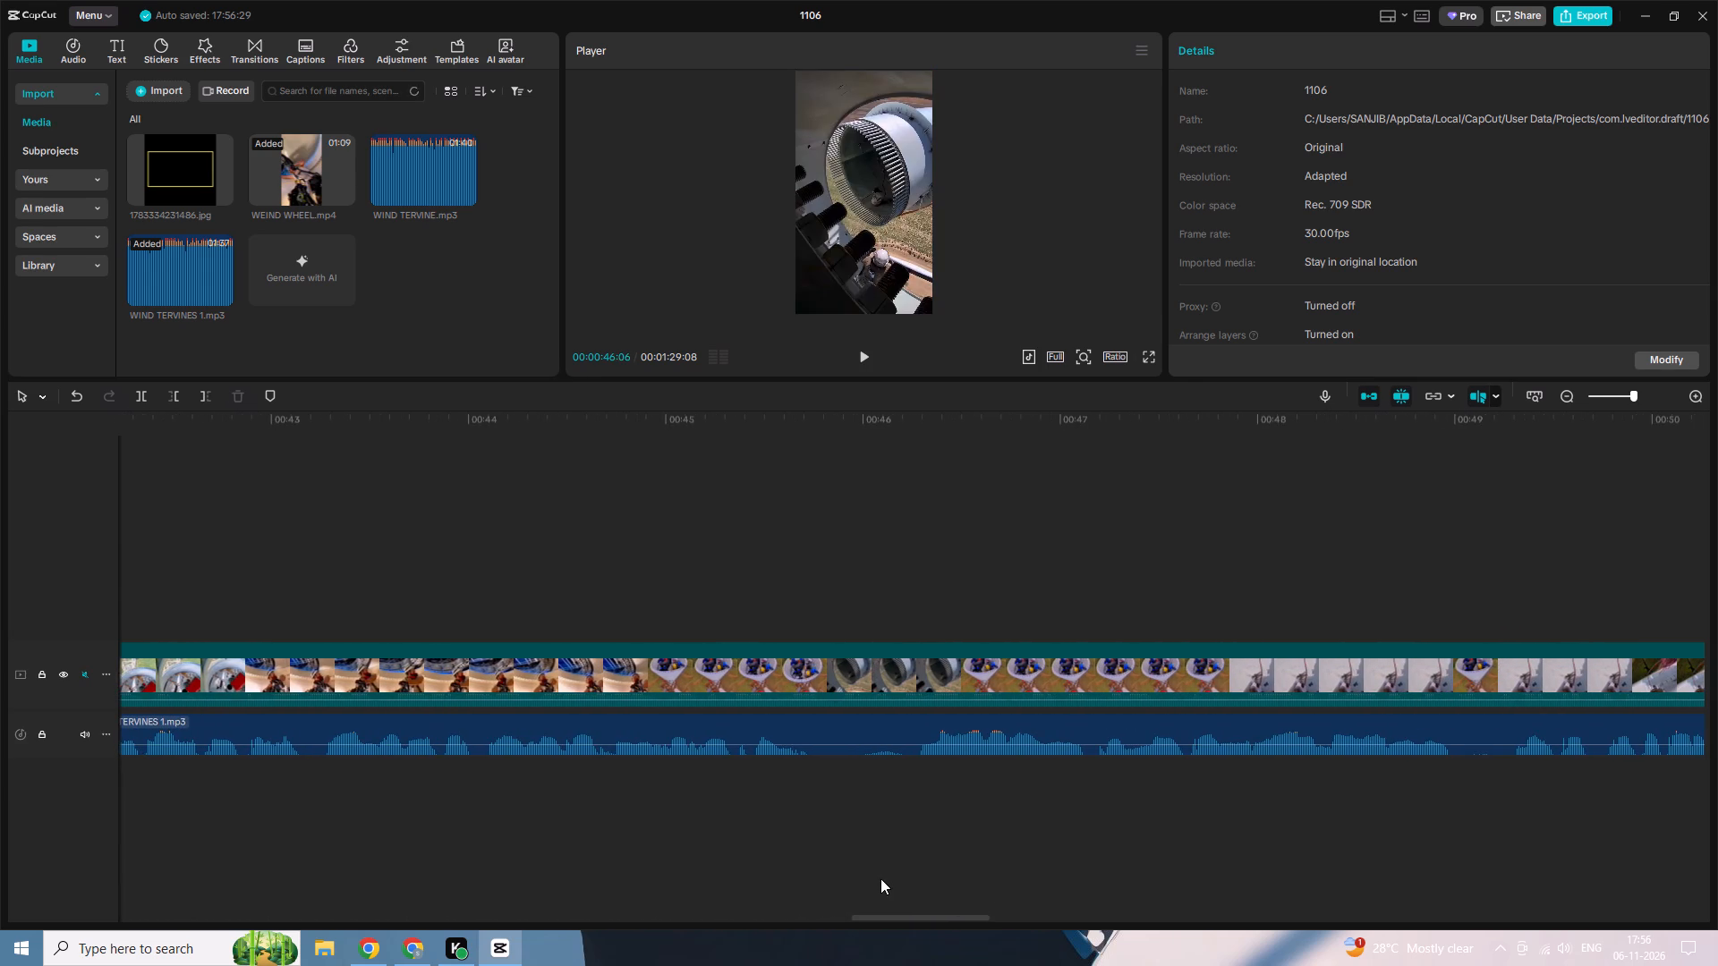
key("b")
left_click(812, 713)
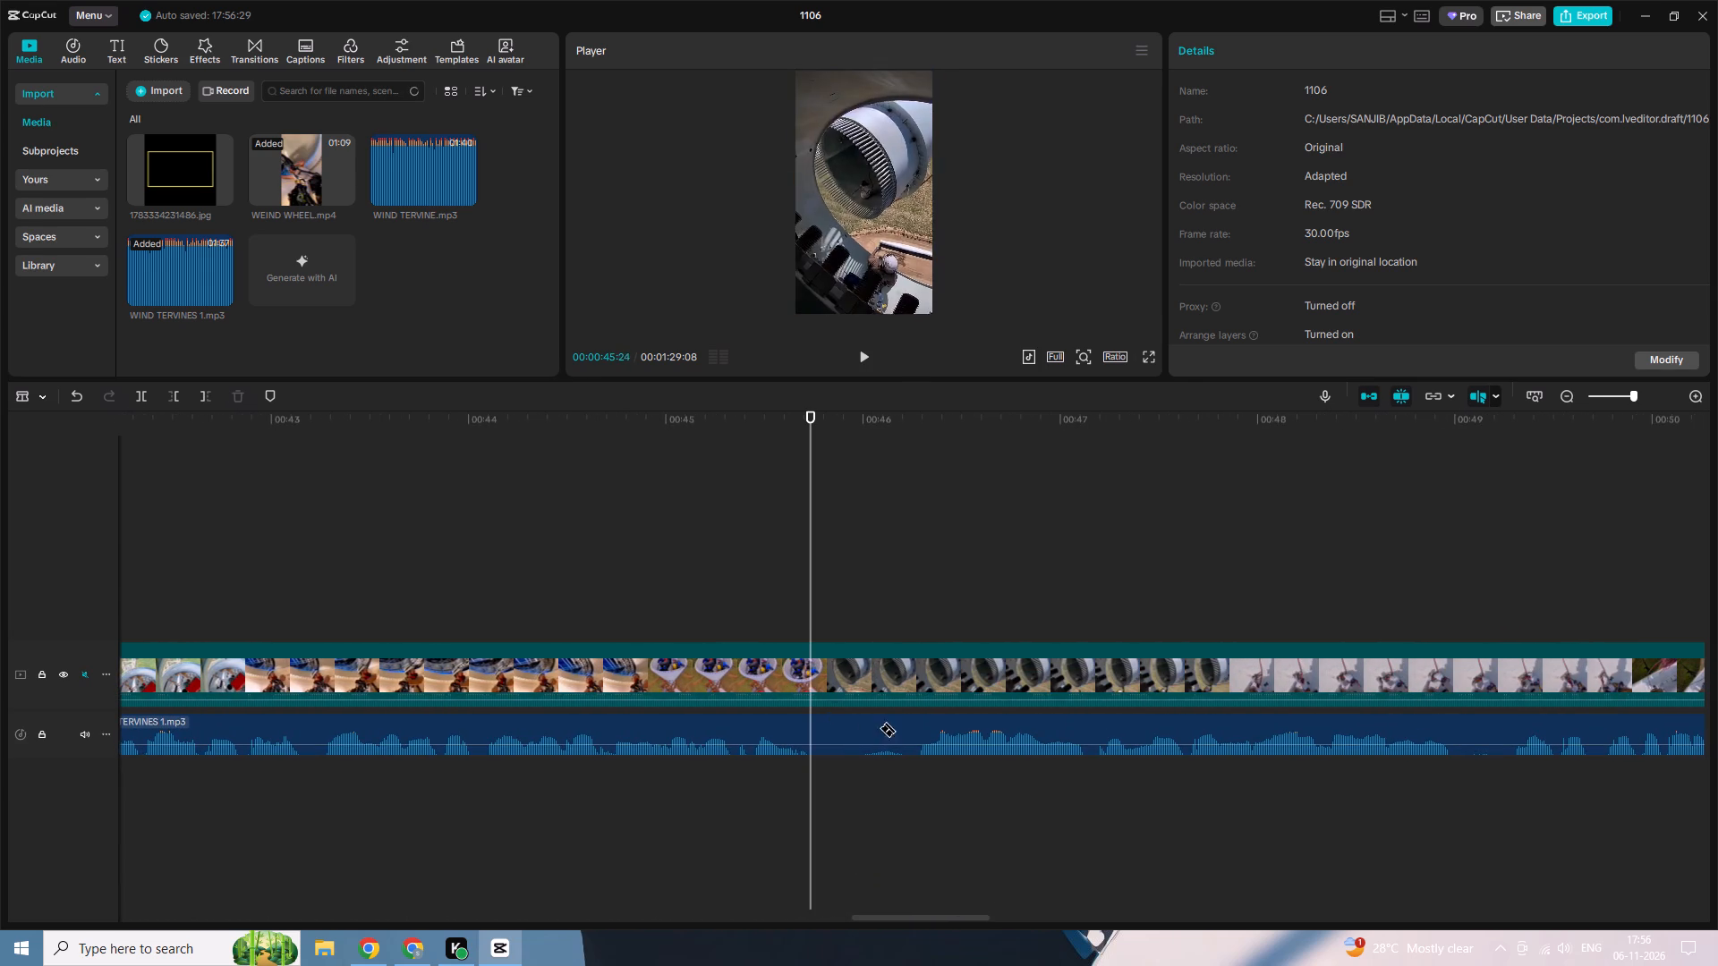
left_click(815, 720)
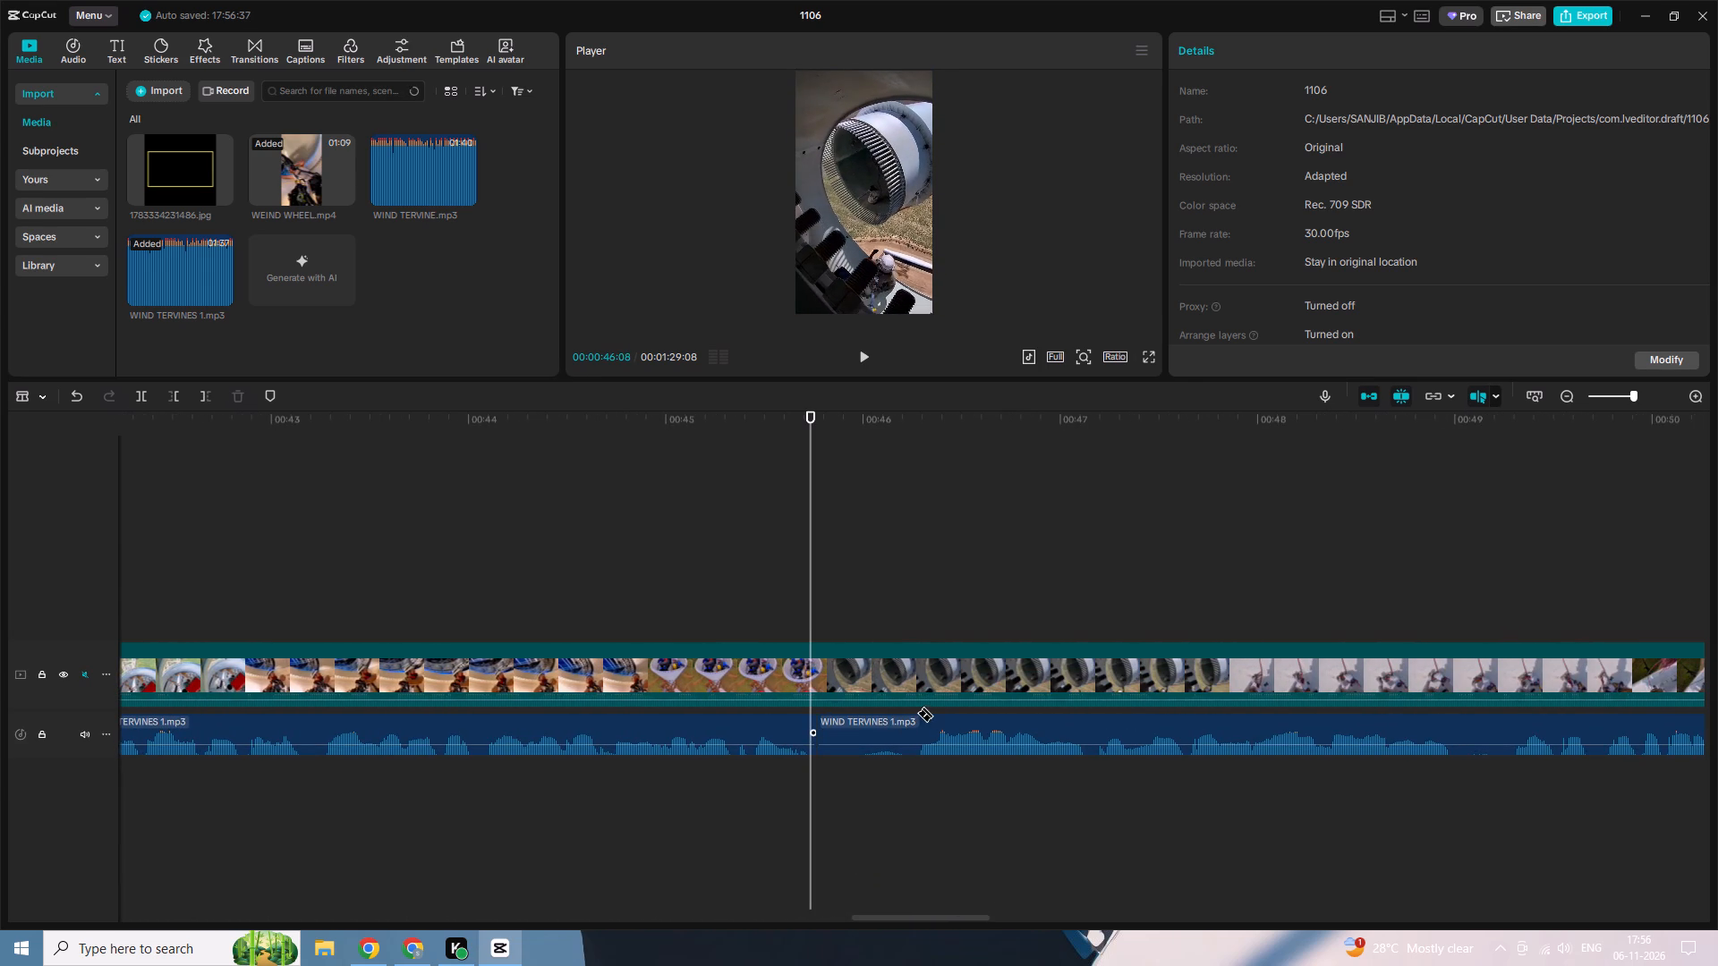
left_click(917, 716)
key("a")
left_click(892, 732)
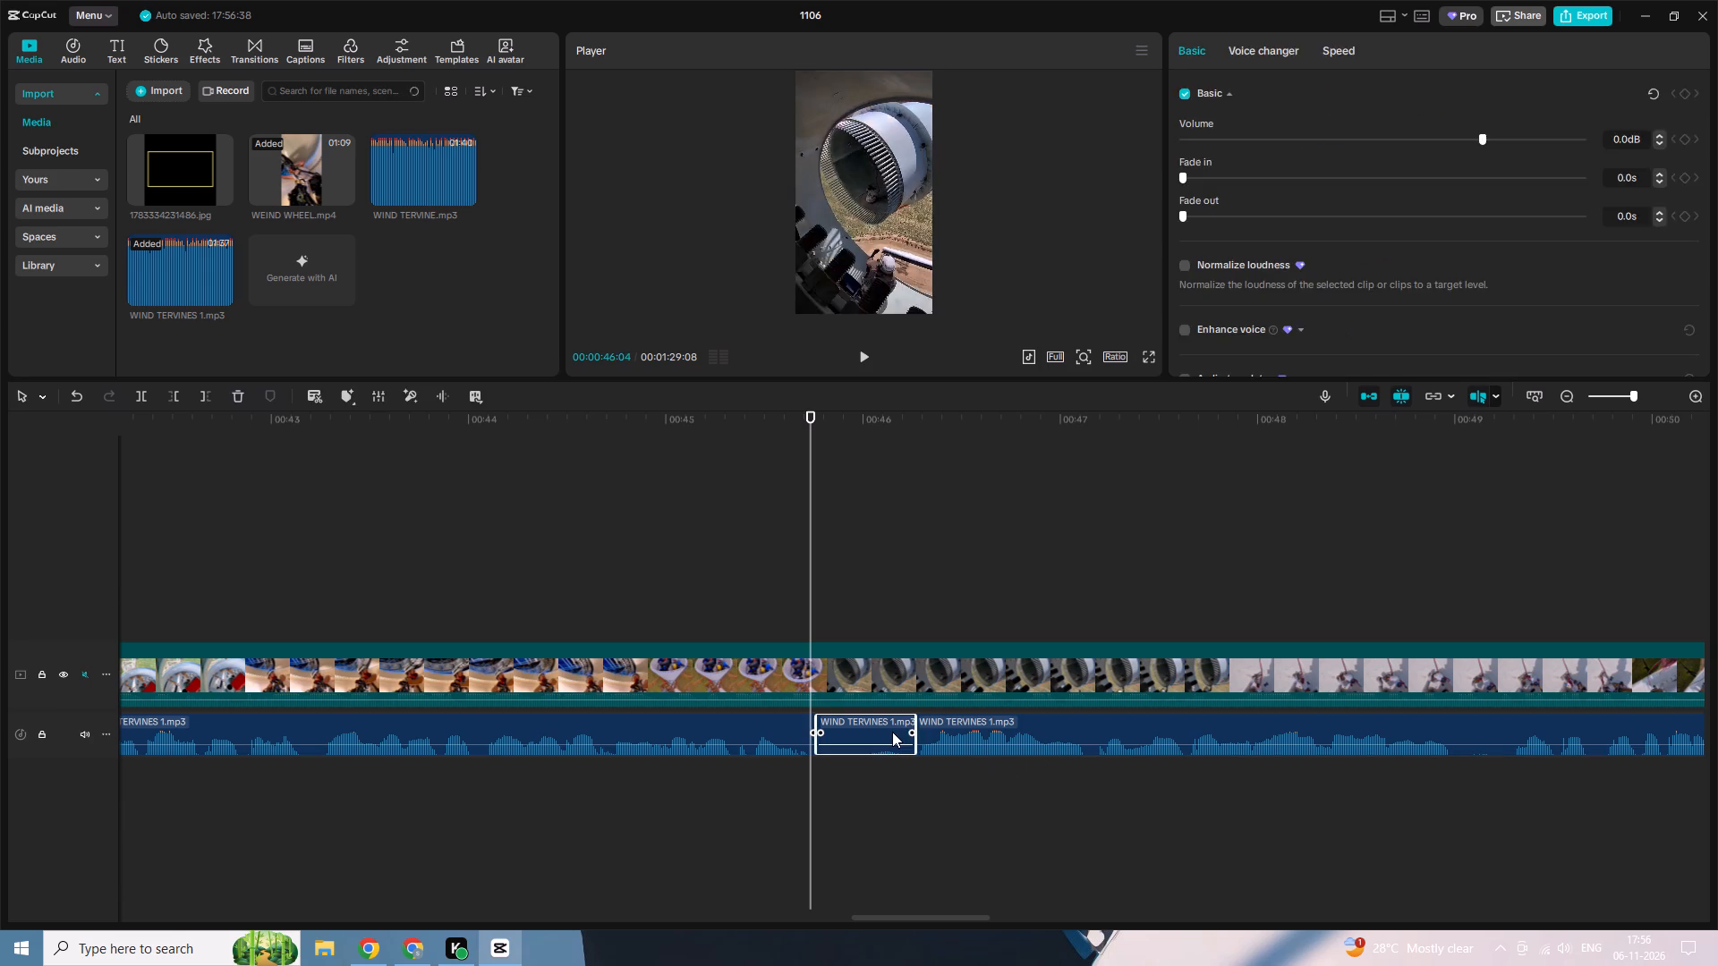
key("Delete")
right_click(892, 732)
left_click(942, 780)
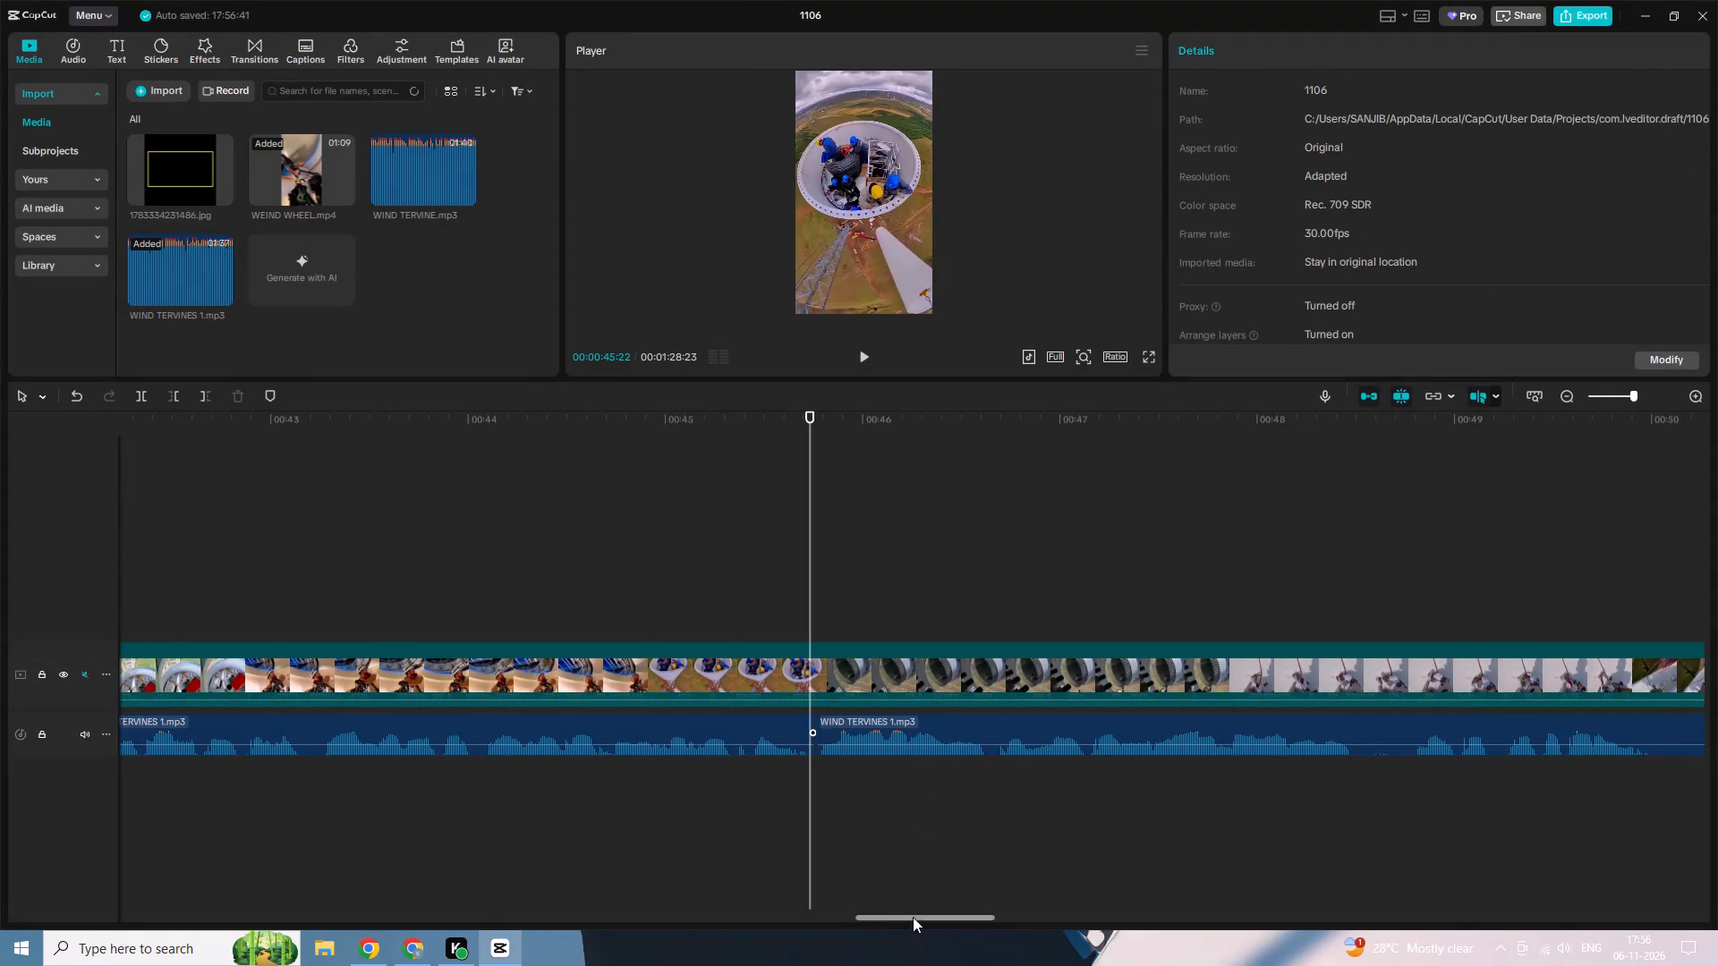
Examine the rest of the timeline and play the narration from where the WEIND WHEEL.mp4 footage ends.
left_click_drag(914, 912, 947, 907)
left_click(947, 907)
left_click_drag(936, 921, 1004, 920)
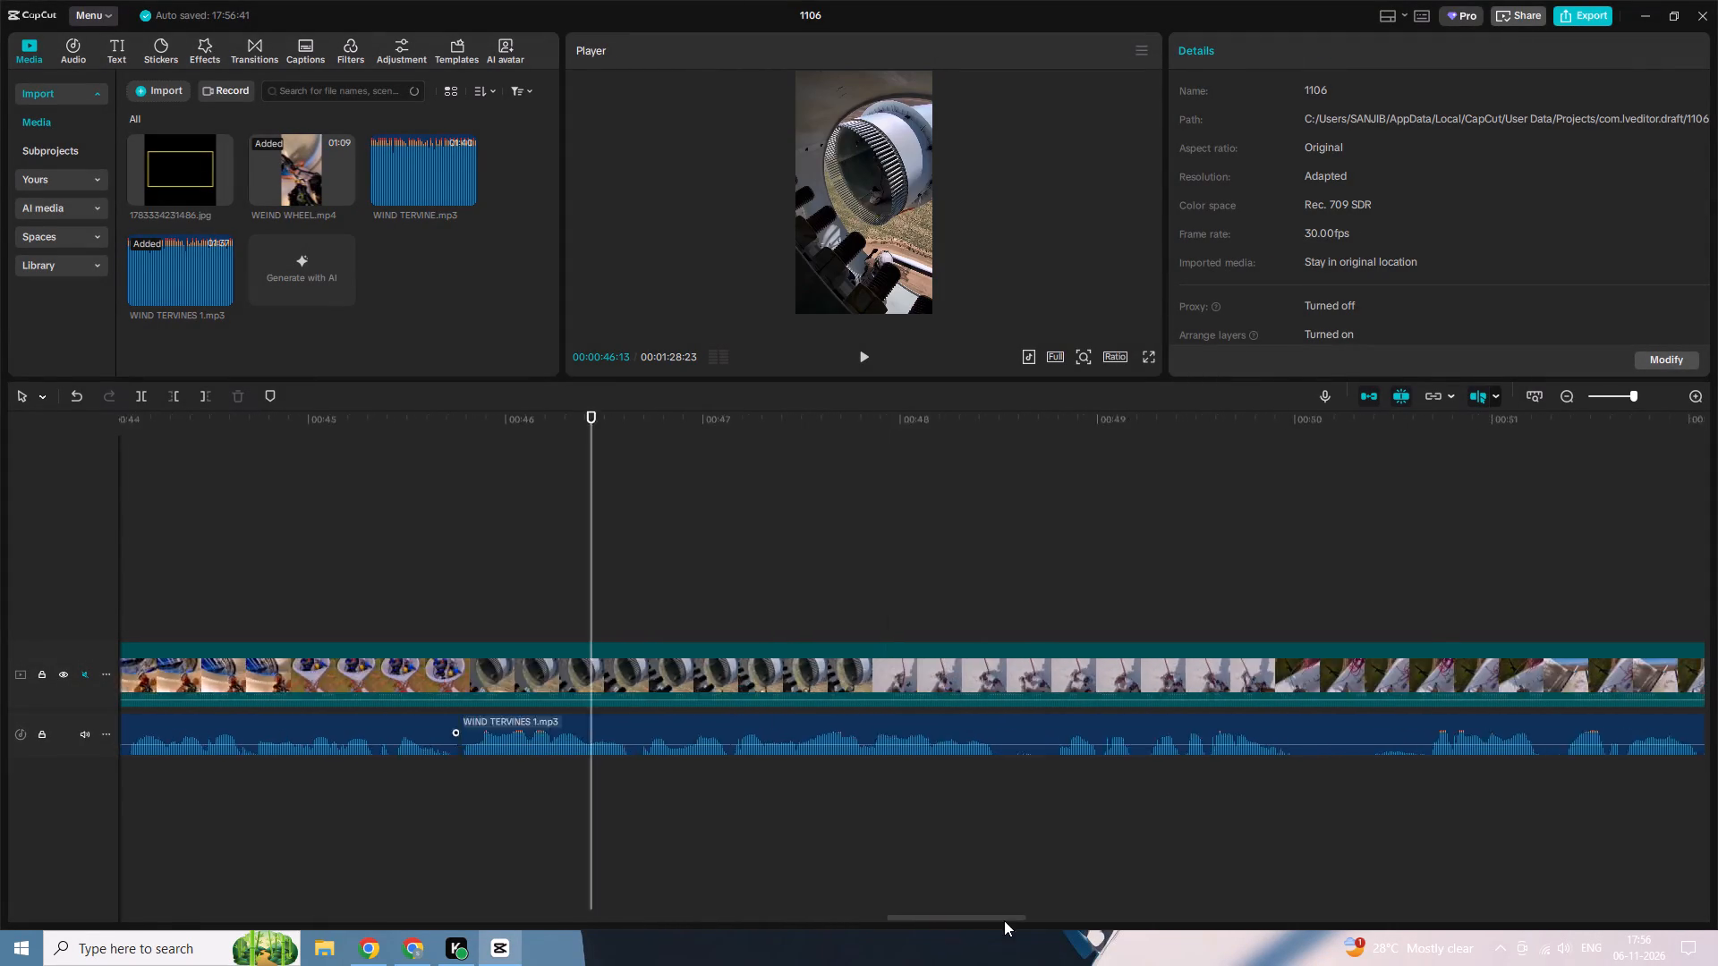
left_click_drag(1004, 920, 1340, 889)
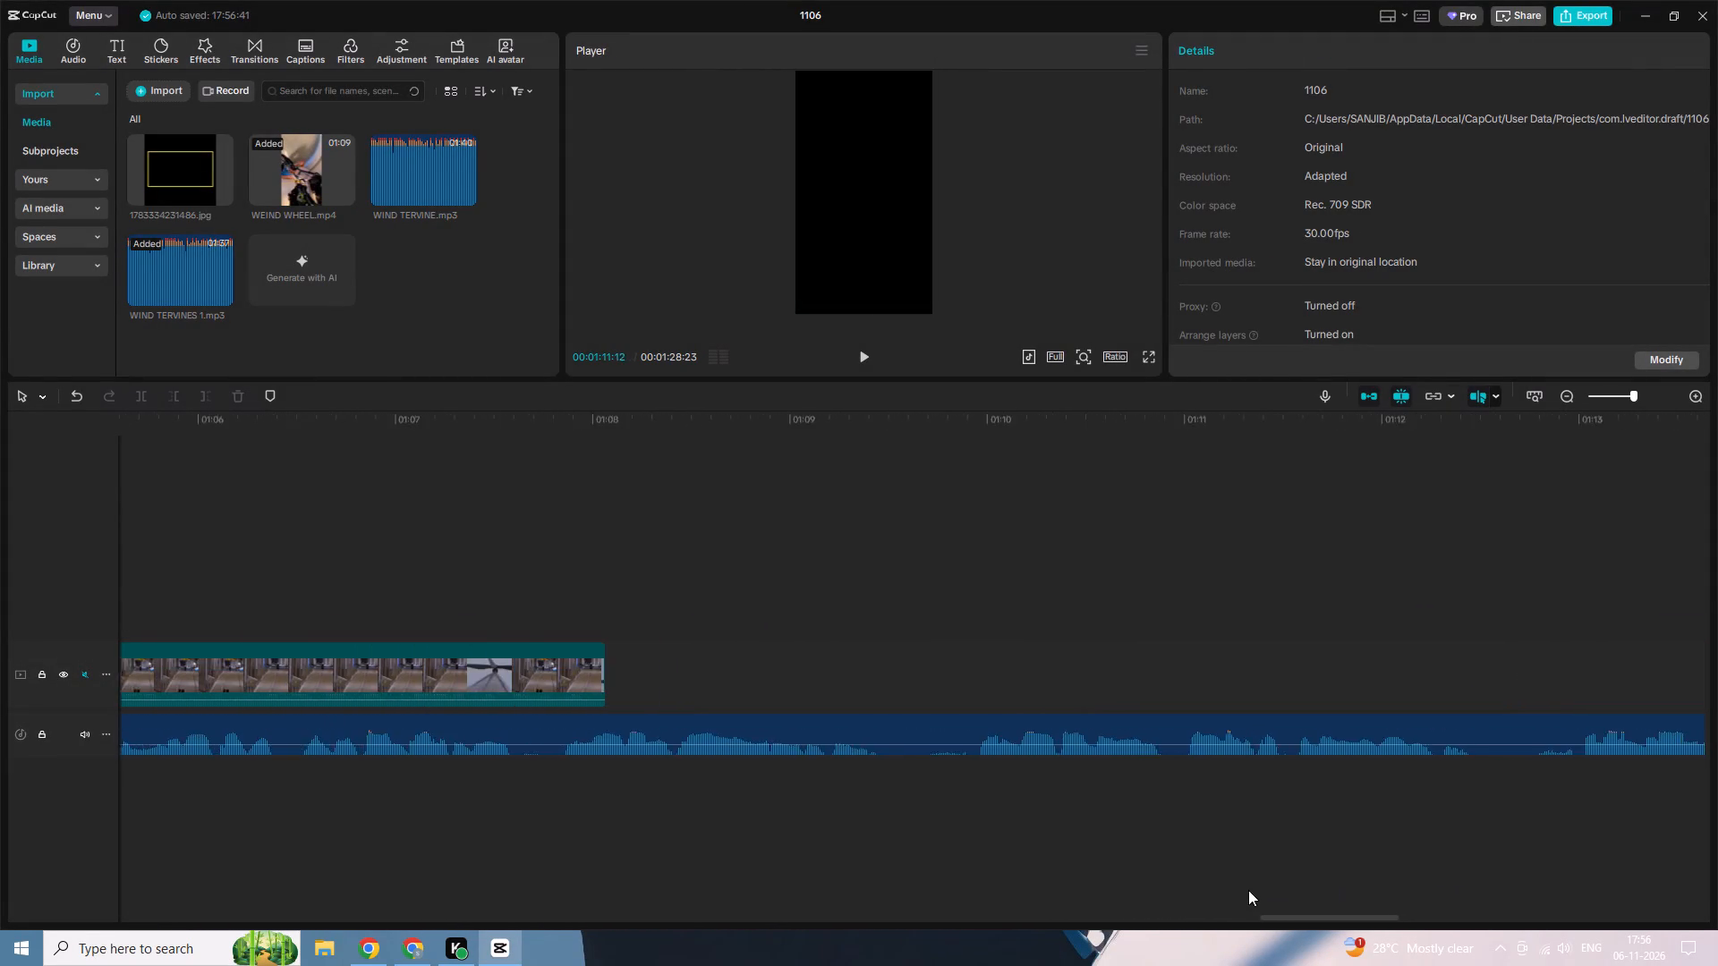
scroll(1248, 890, "down", 20, "ctrl")
scroll(1248, 890, "down", 20, "ctrl")
scroll(1248, 890, "down", 4, "ctrl")
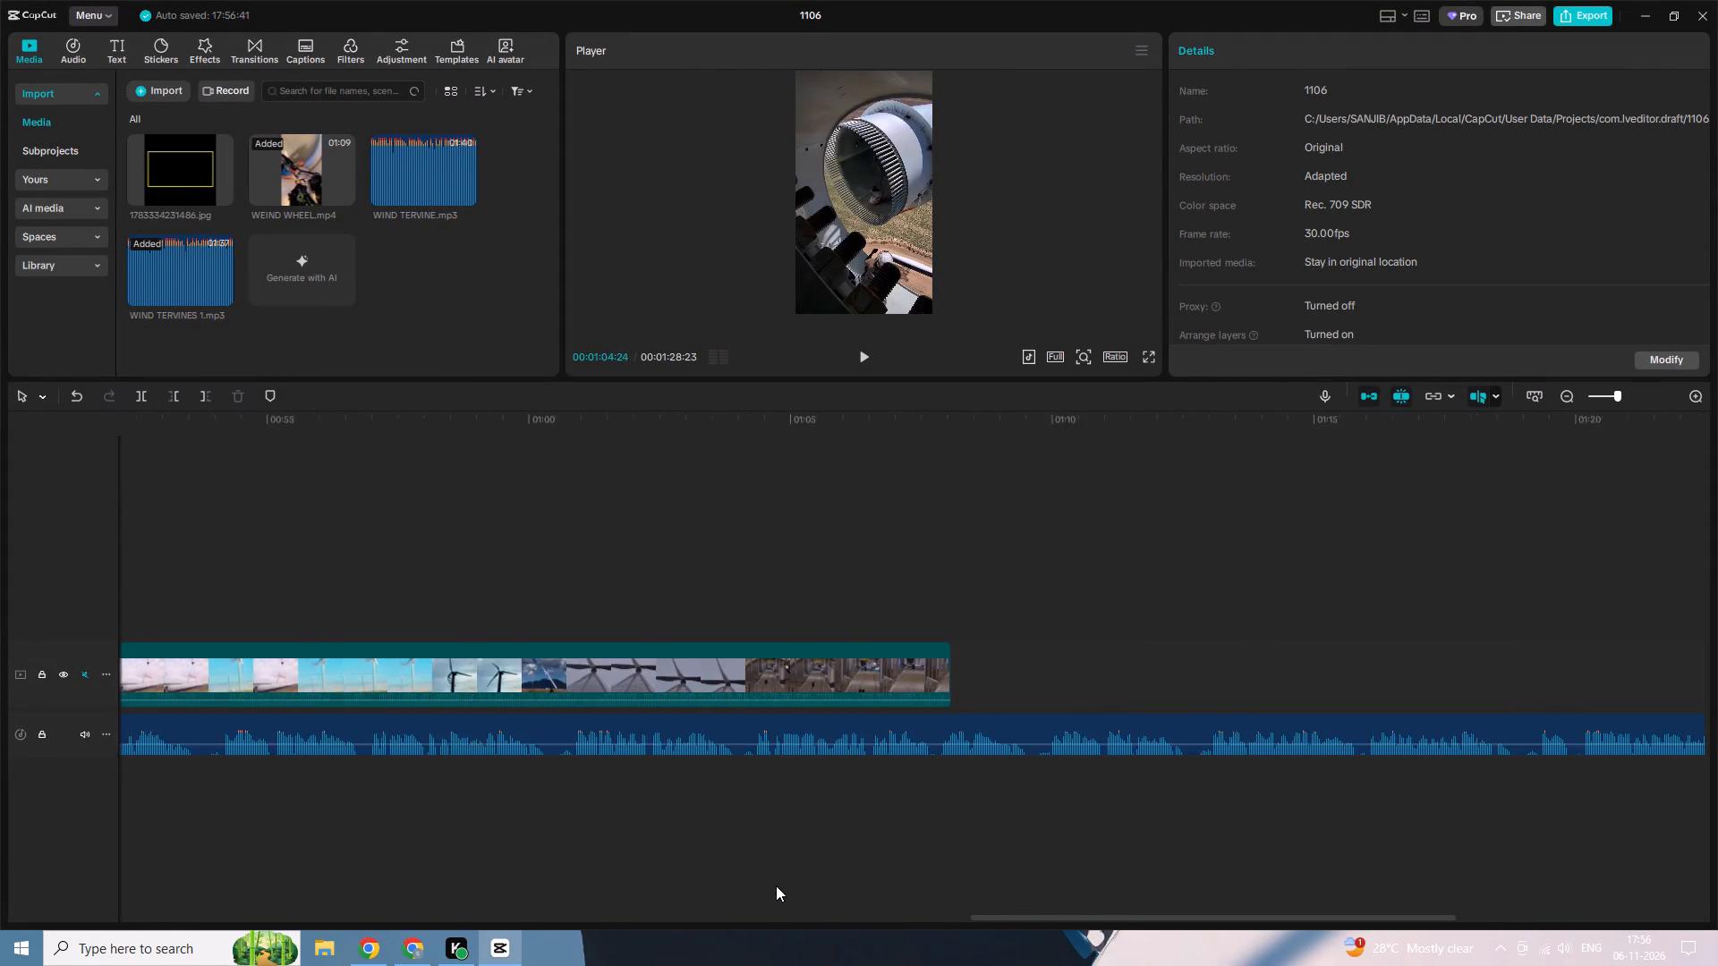
scroll(1057, 853, "down", 5, "ctrl")
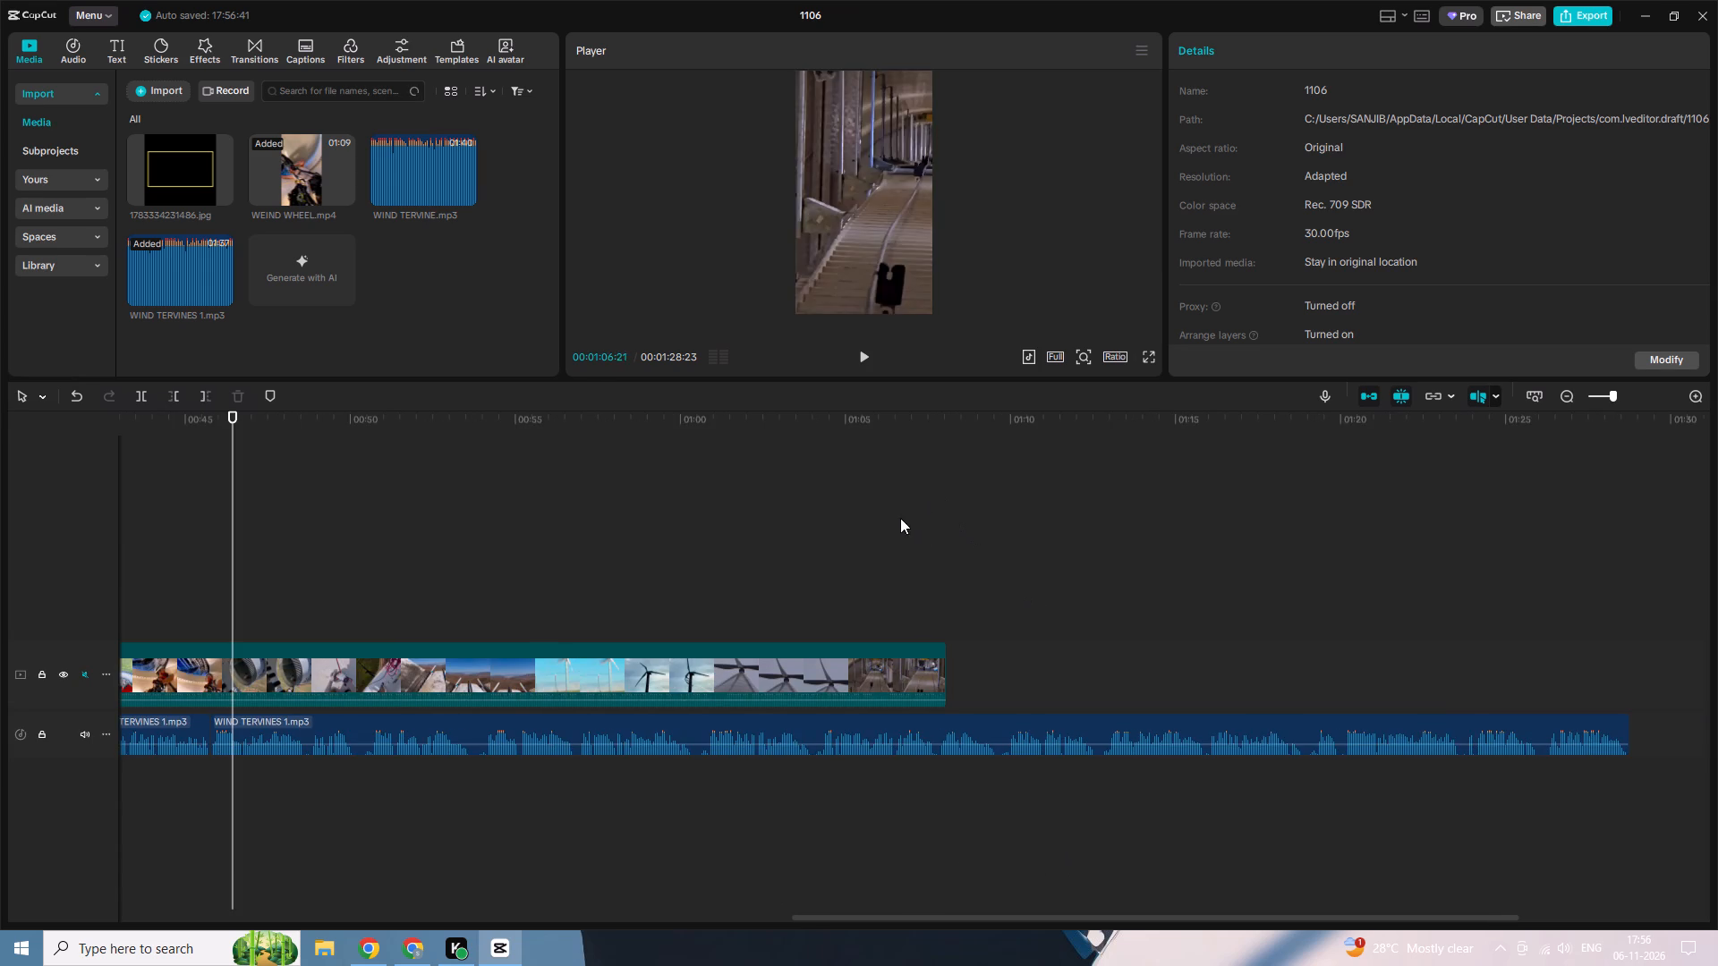
scroll(898, 518, "down", 4, "ctrl")
left_click(931, 419)
key("space")
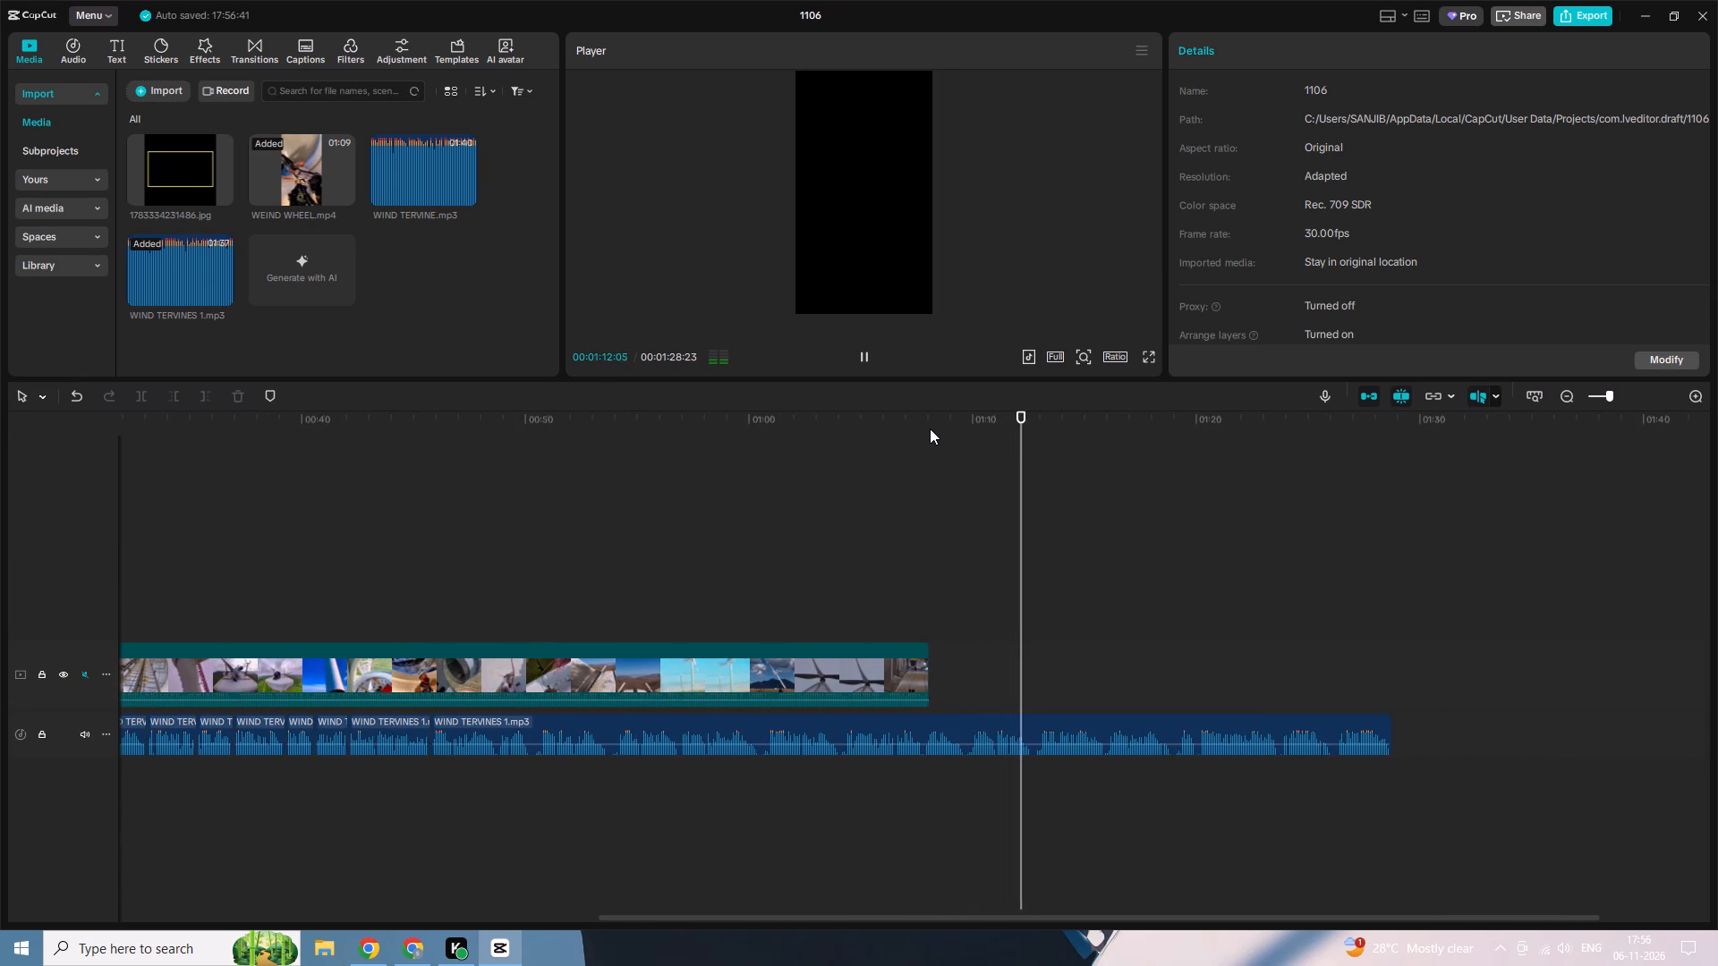
scroll(863, 555, "down", 4, "ctrl")
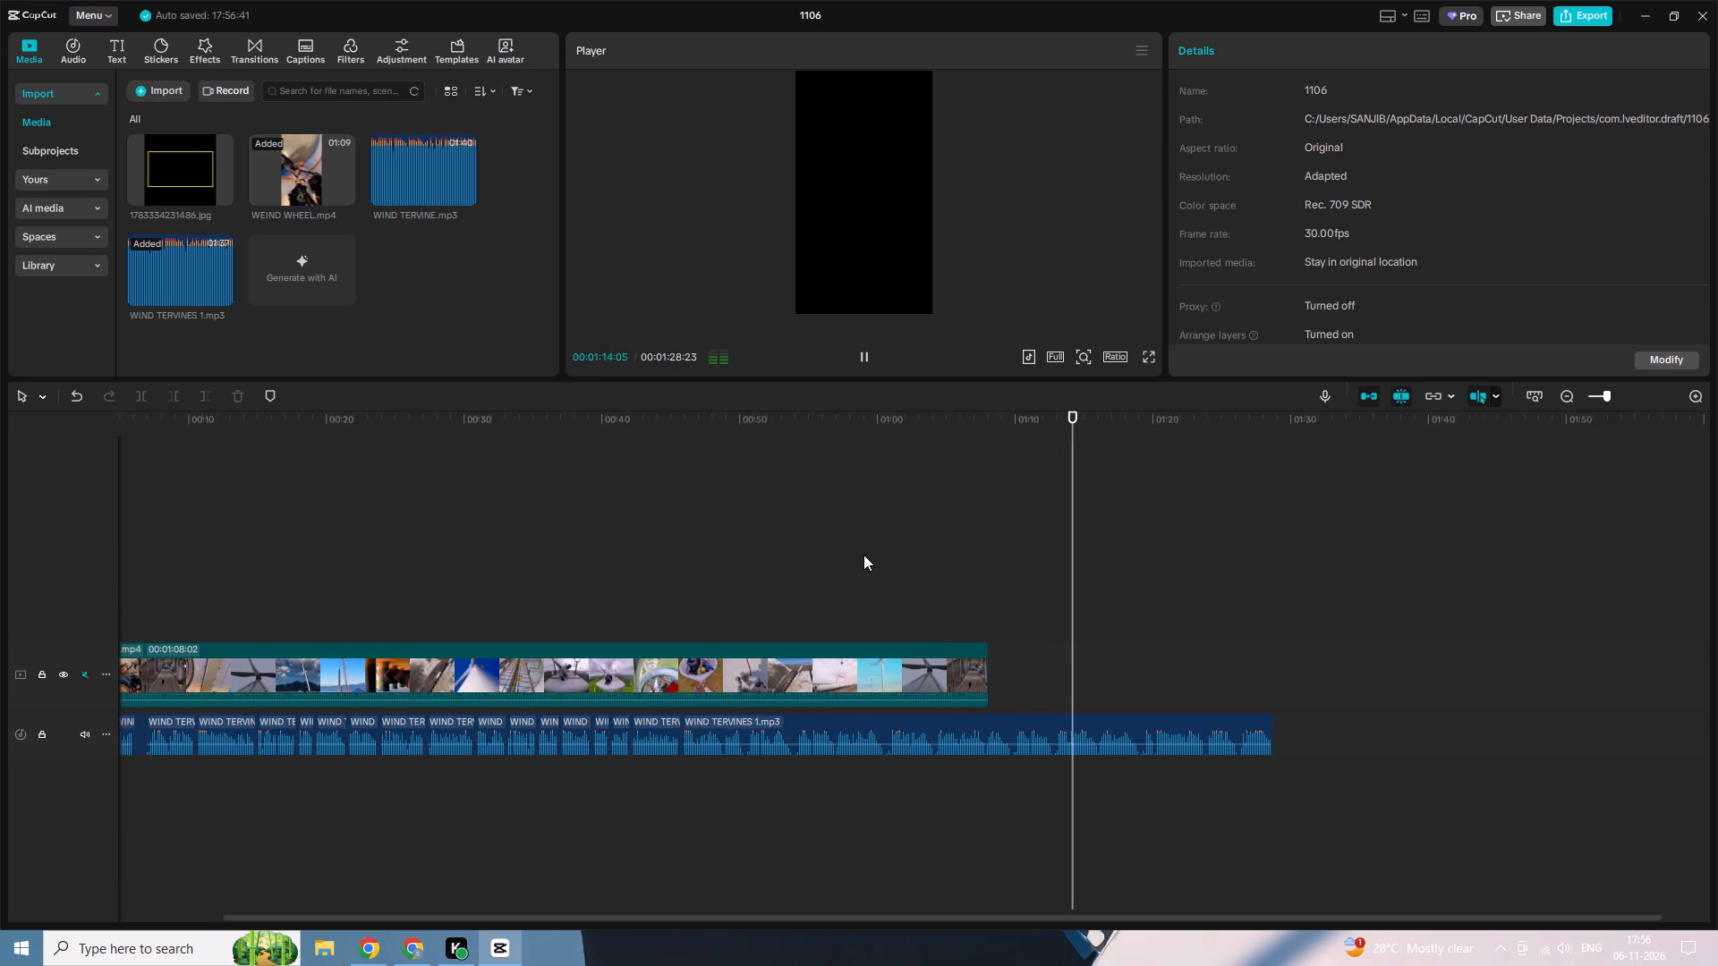
Return the playhead to the start of the timeline, stop playback and unmute the WEIND WHEEL.mp4 video track.
left_click_drag(522, 422, 0, 483)
key("space")
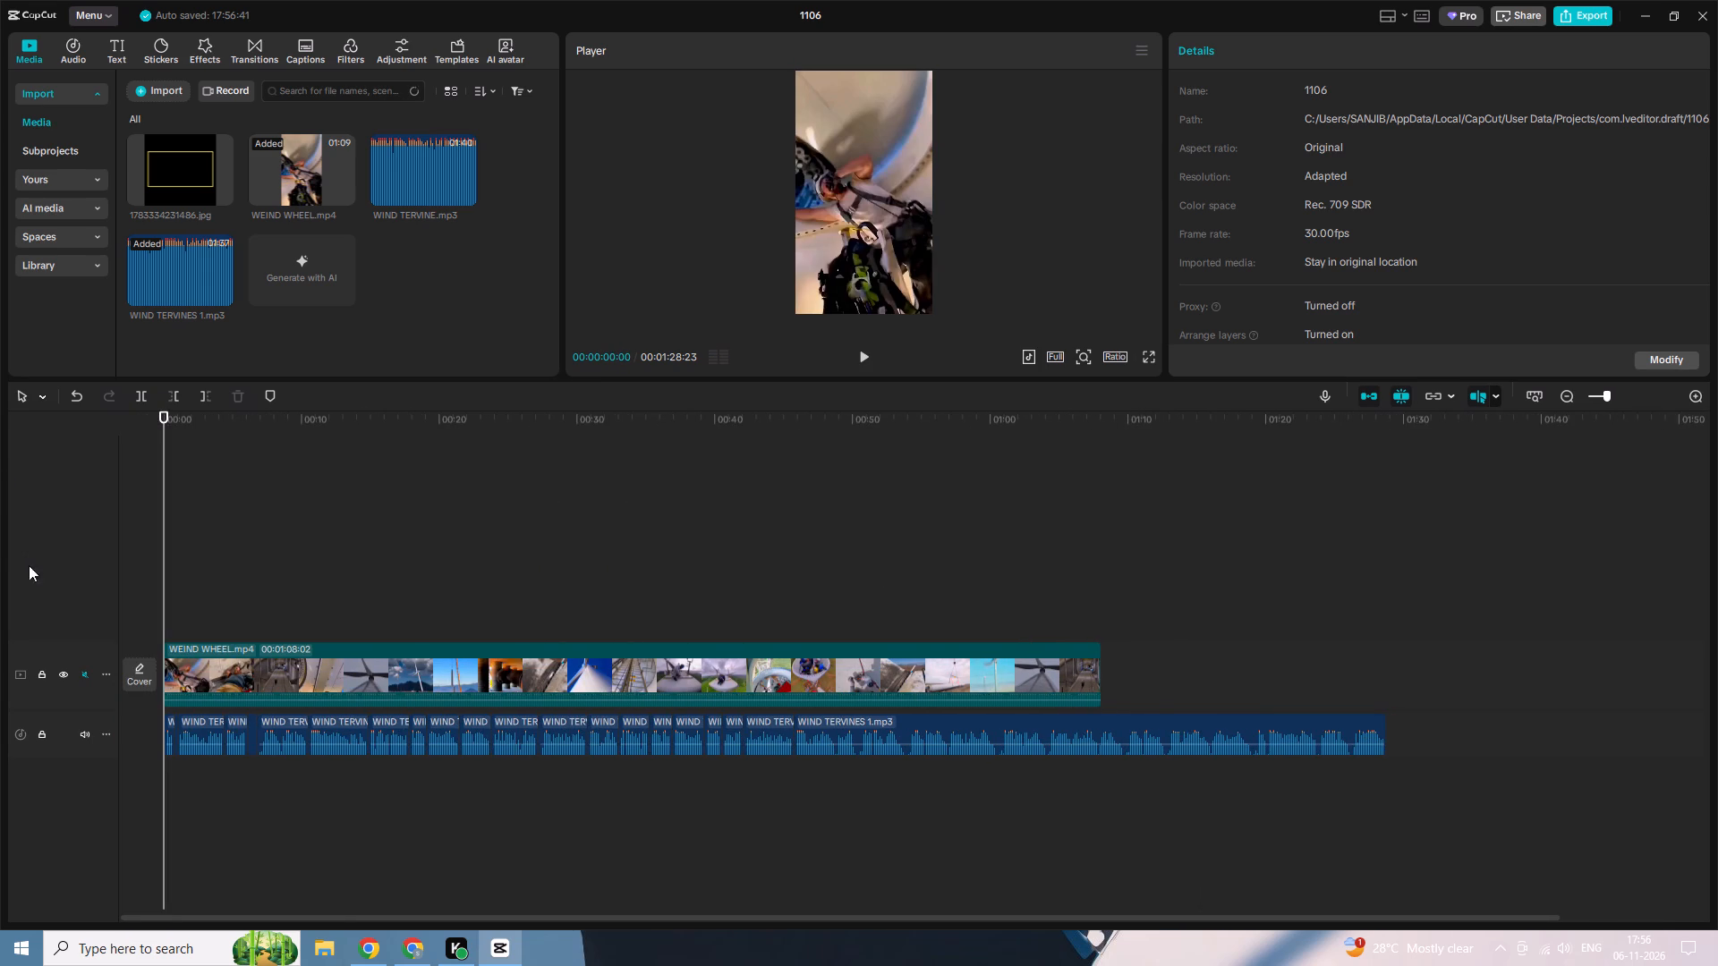
left_click(87, 675)
Play the timeline from the start to about 00:00:23:00 to review the footage together with the trimmed narration.
key("space")
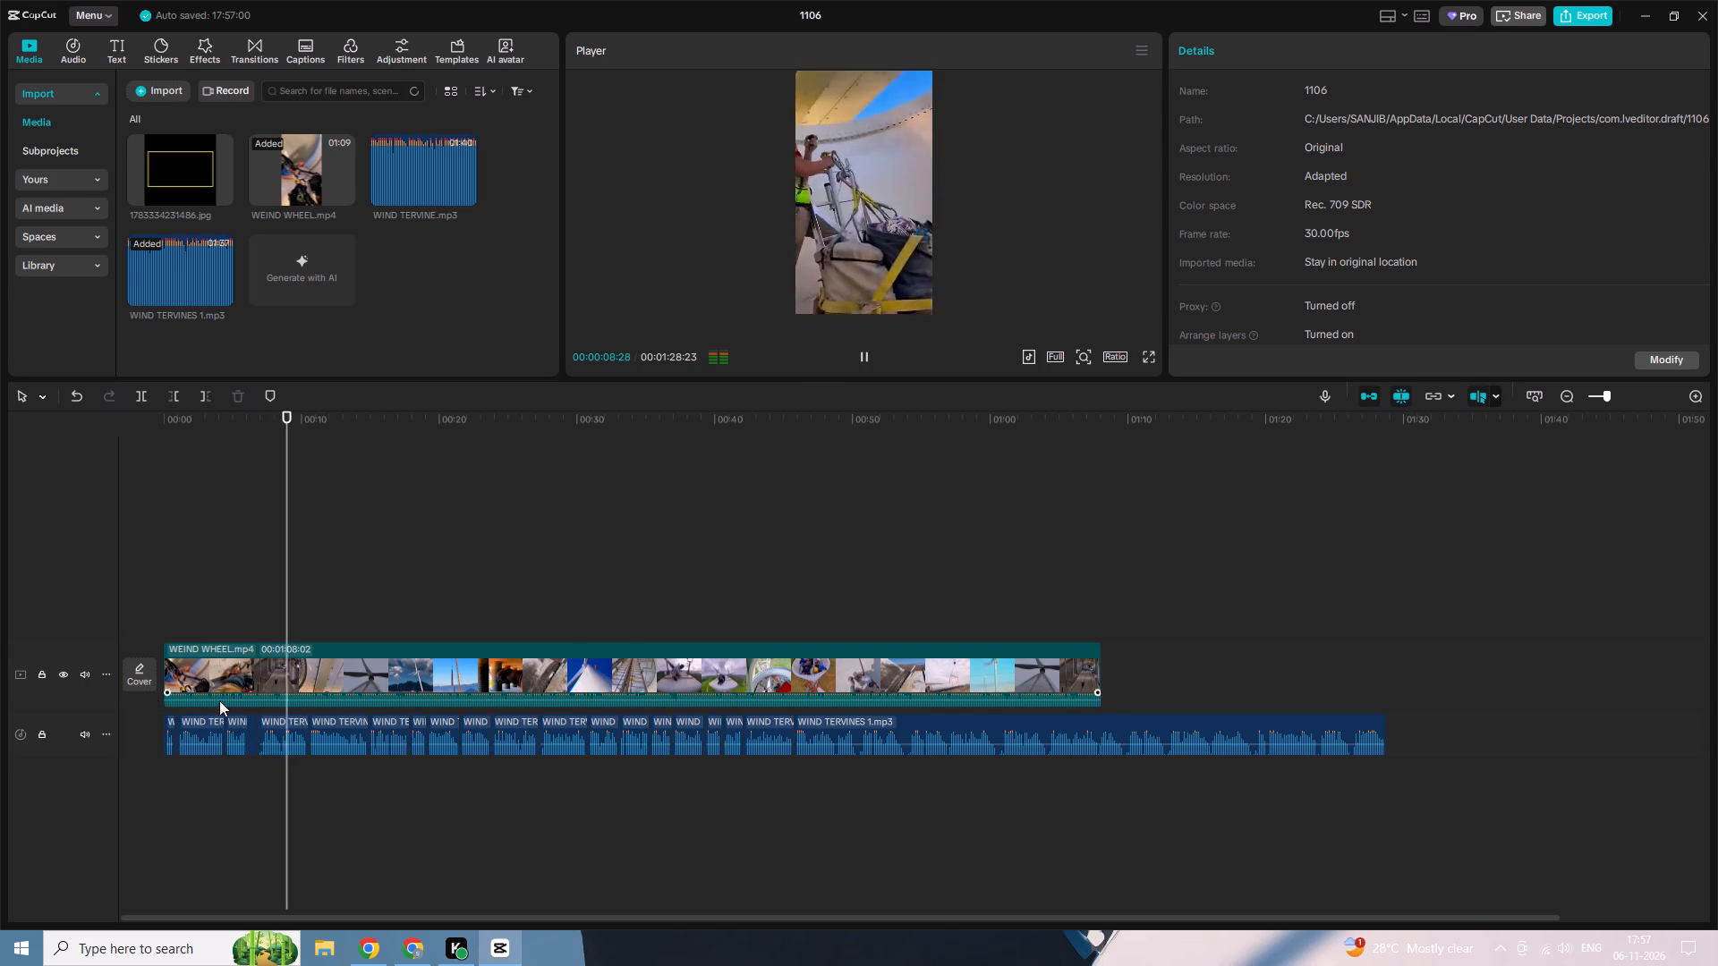
scroll(231, 724, "down", 2, "ctrl")
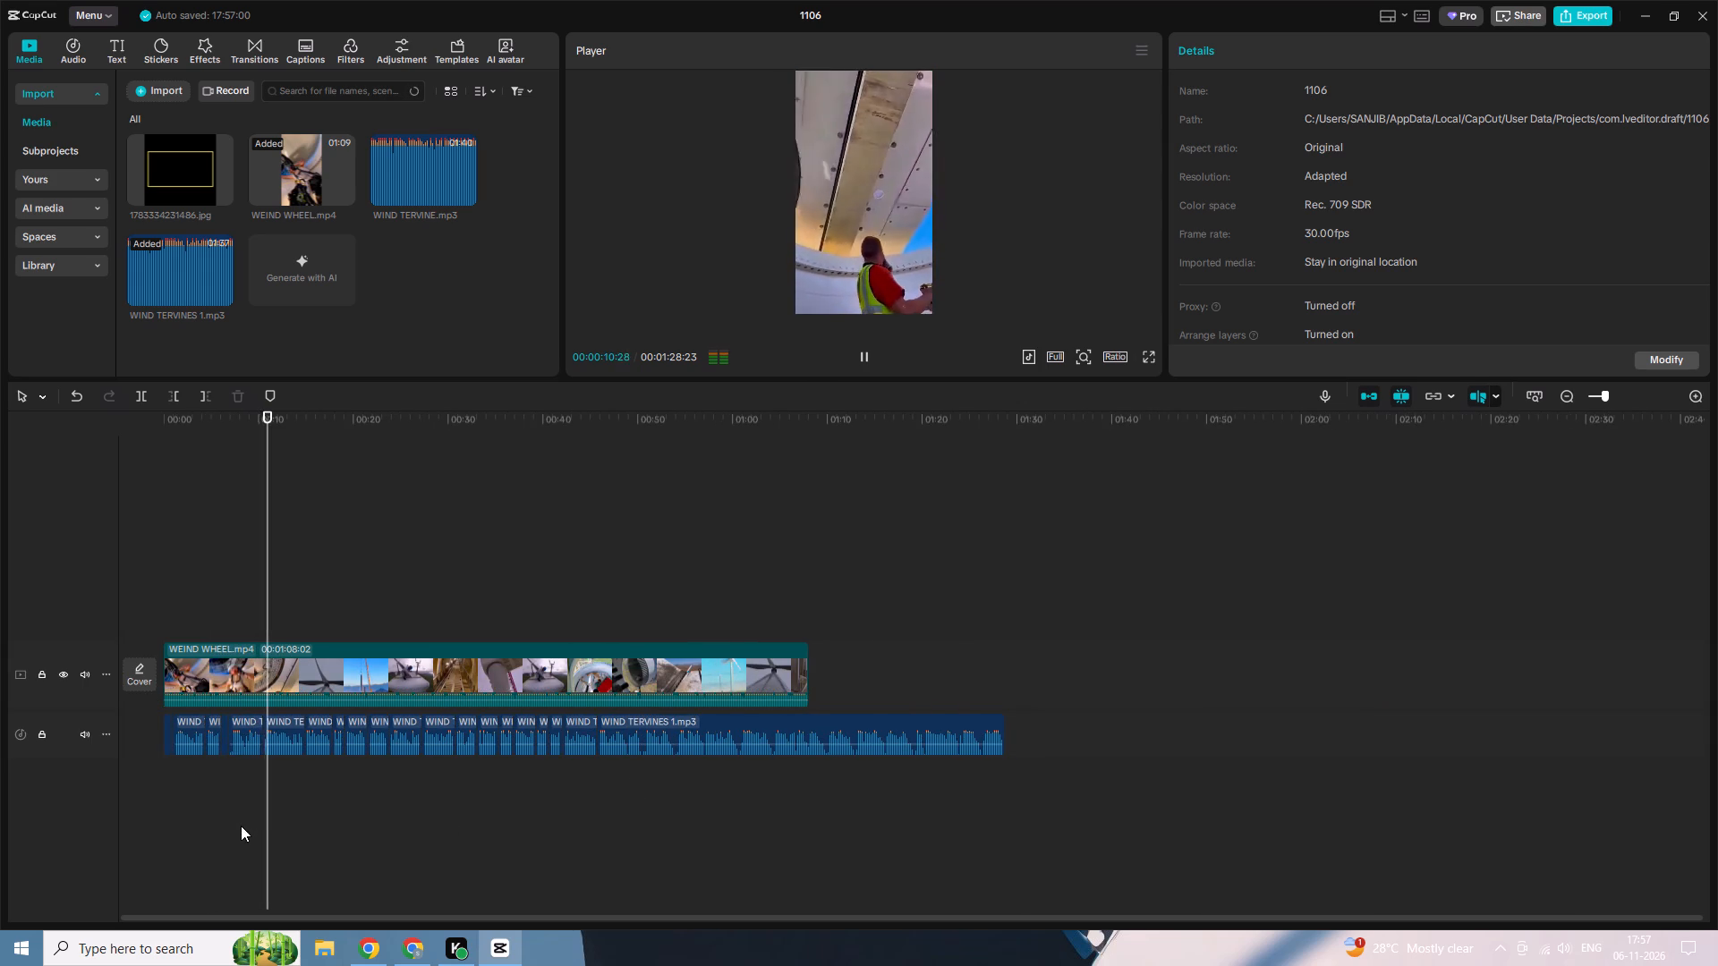
scroll(338, 839, "up", 3, "ctrl")
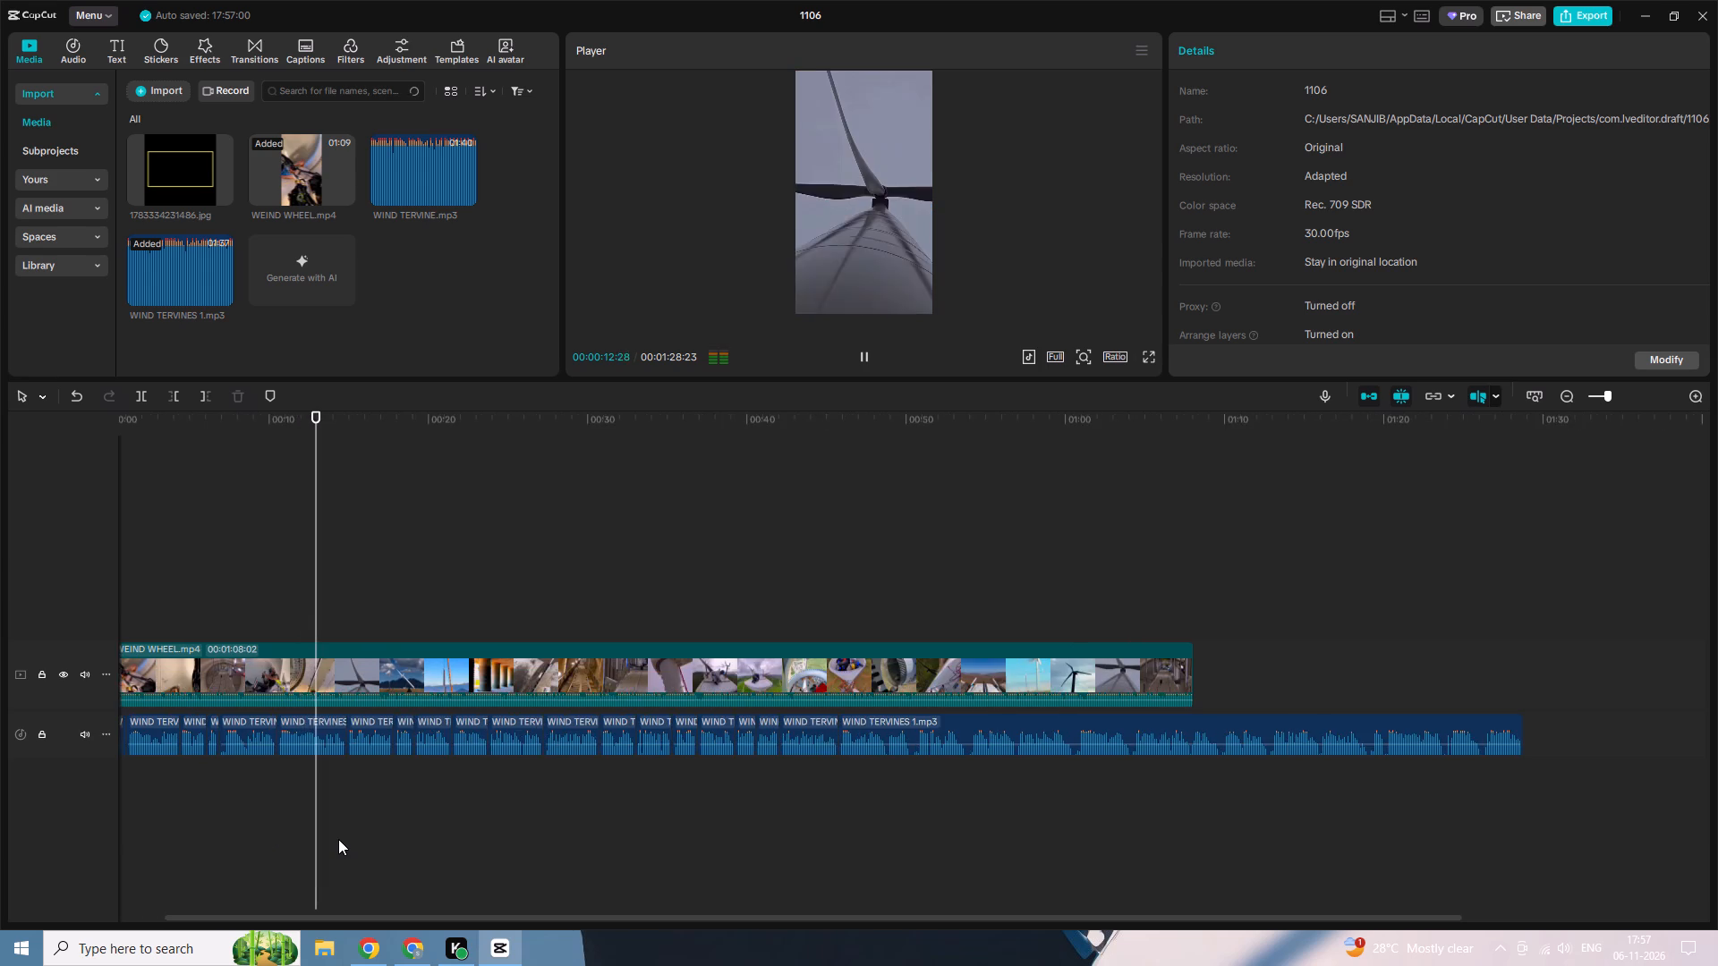
scroll(338, 839, "up", 2, "ctrl")
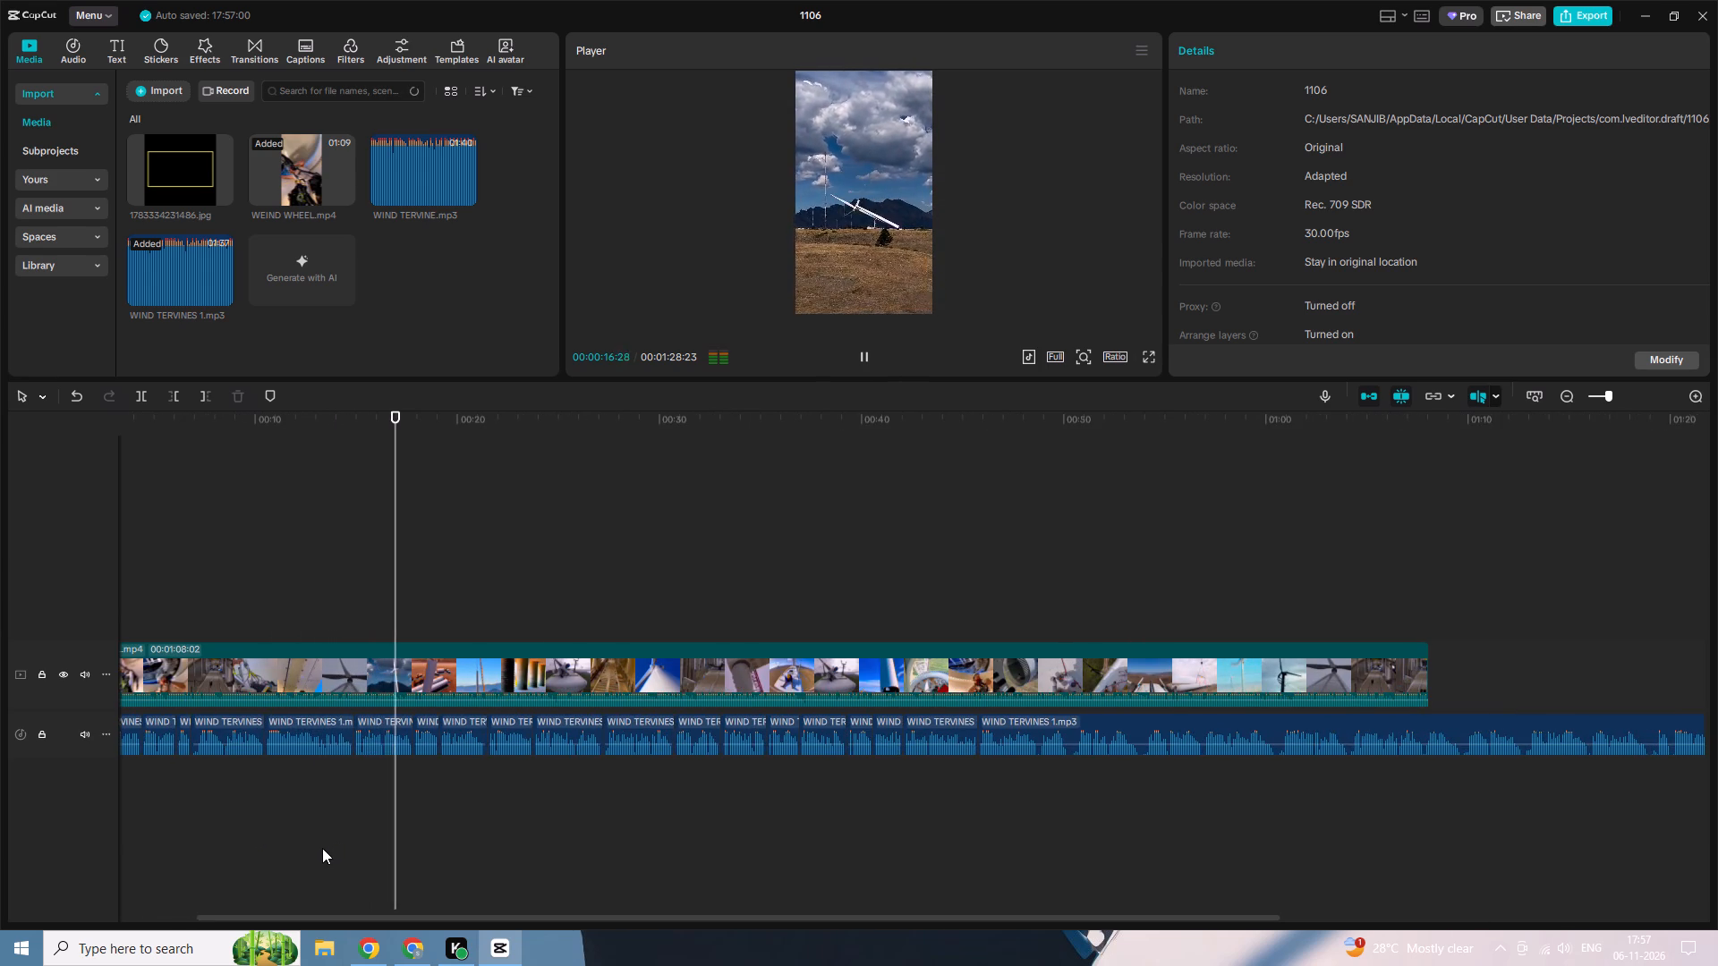
scroll(322, 848, "down", 4, "ctrl")
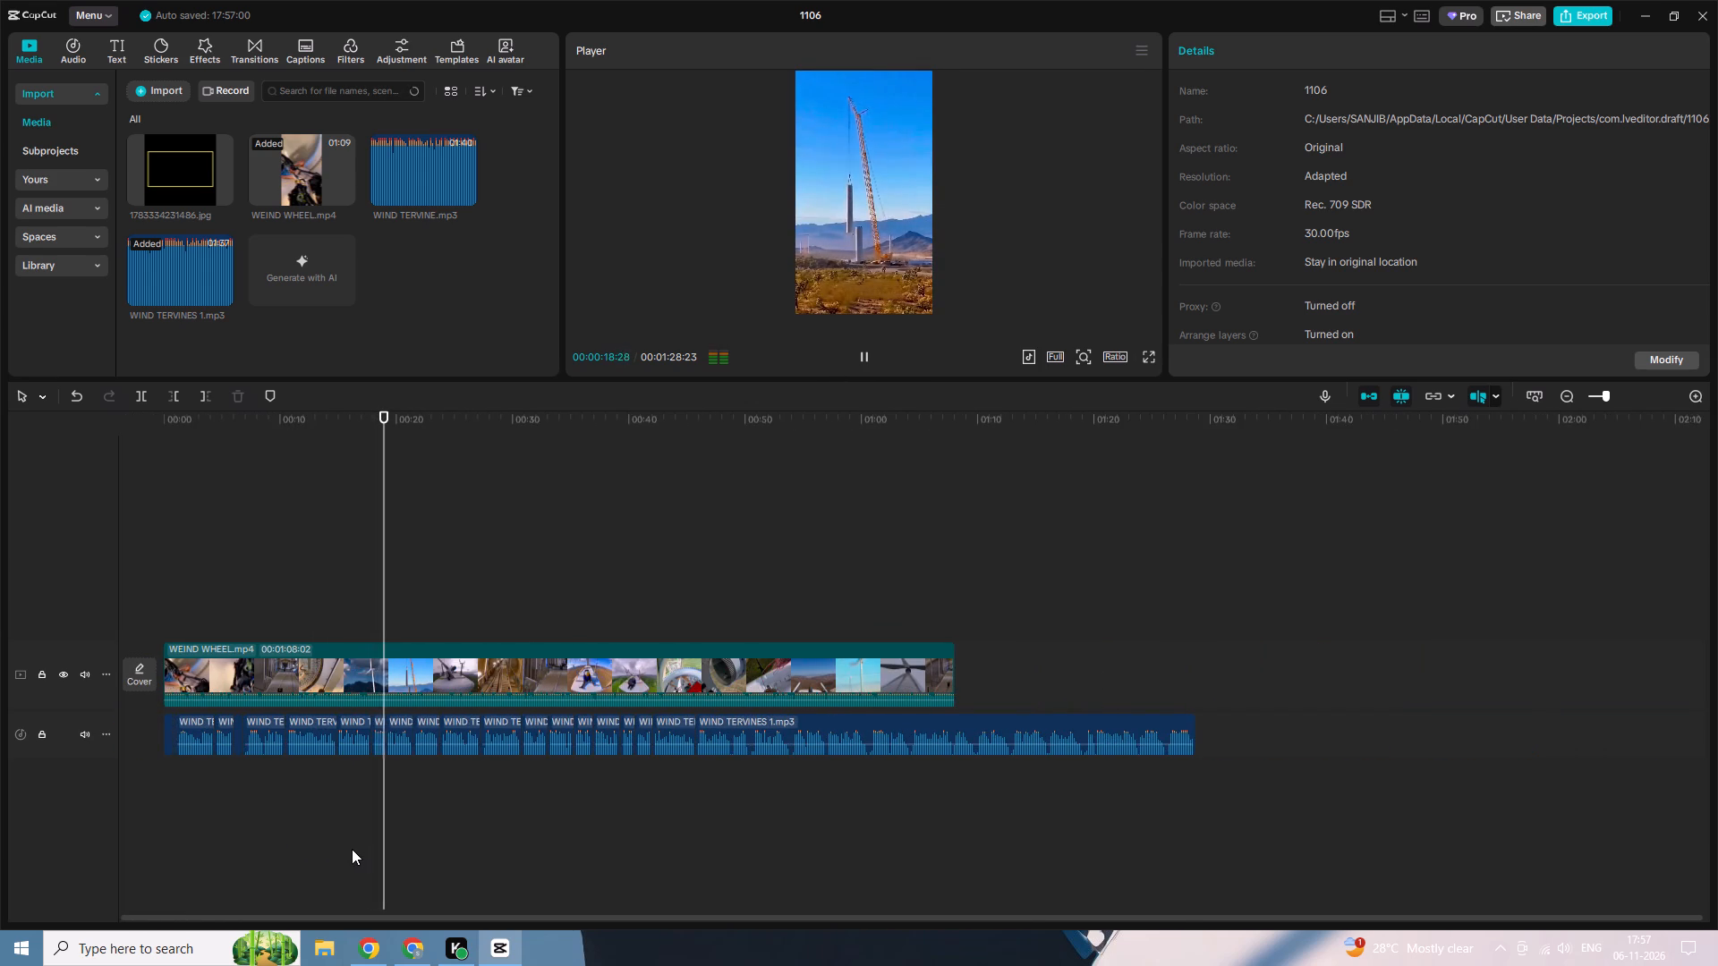
scroll(437, 868, "down", 2, "ctrl")
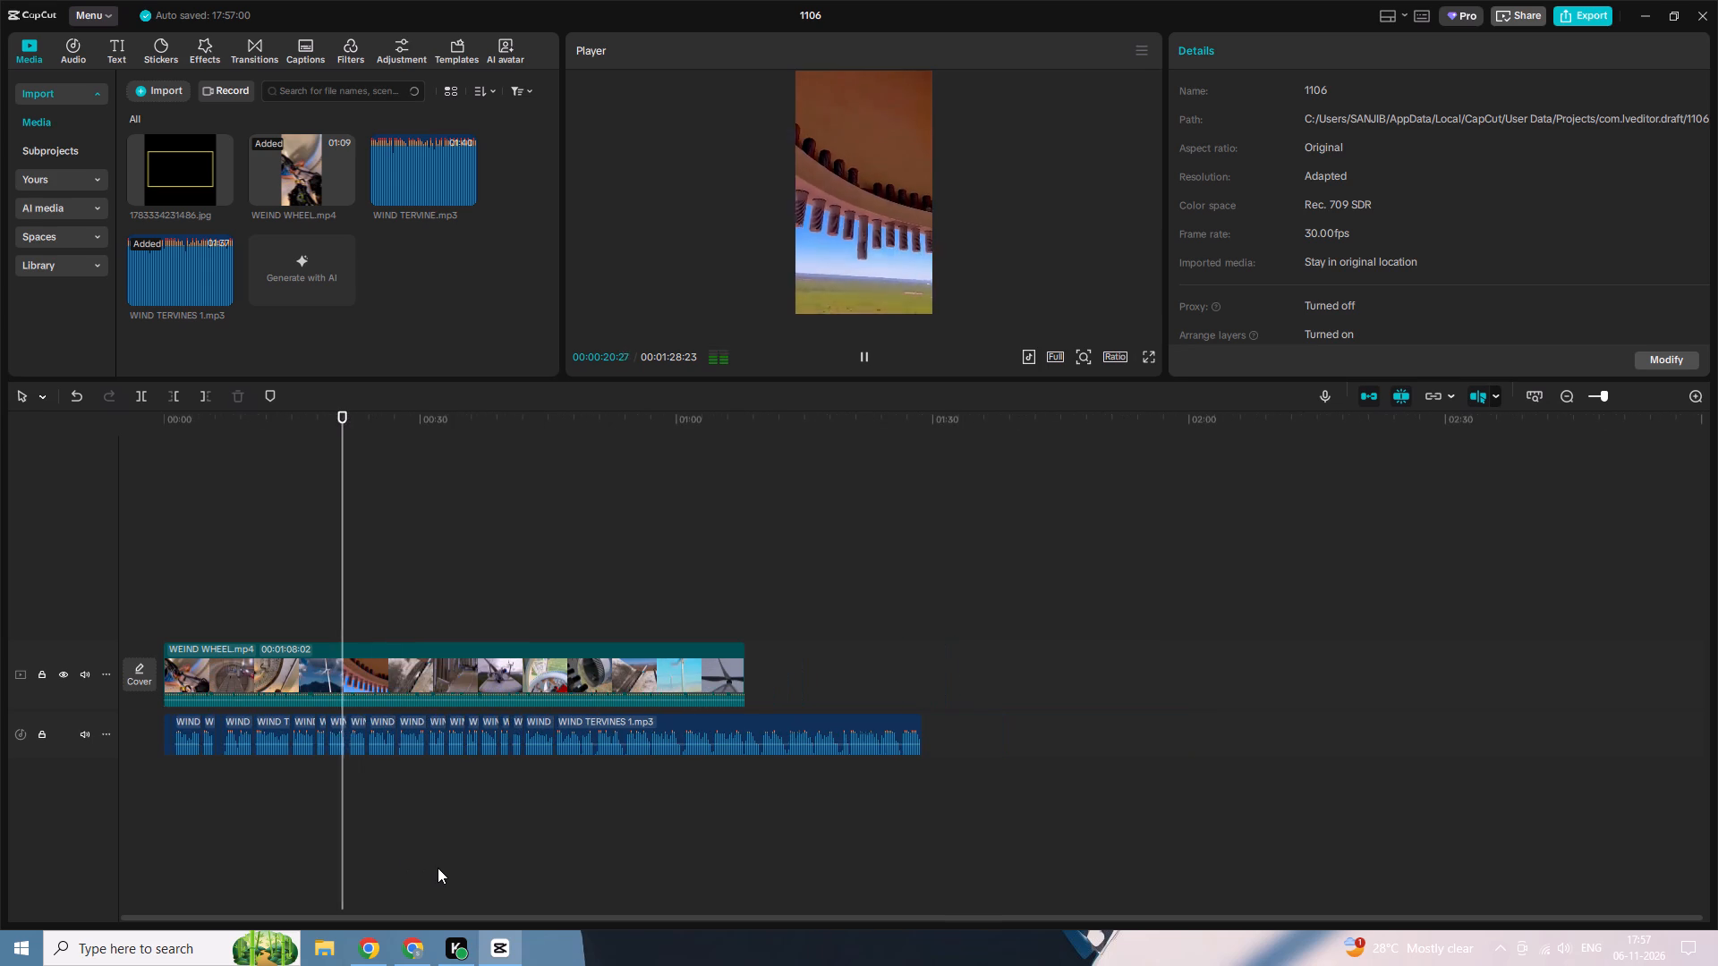
scroll(744, 873, "up", 2, "ctrl")
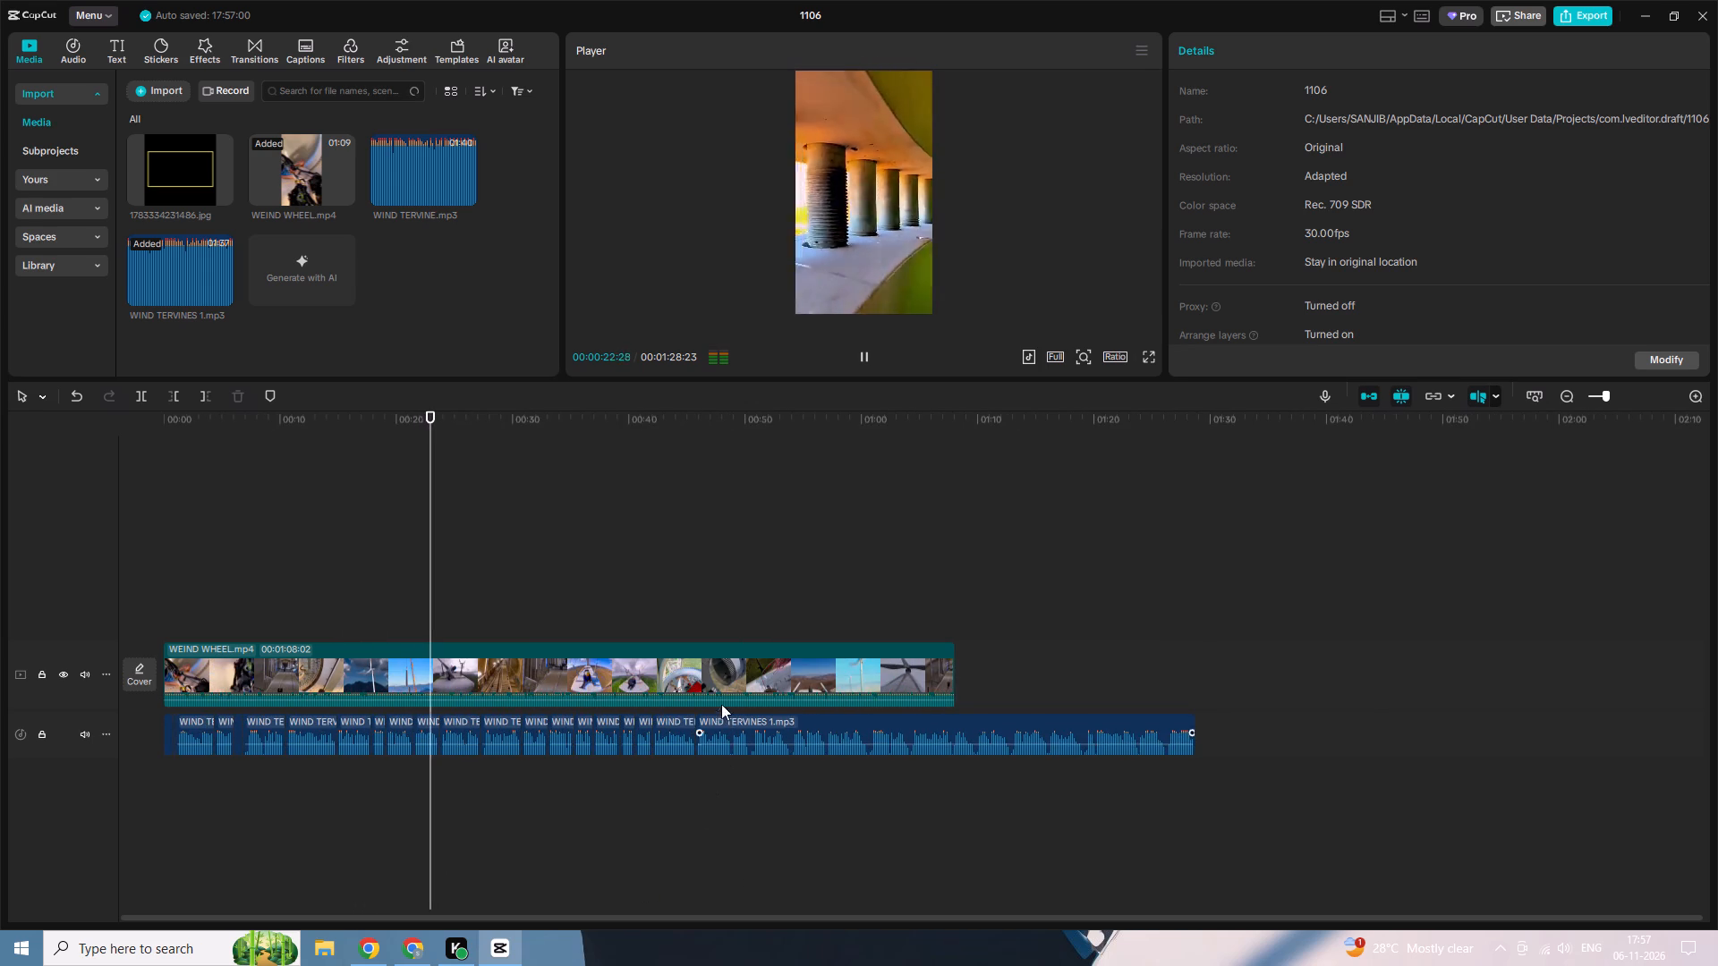
key("space")
Cut out the short silence in WIND TERVINES 1.mp3 starting at about 00:00:53:17 and close the gap.
left_click(713, 673)
scroll(812, 773, "up", 2, "ctrl")
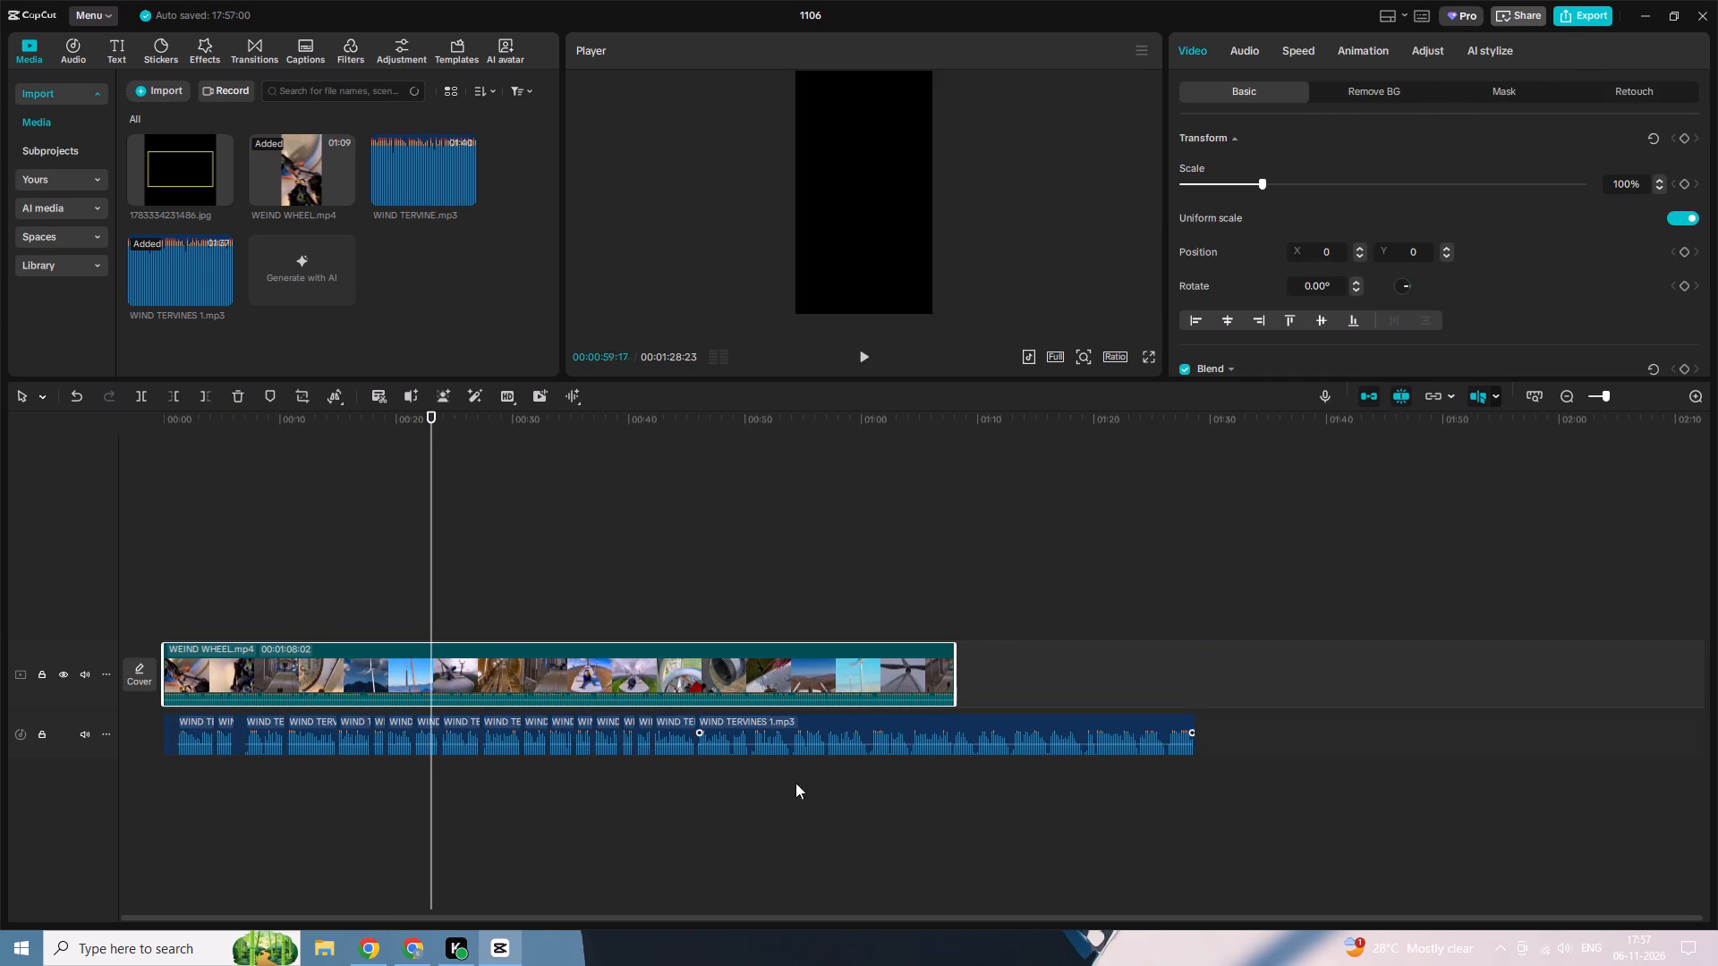
scroll(795, 783, "up", 3, "ctrl")
scroll(432, 826, "up", 4, "ctrl")
scroll(512, 830, "up", 4, "ctrl")
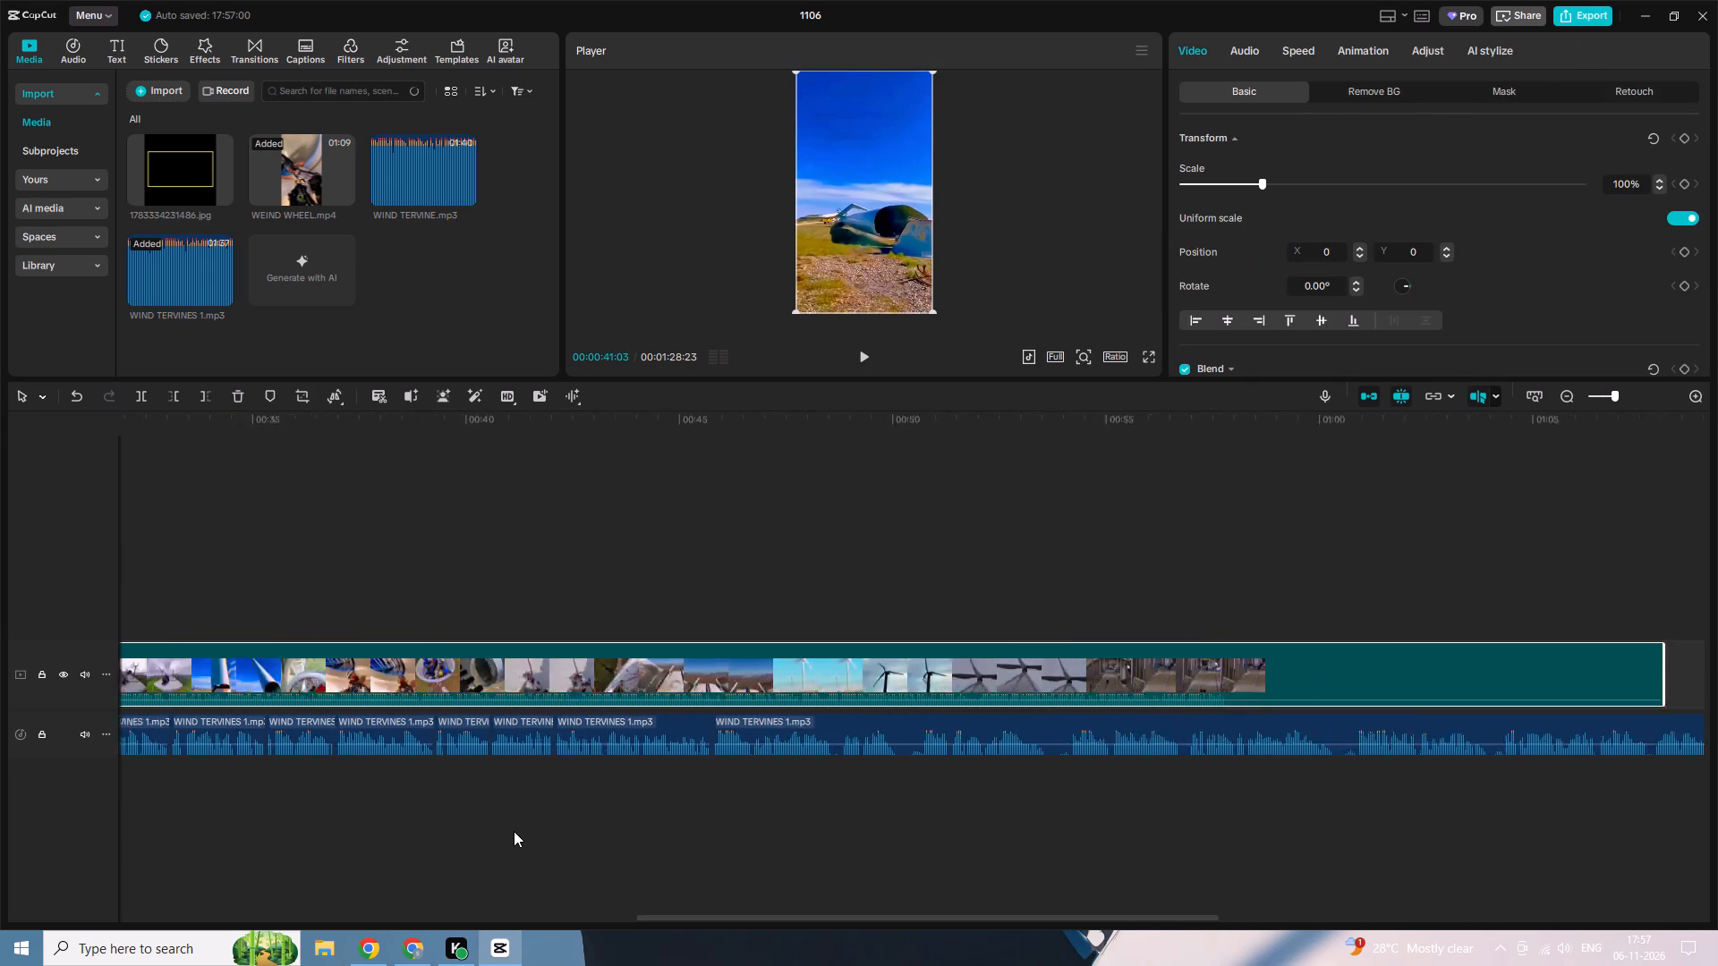
scroll(514, 831, "up", 7, "ctrl")
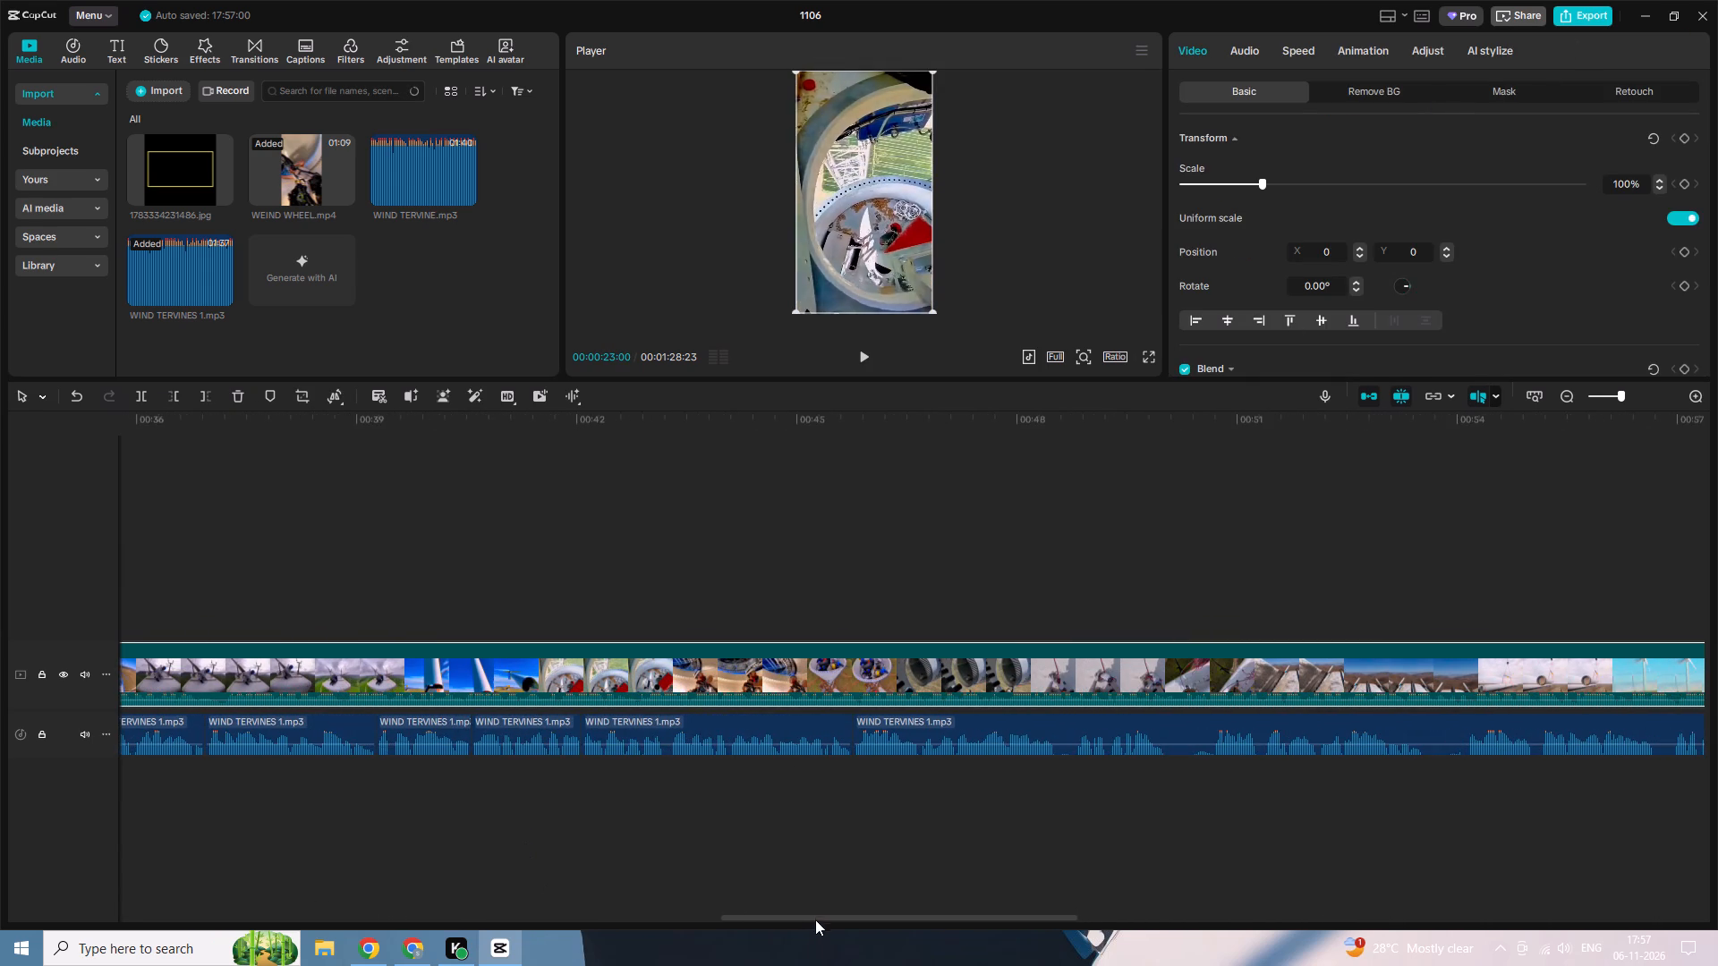
left_click_drag(812, 917, 974, 907)
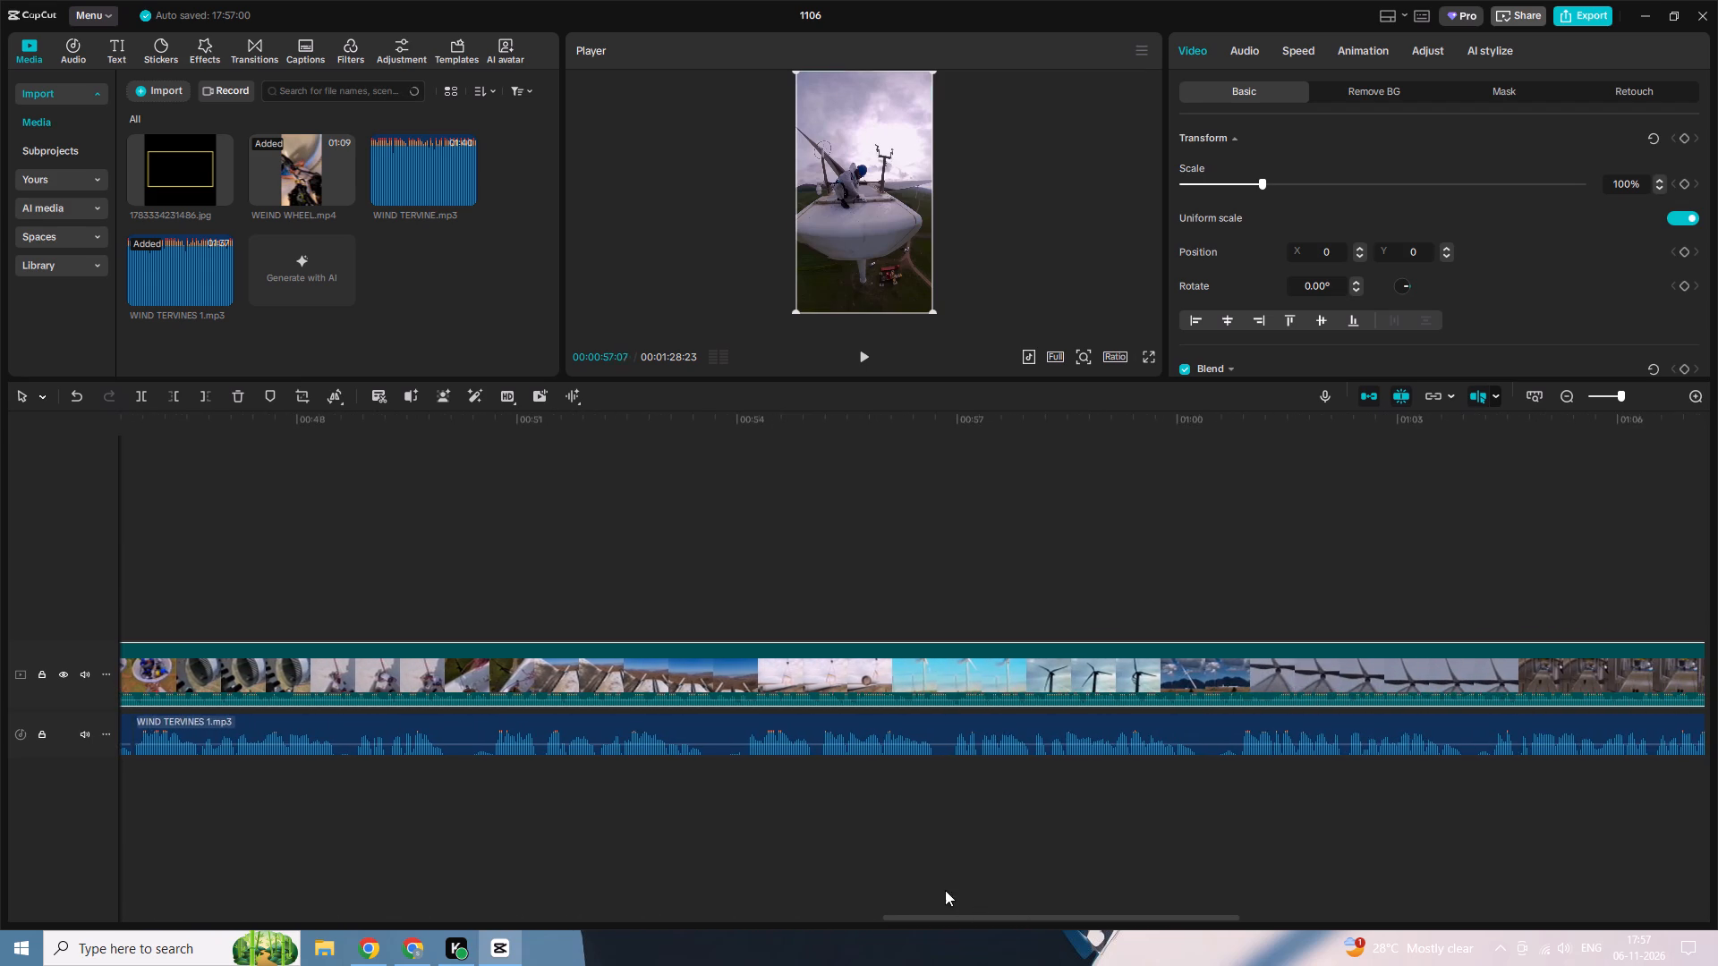
scroll(834, 869, "up", 3, "ctrl")
scroll(690, 848, "up", 3, "ctrl")
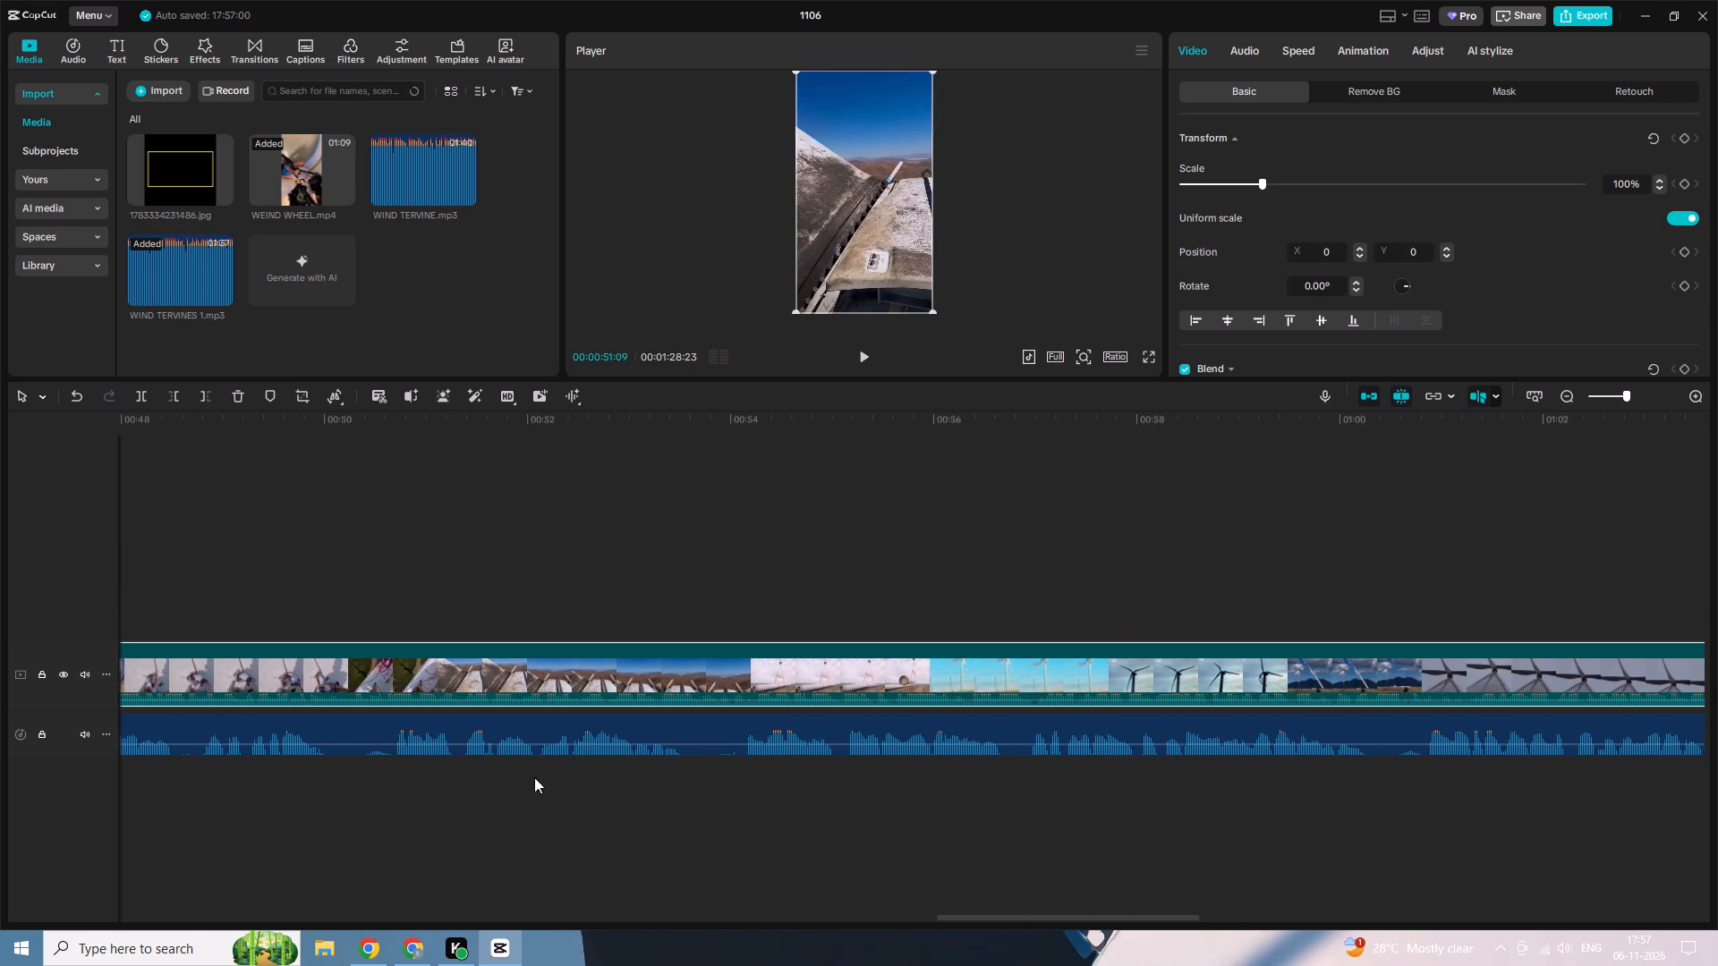
key("b")
left_click(680, 727)
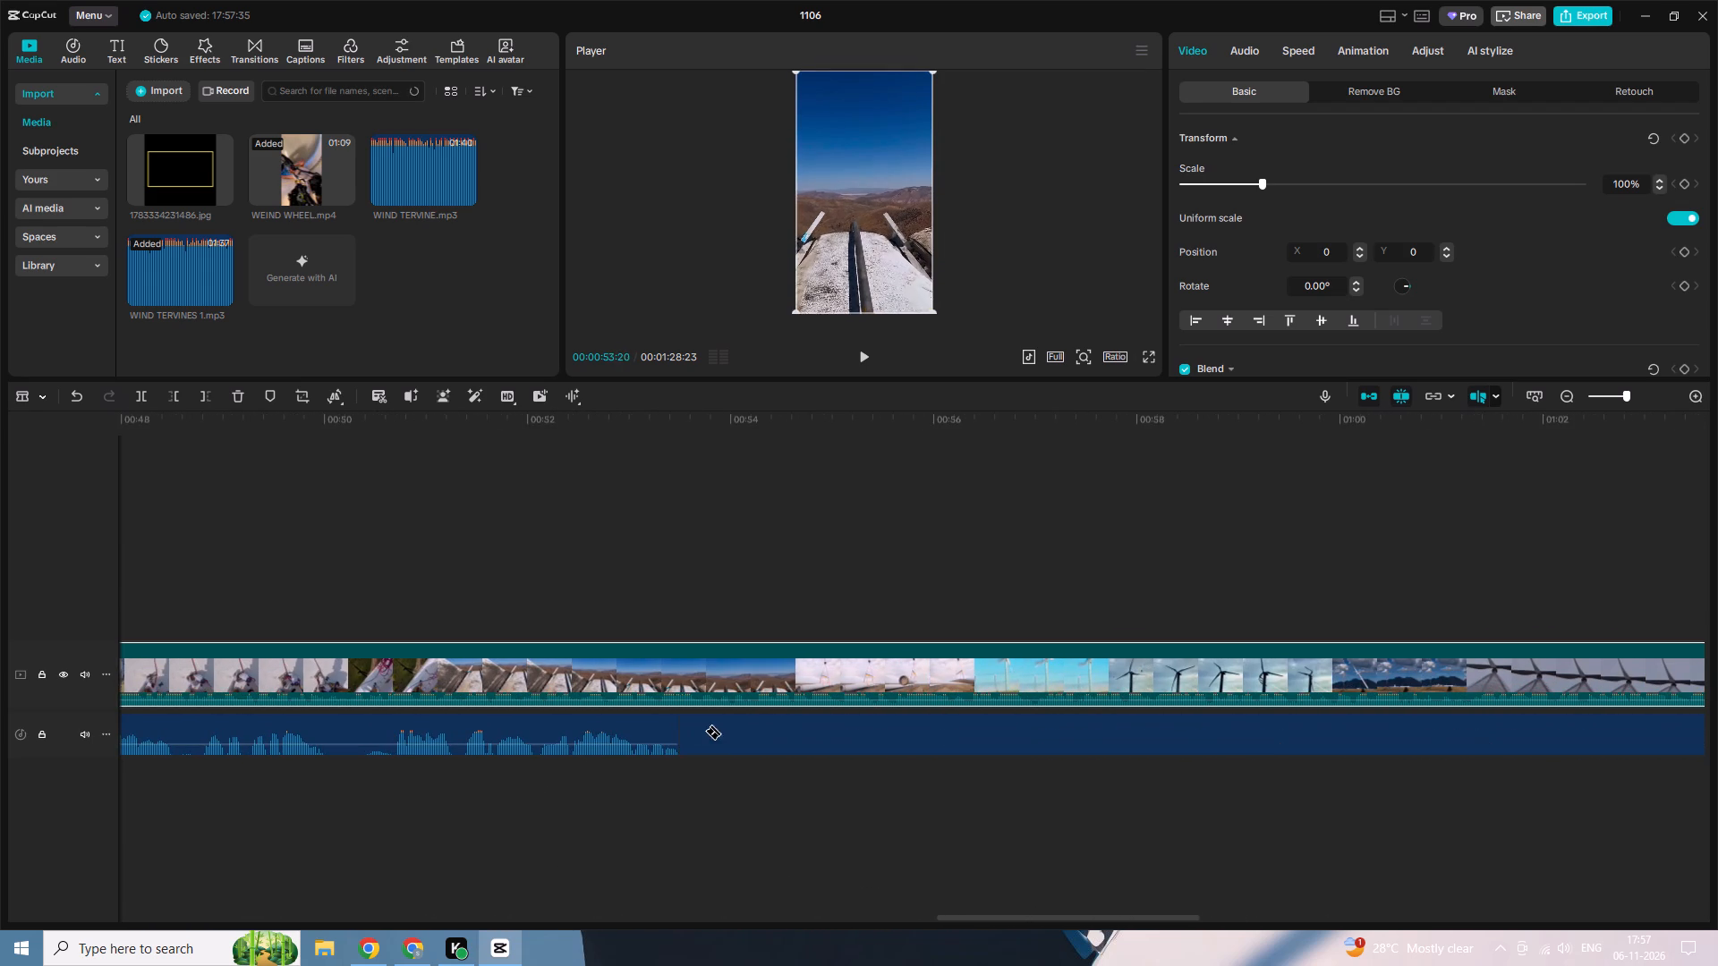
left_click(720, 724)
key("a")
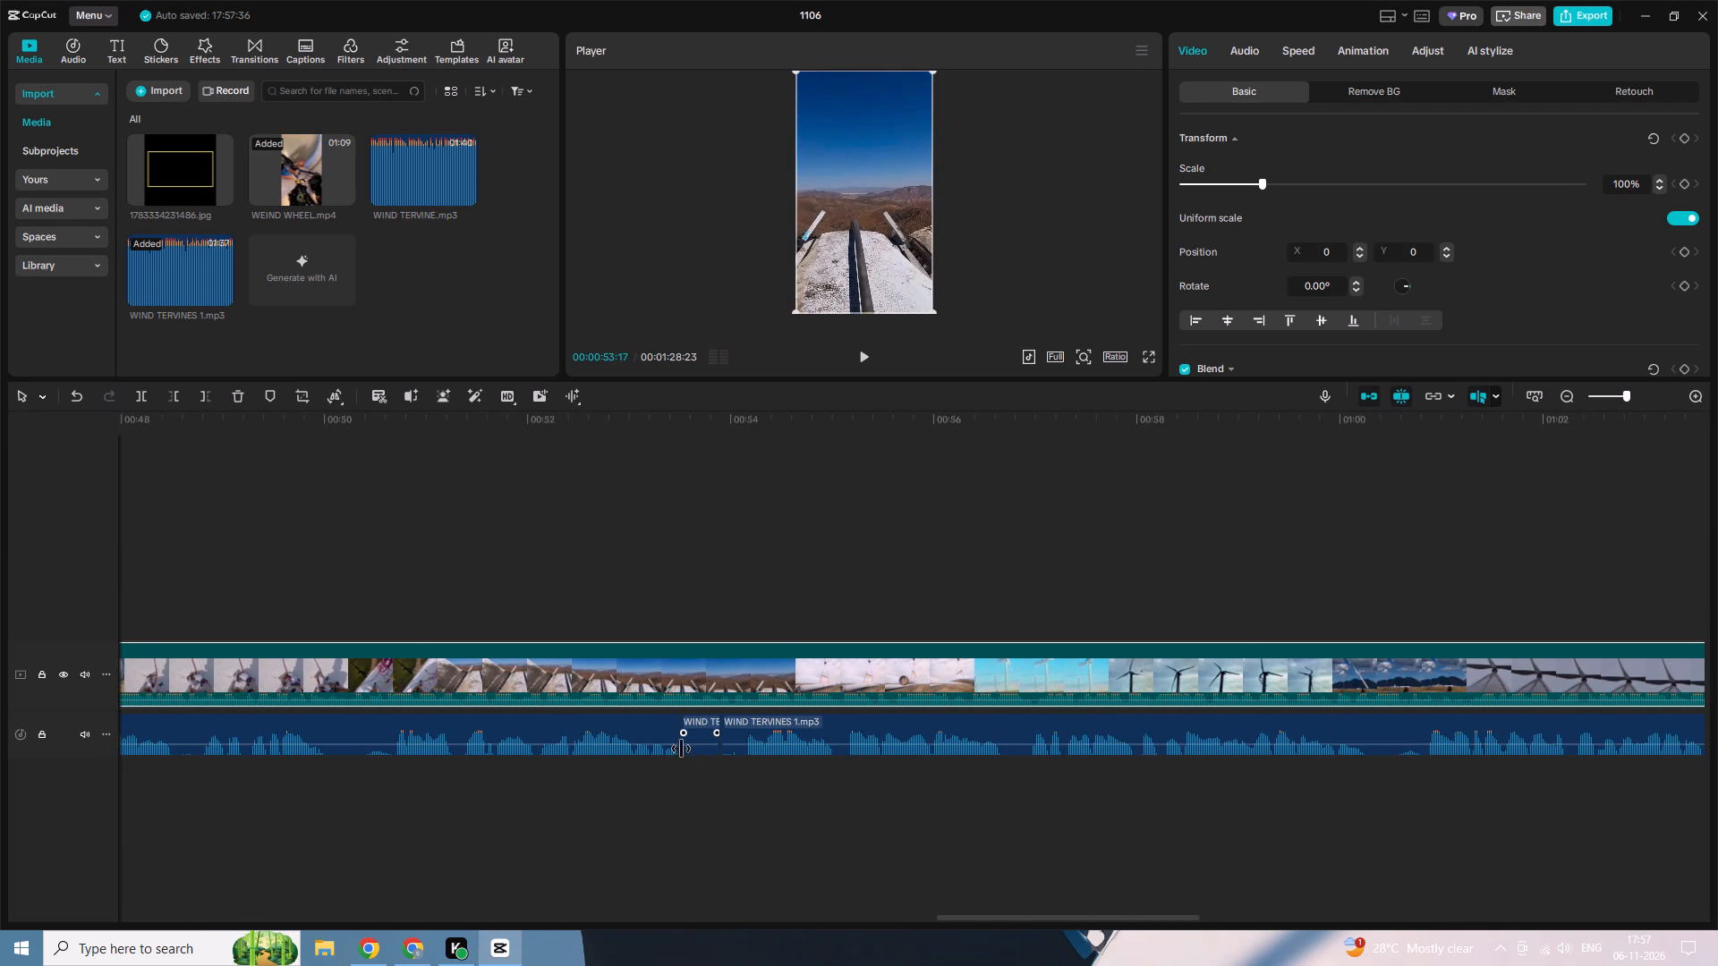
left_click(681, 748)
left_click(702, 748)
key("Delete")
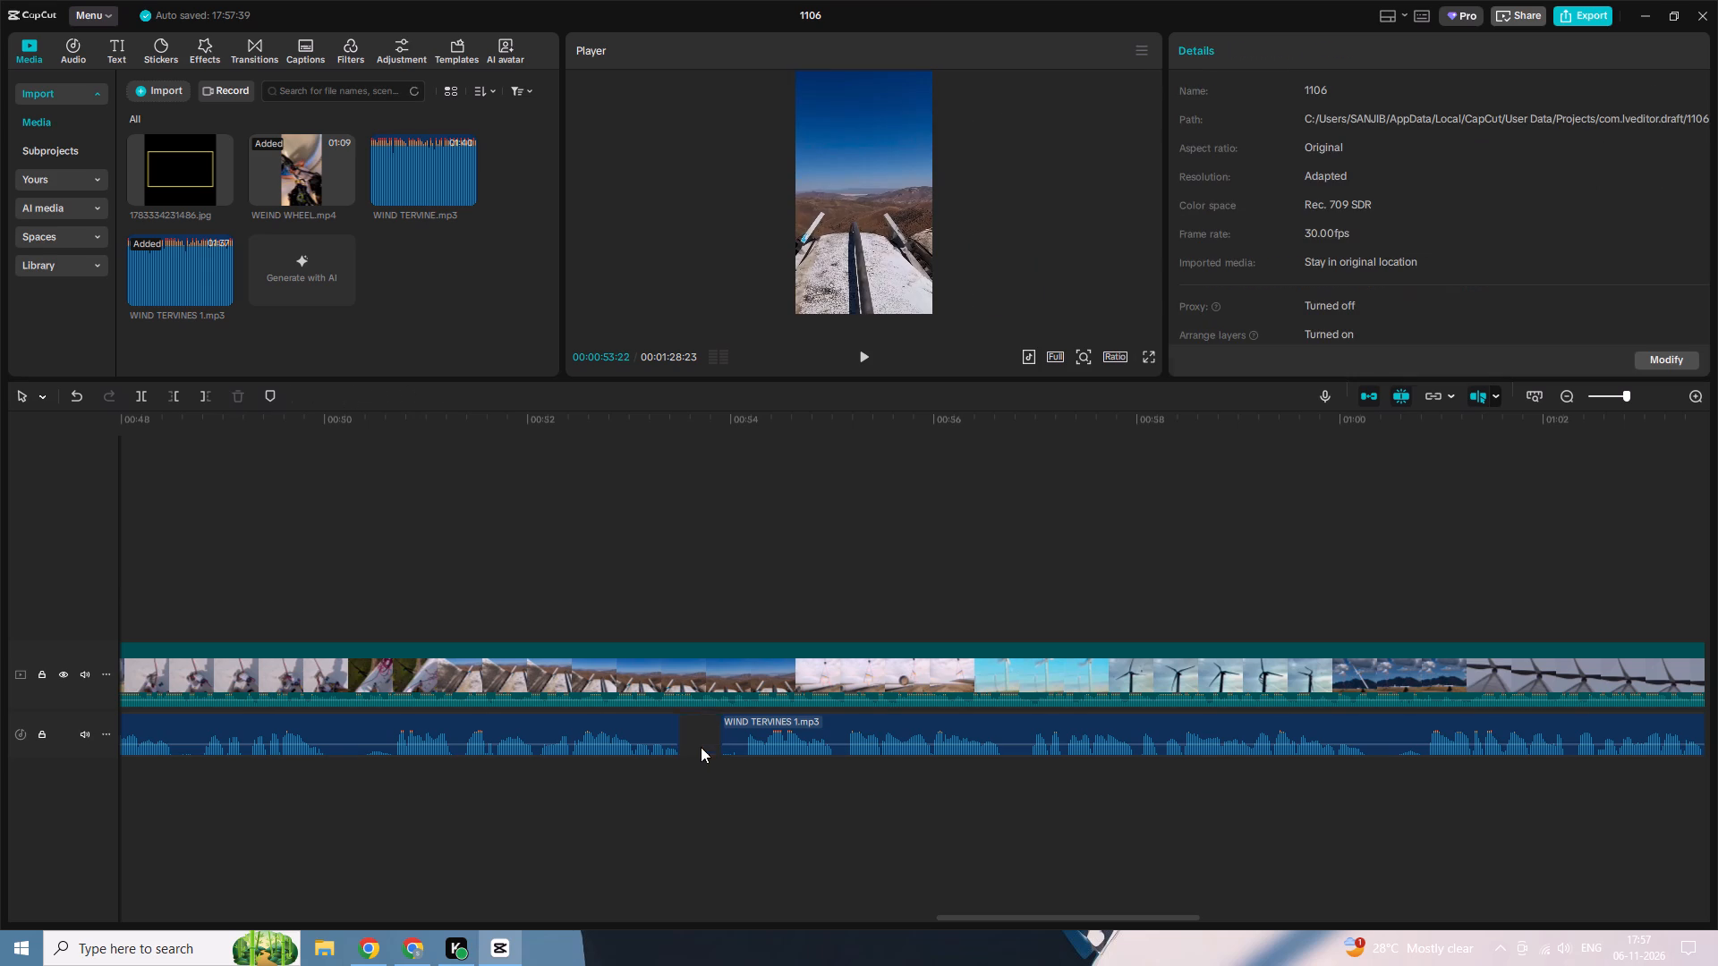
right_click(699, 747)
left_click(750, 761)
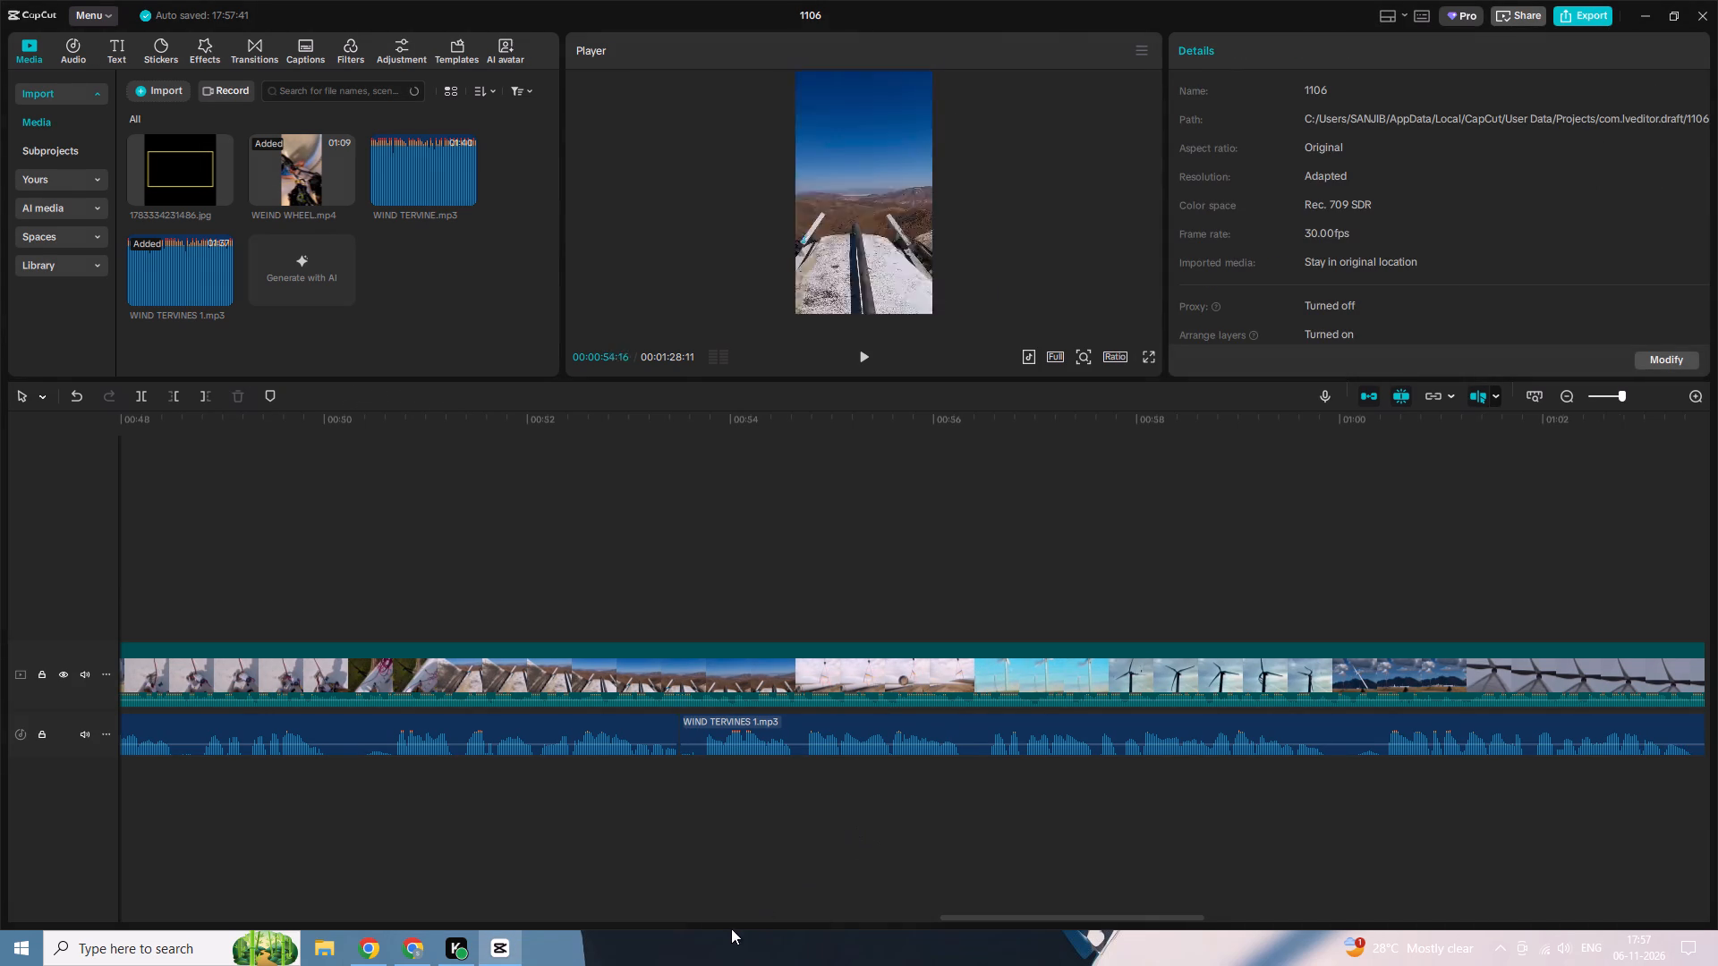
Examine the remaining narration waveform toward its end, and look over the whole timeline of footage and narration clips.
left_click_drag(992, 919, 1095, 919)
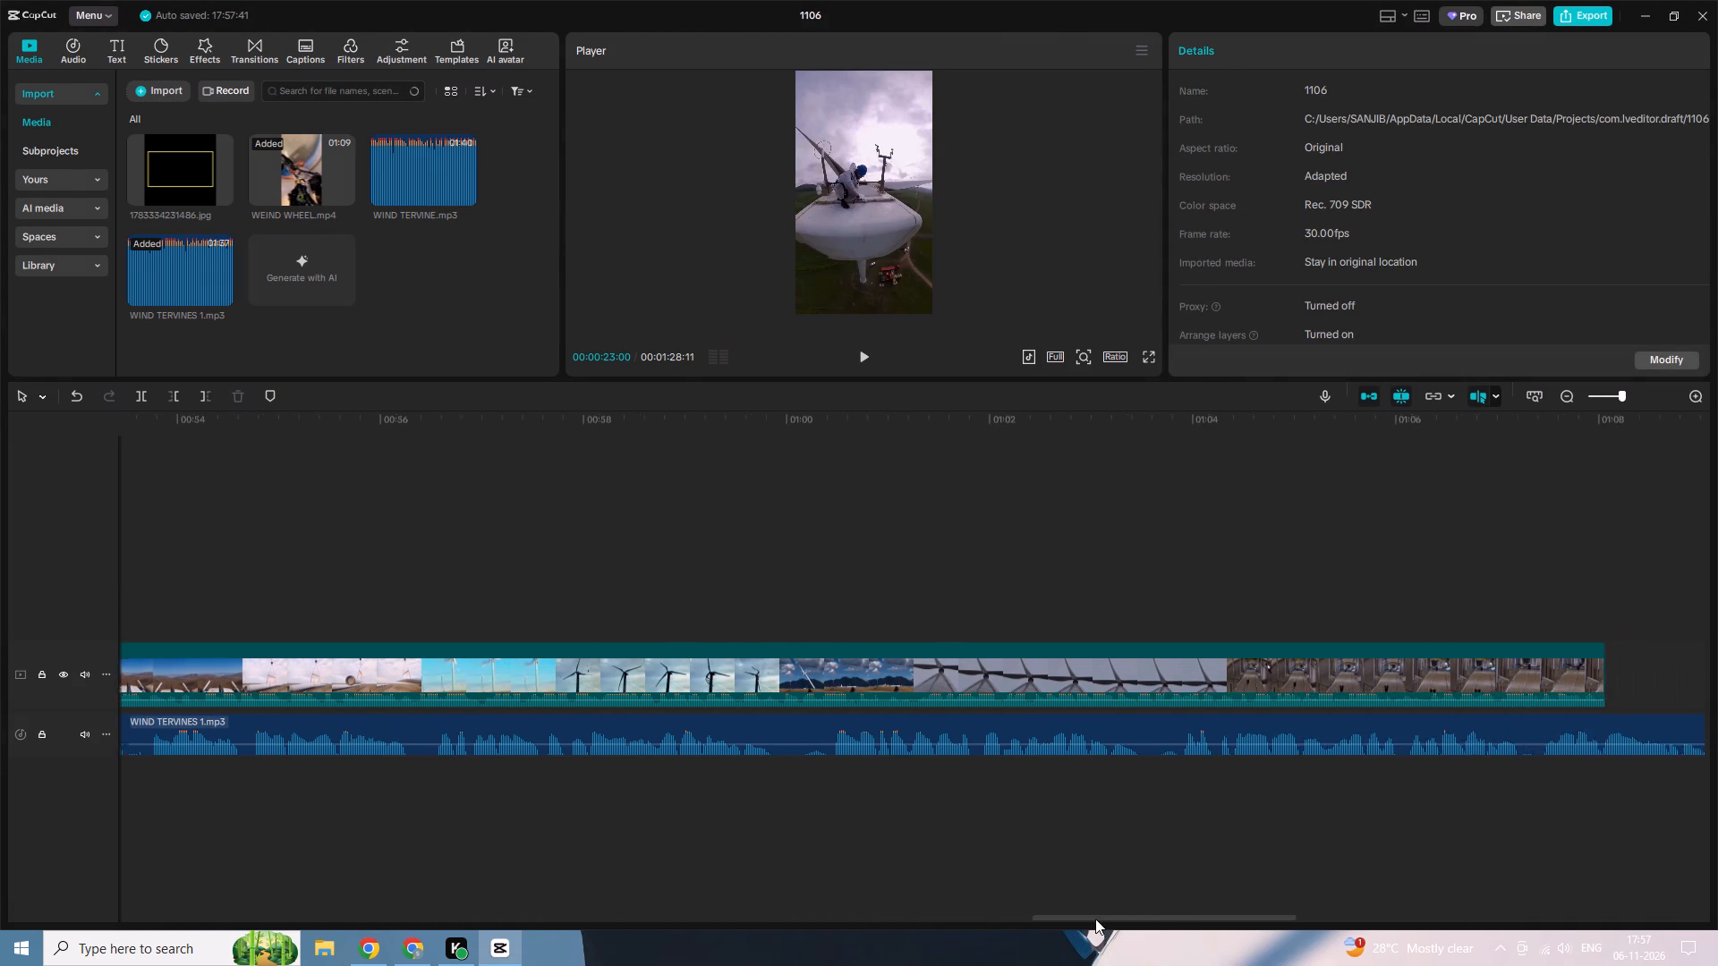
left_click_drag(1095, 919, 1377, 902)
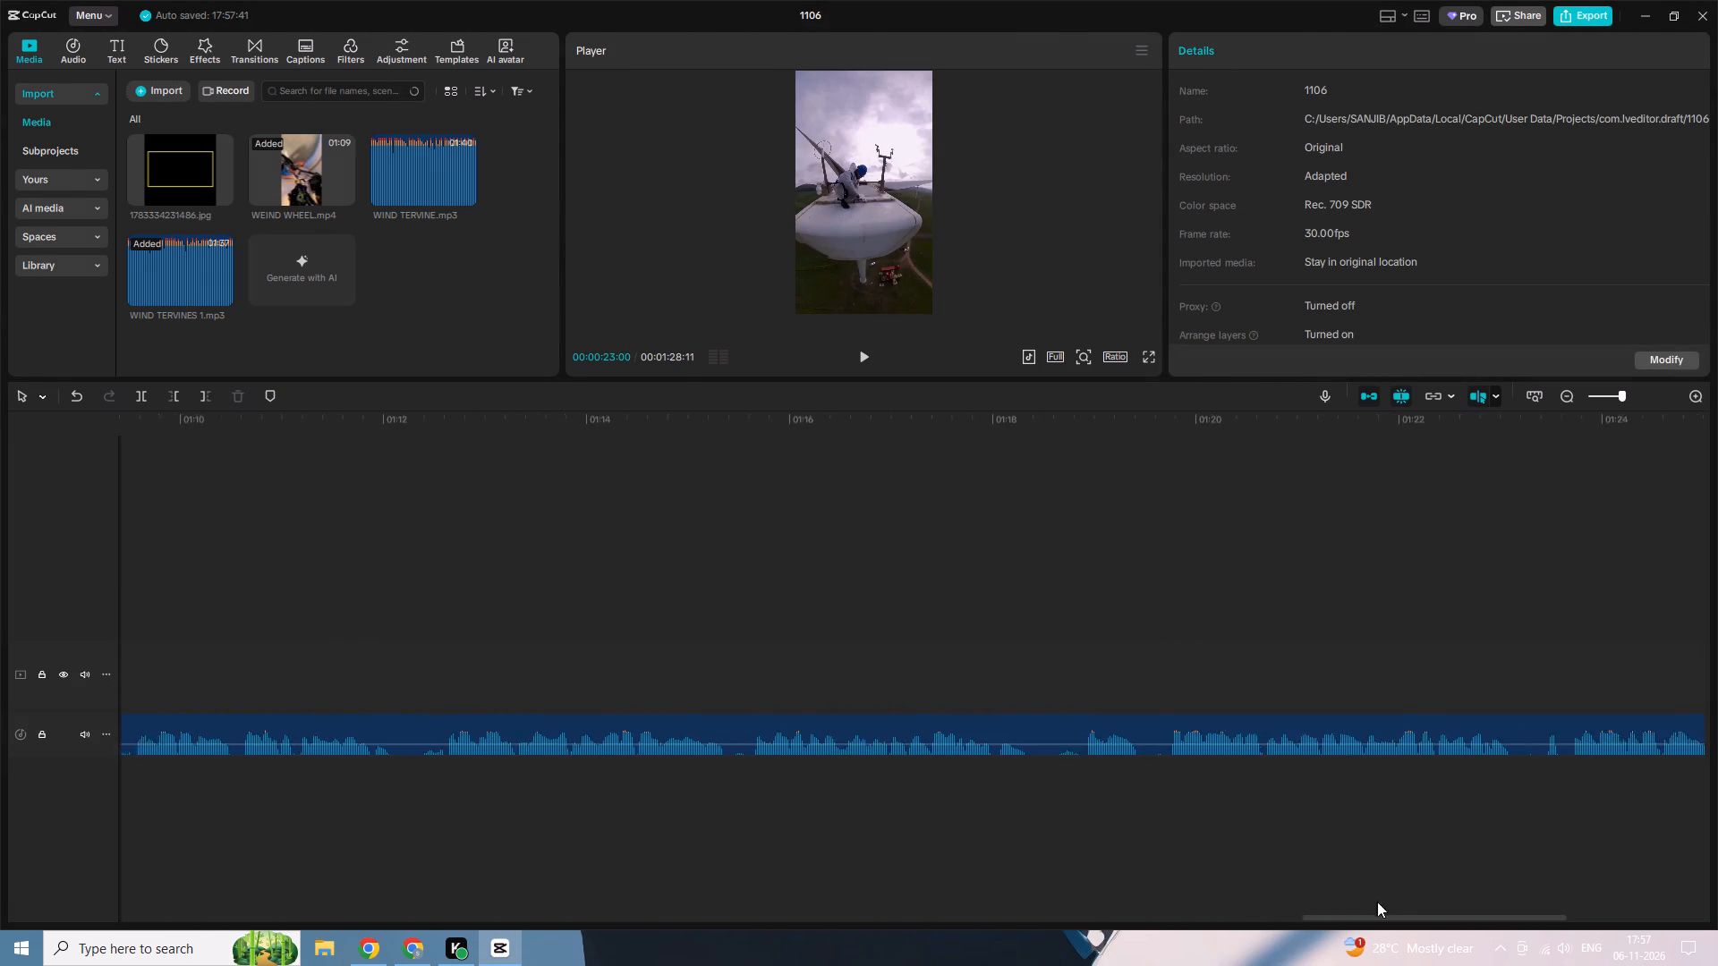
left_click_drag(1377, 902, 718, 961)
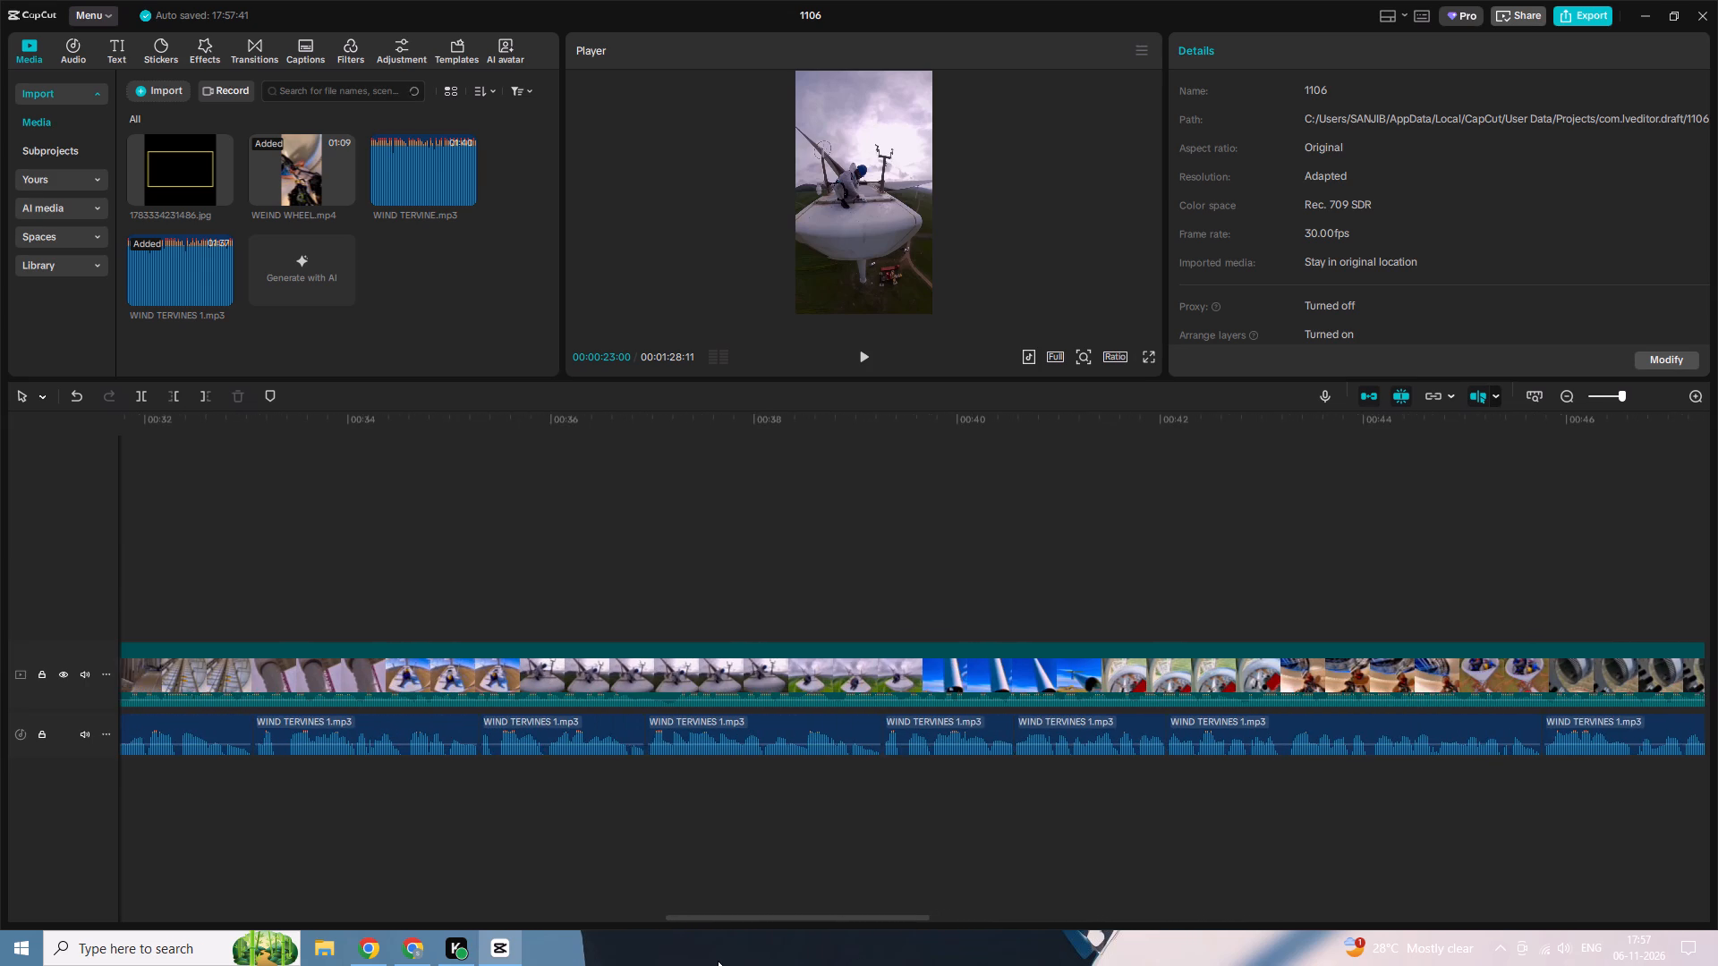
left_click_drag(718, 961, 716, 960)
scroll(821, 846, "down", 12, "ctrl")
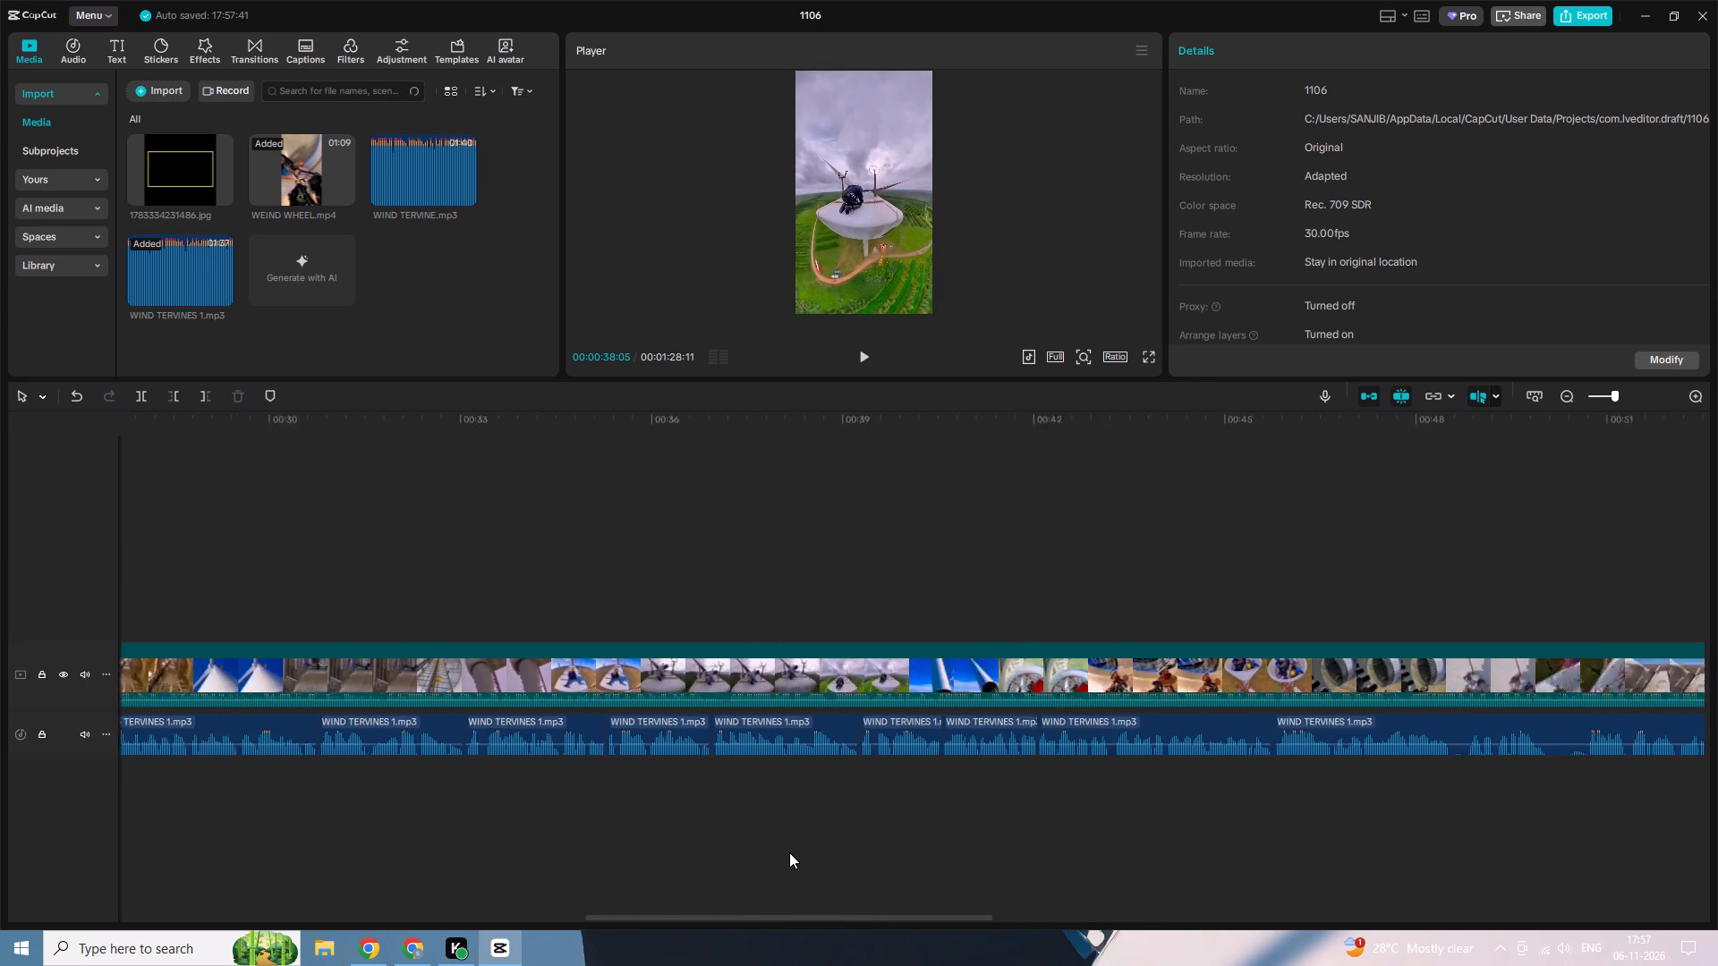
scroll(789, 852, "down", 7, "ctrl")
scroll(668, 750, "down", 4, "ctrl")
left_click(825, 677, "ctrl")
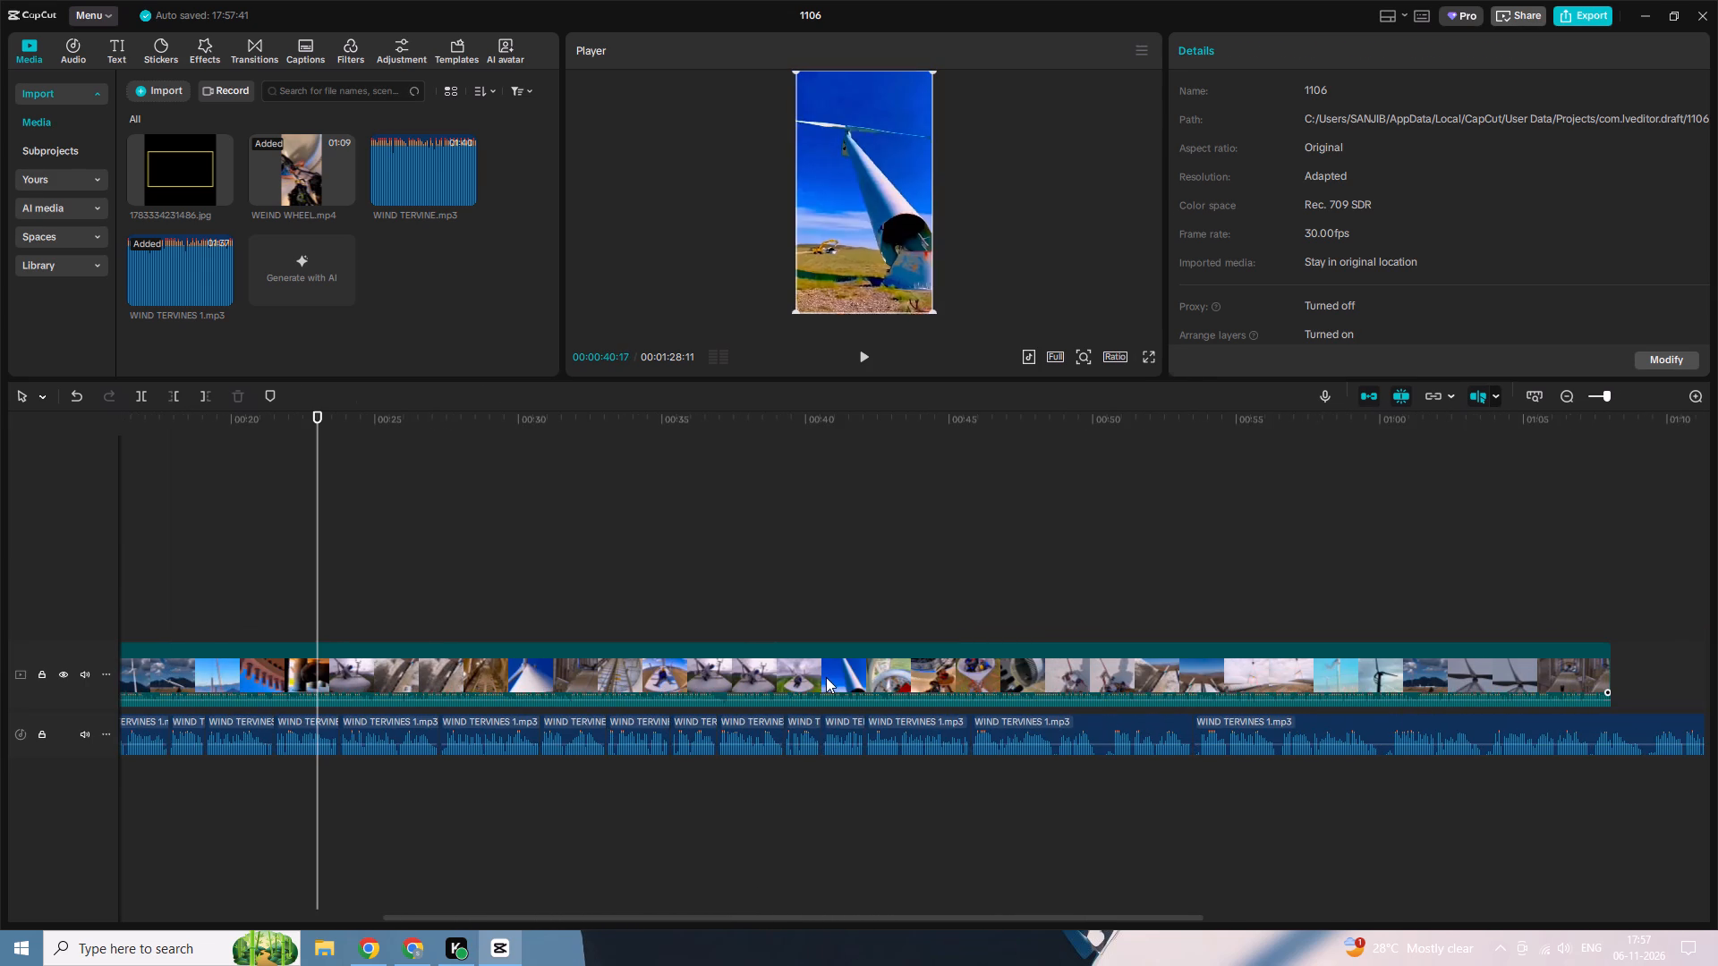
scroll(818, 712, "down", 10, "ctrl")
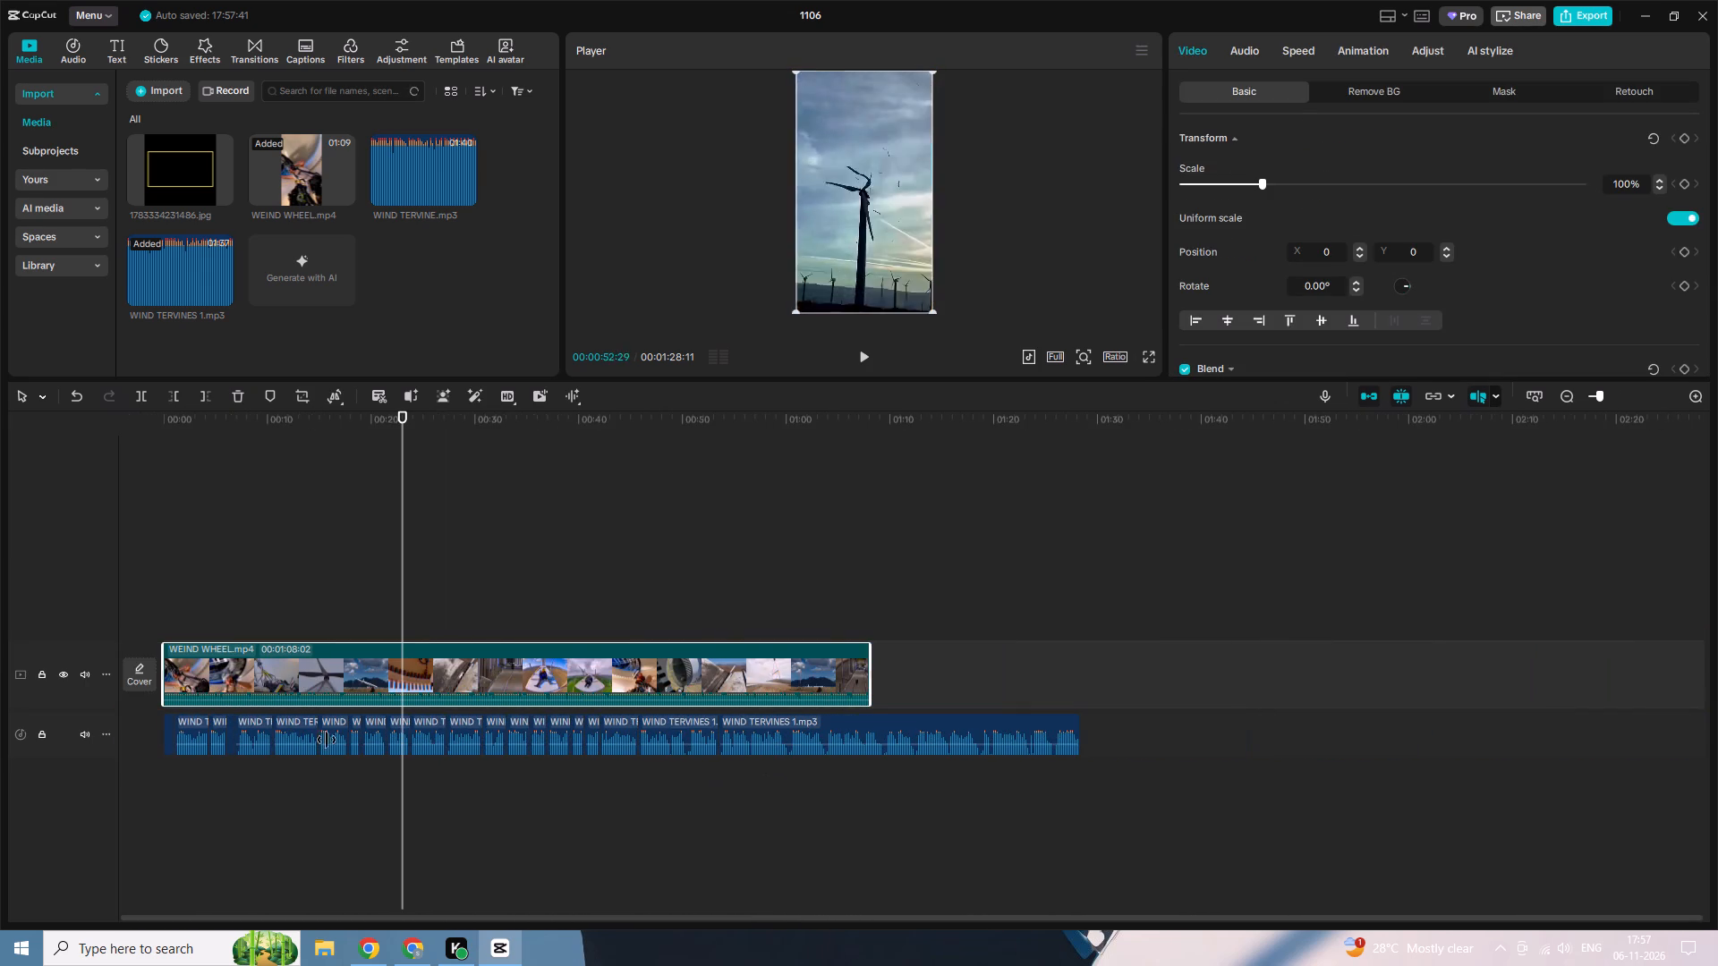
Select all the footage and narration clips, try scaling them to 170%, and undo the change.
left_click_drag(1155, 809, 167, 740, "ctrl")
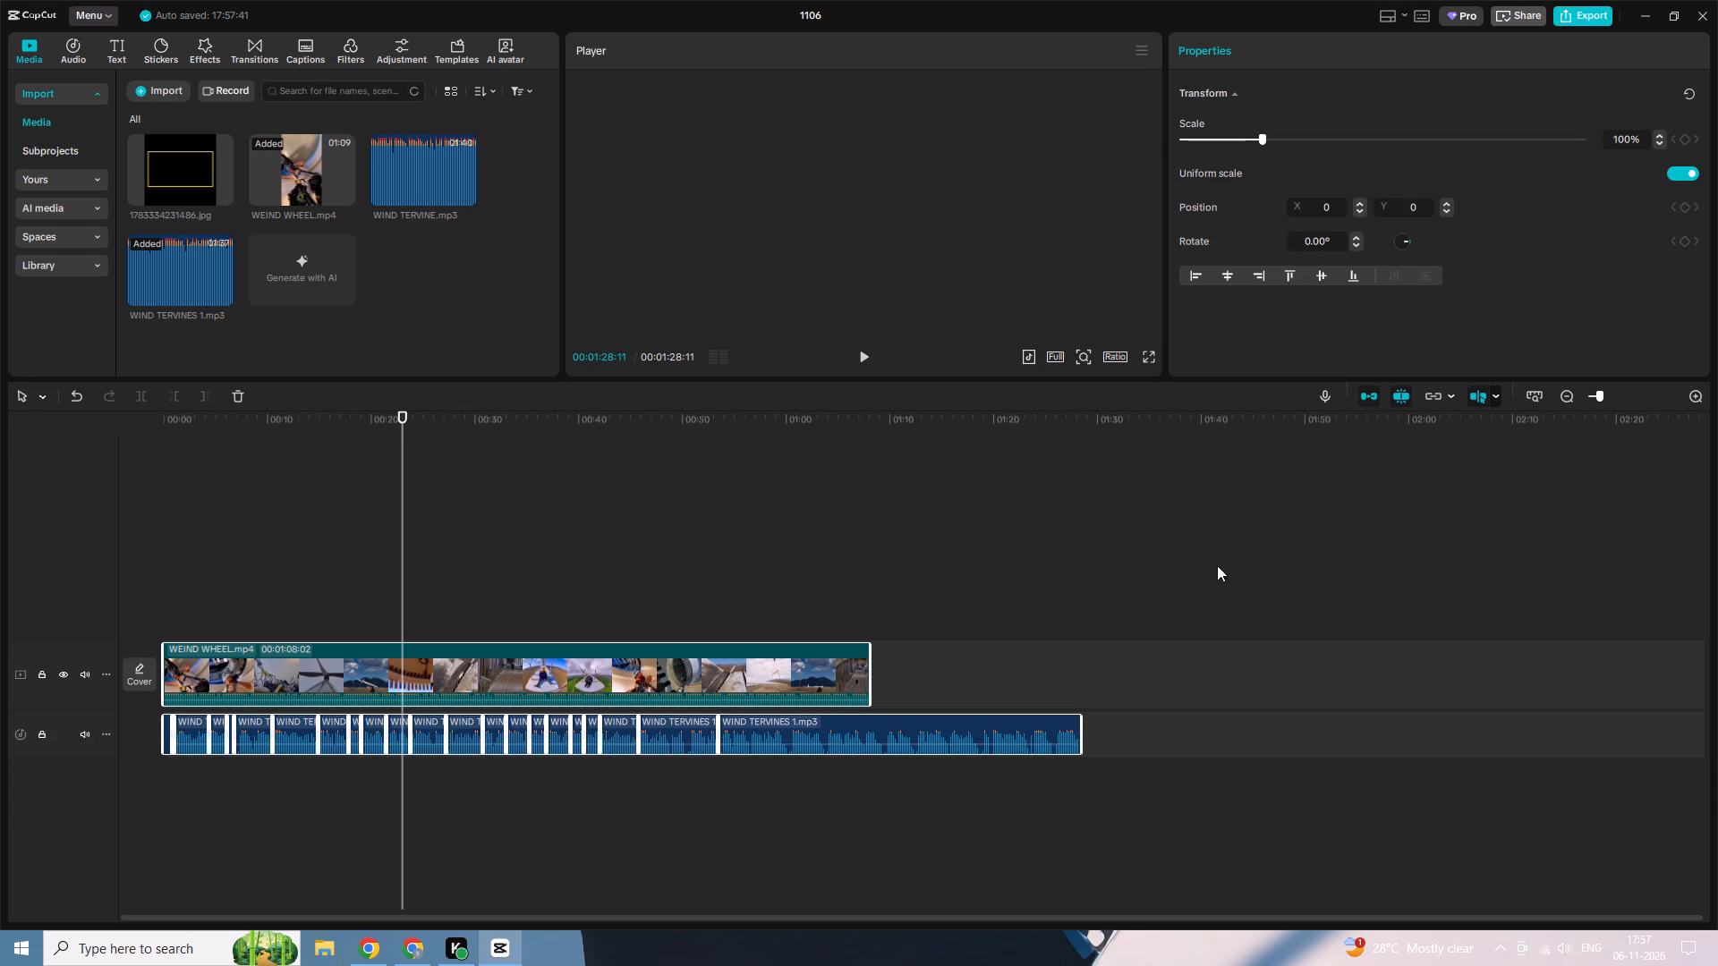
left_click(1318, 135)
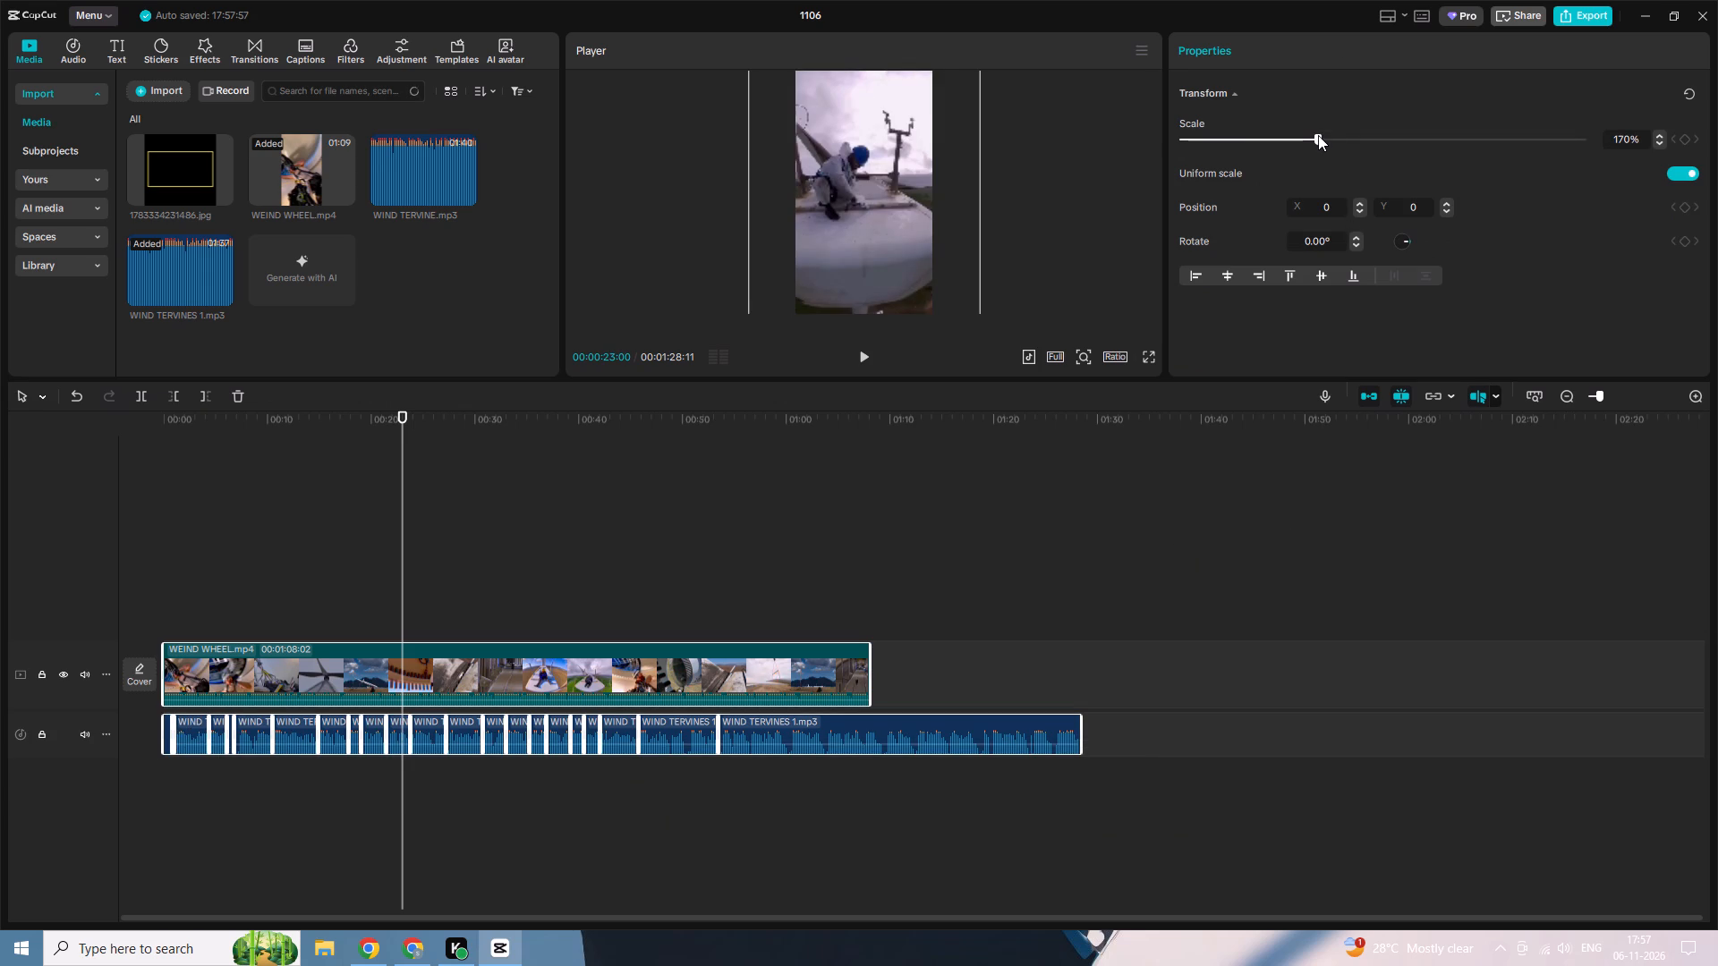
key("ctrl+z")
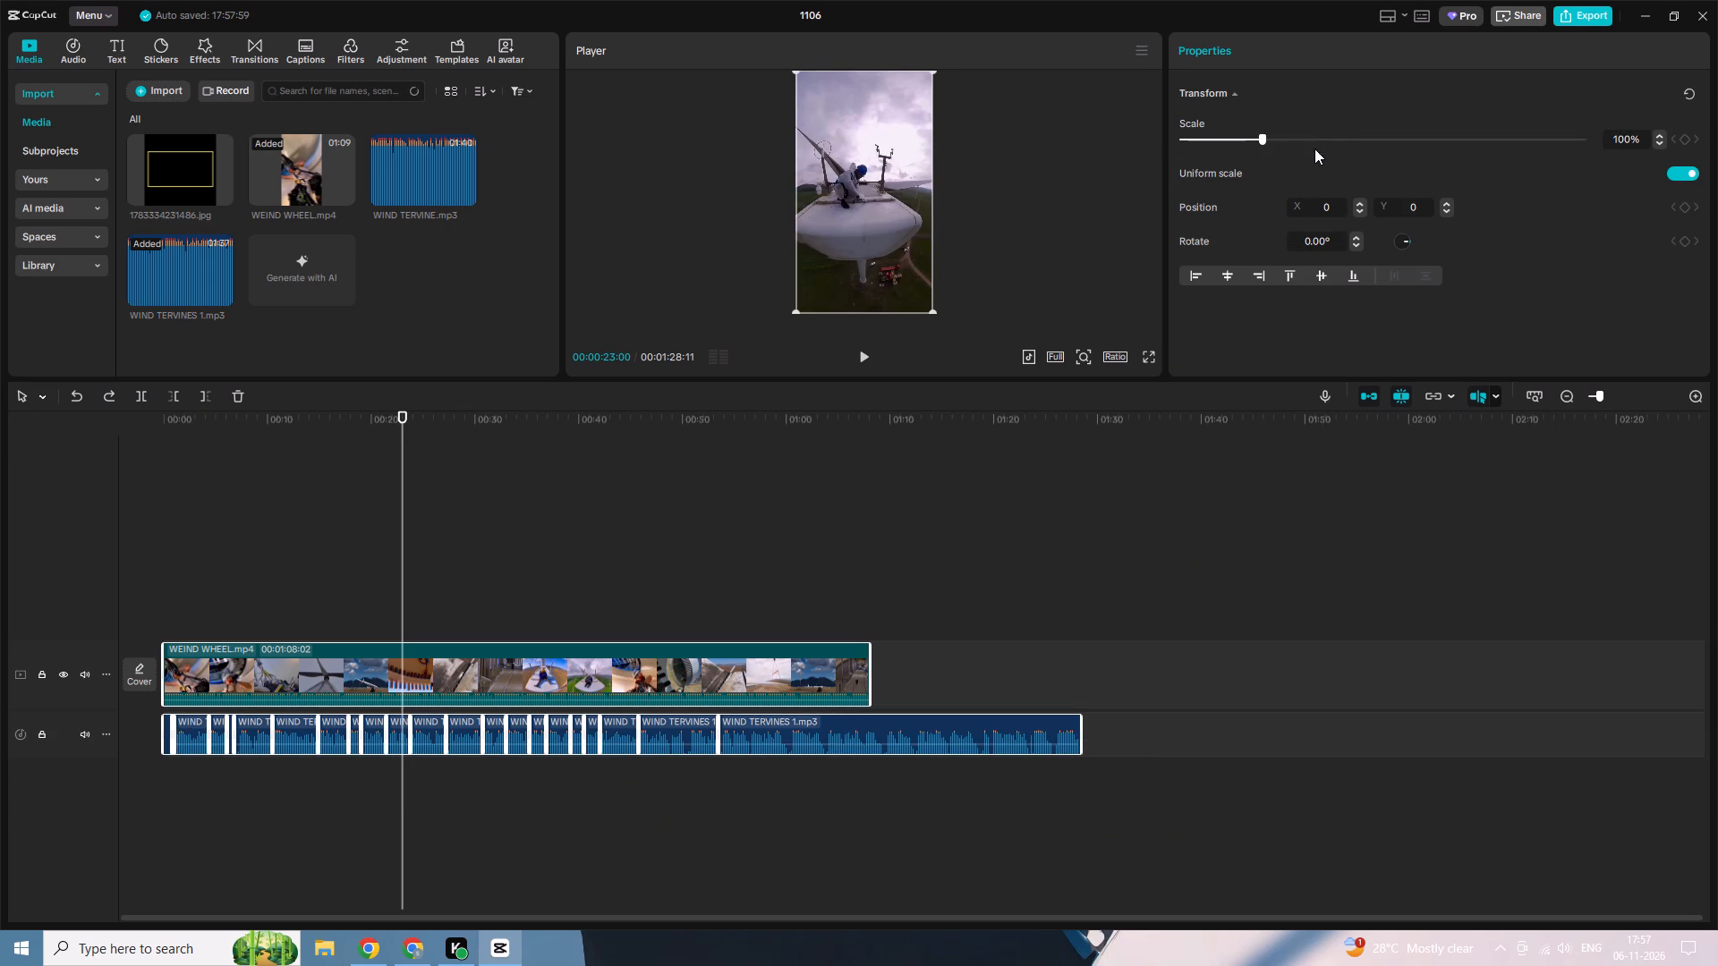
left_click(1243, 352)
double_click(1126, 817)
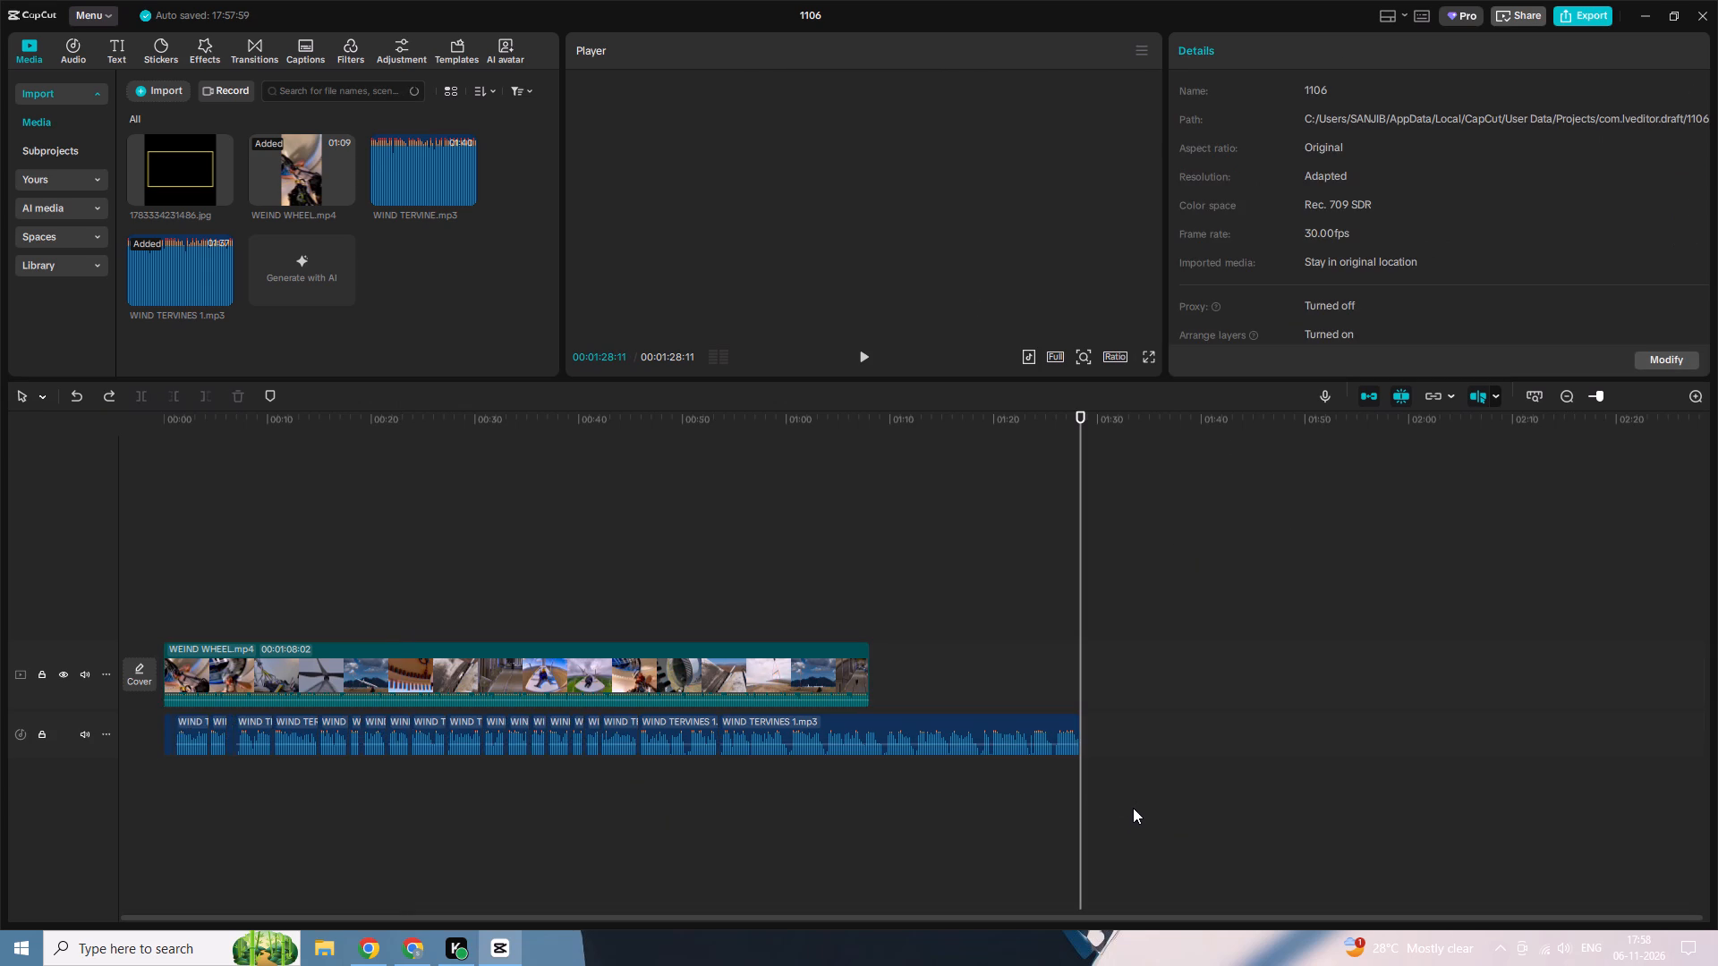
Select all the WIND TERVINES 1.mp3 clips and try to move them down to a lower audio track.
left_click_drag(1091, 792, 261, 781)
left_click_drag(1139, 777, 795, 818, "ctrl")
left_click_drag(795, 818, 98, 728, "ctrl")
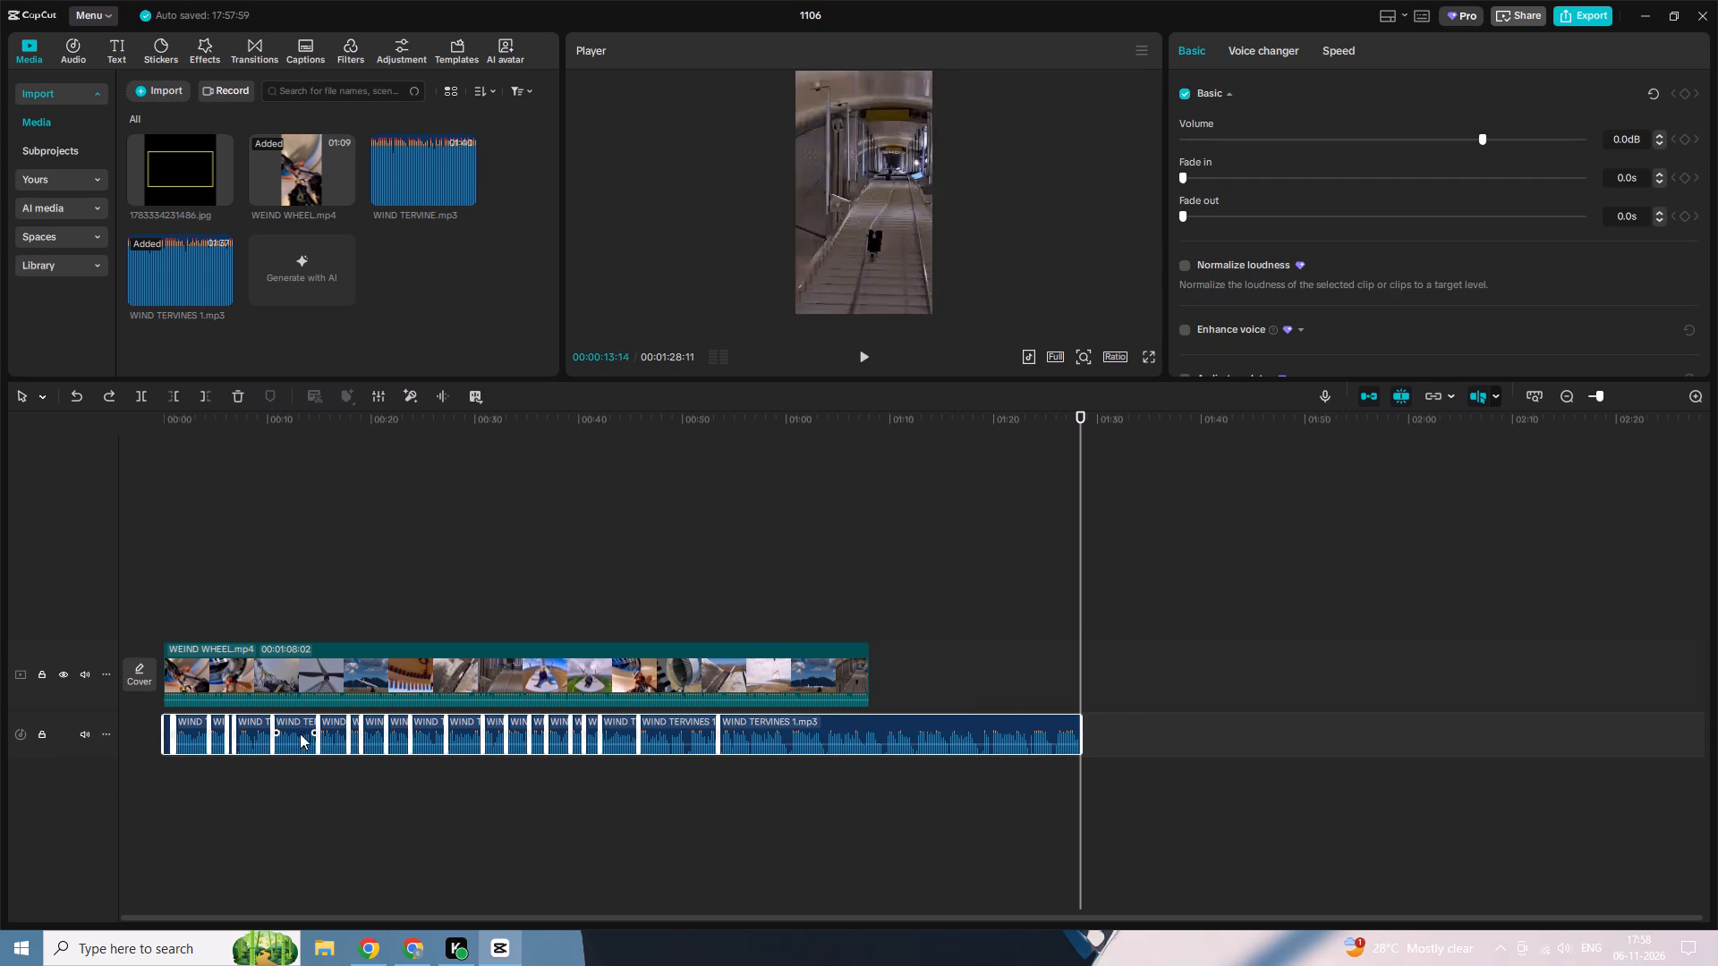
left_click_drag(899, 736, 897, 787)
Move the WEIND WHEEL.mp4 clip onto a new video track above the main track, still starting at 00:00.
left_click(616, 661)
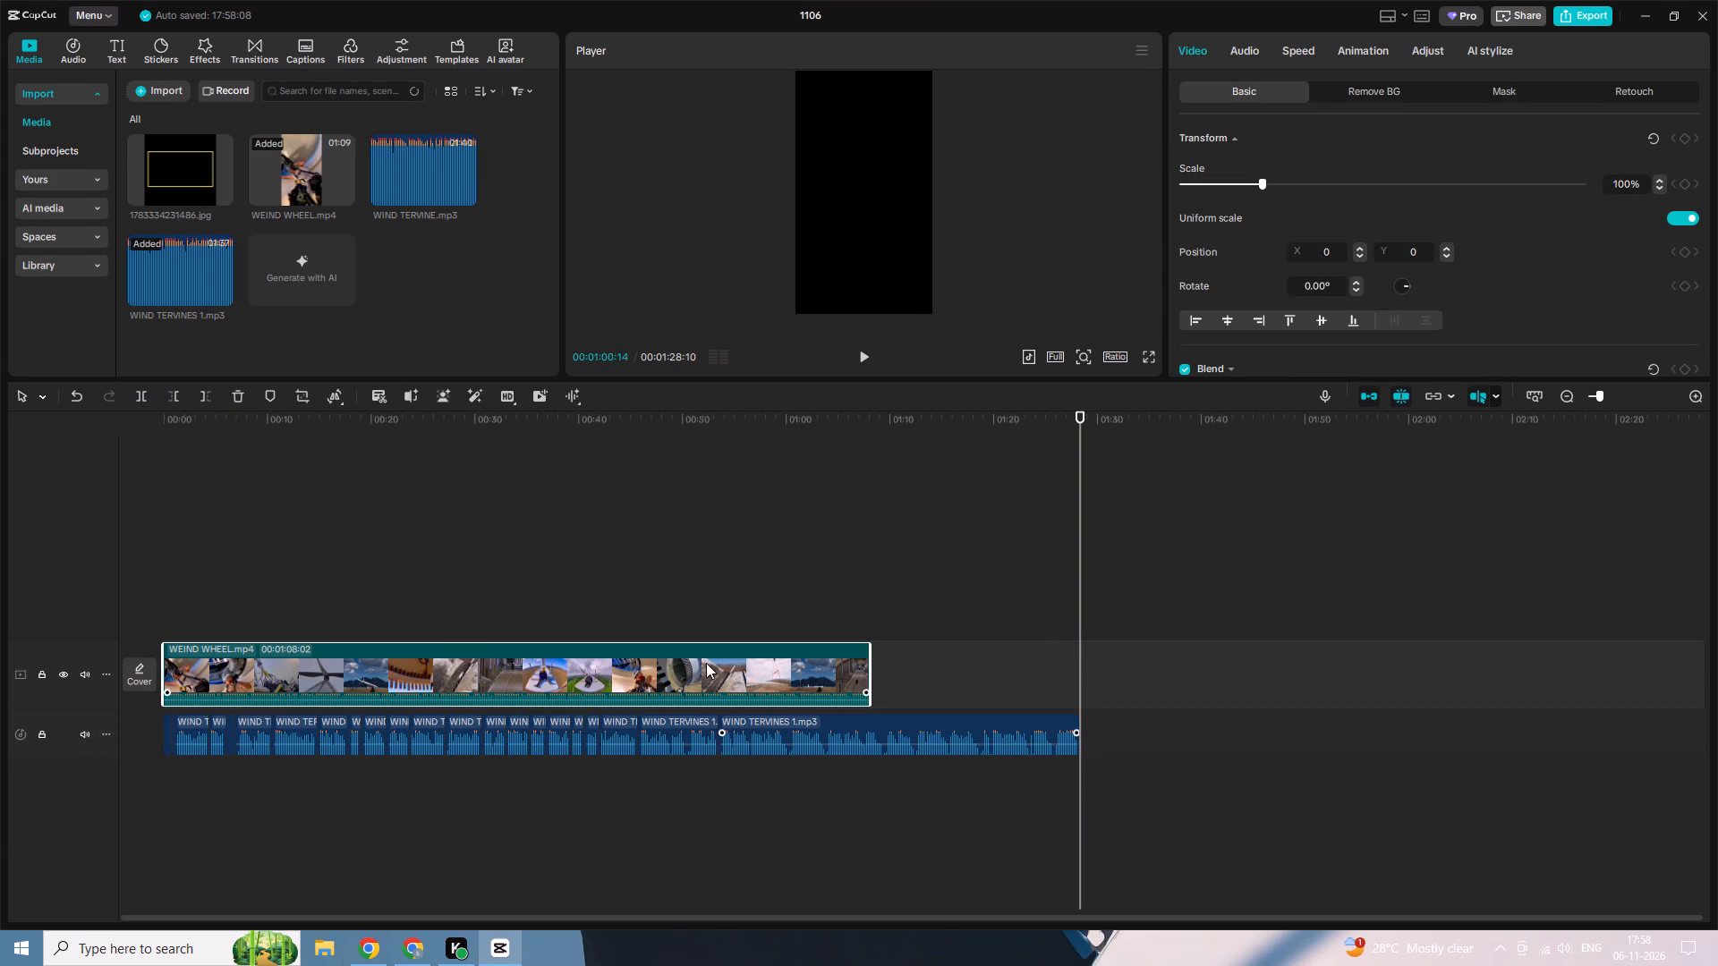
left_click_drag(706, 663, 687, 585)
Select all the WIND TERVINES 1.mp3 clips without the footage and raise their volume to about 13 dB.
left_click_drag(1280, 803, 343, 696, "ctrl")
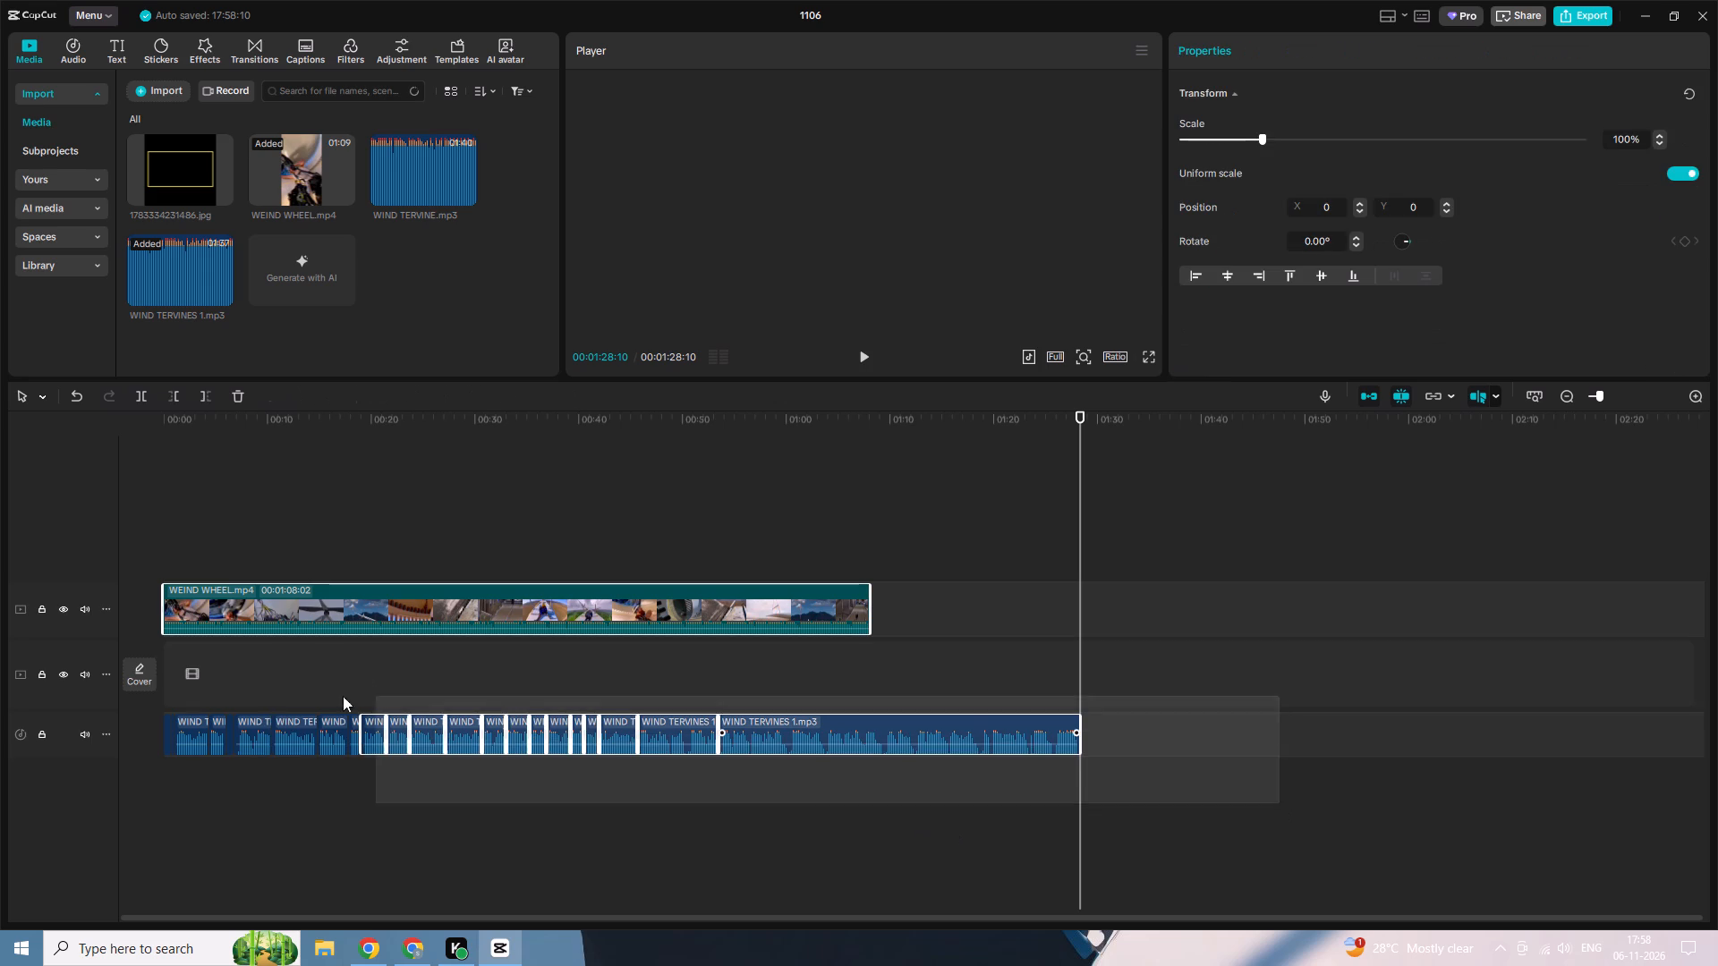
left_click_drag(343, 696, 134, 713, "ctrl")
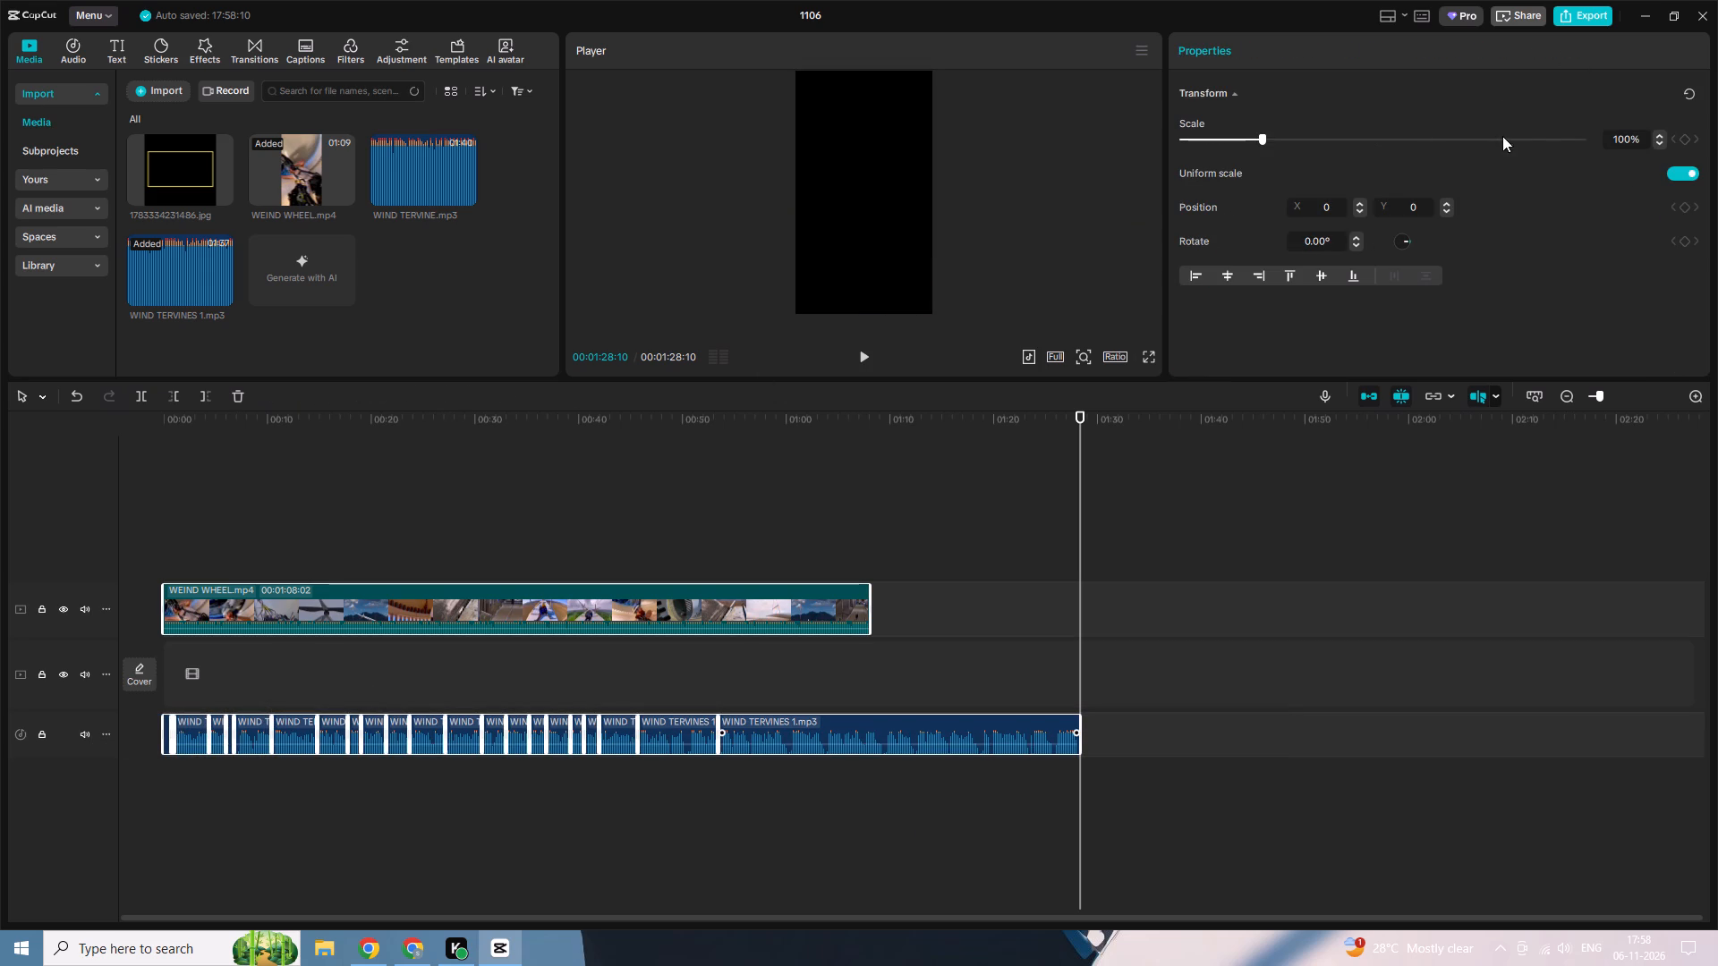
left_click(1045, 597, "ctrl")
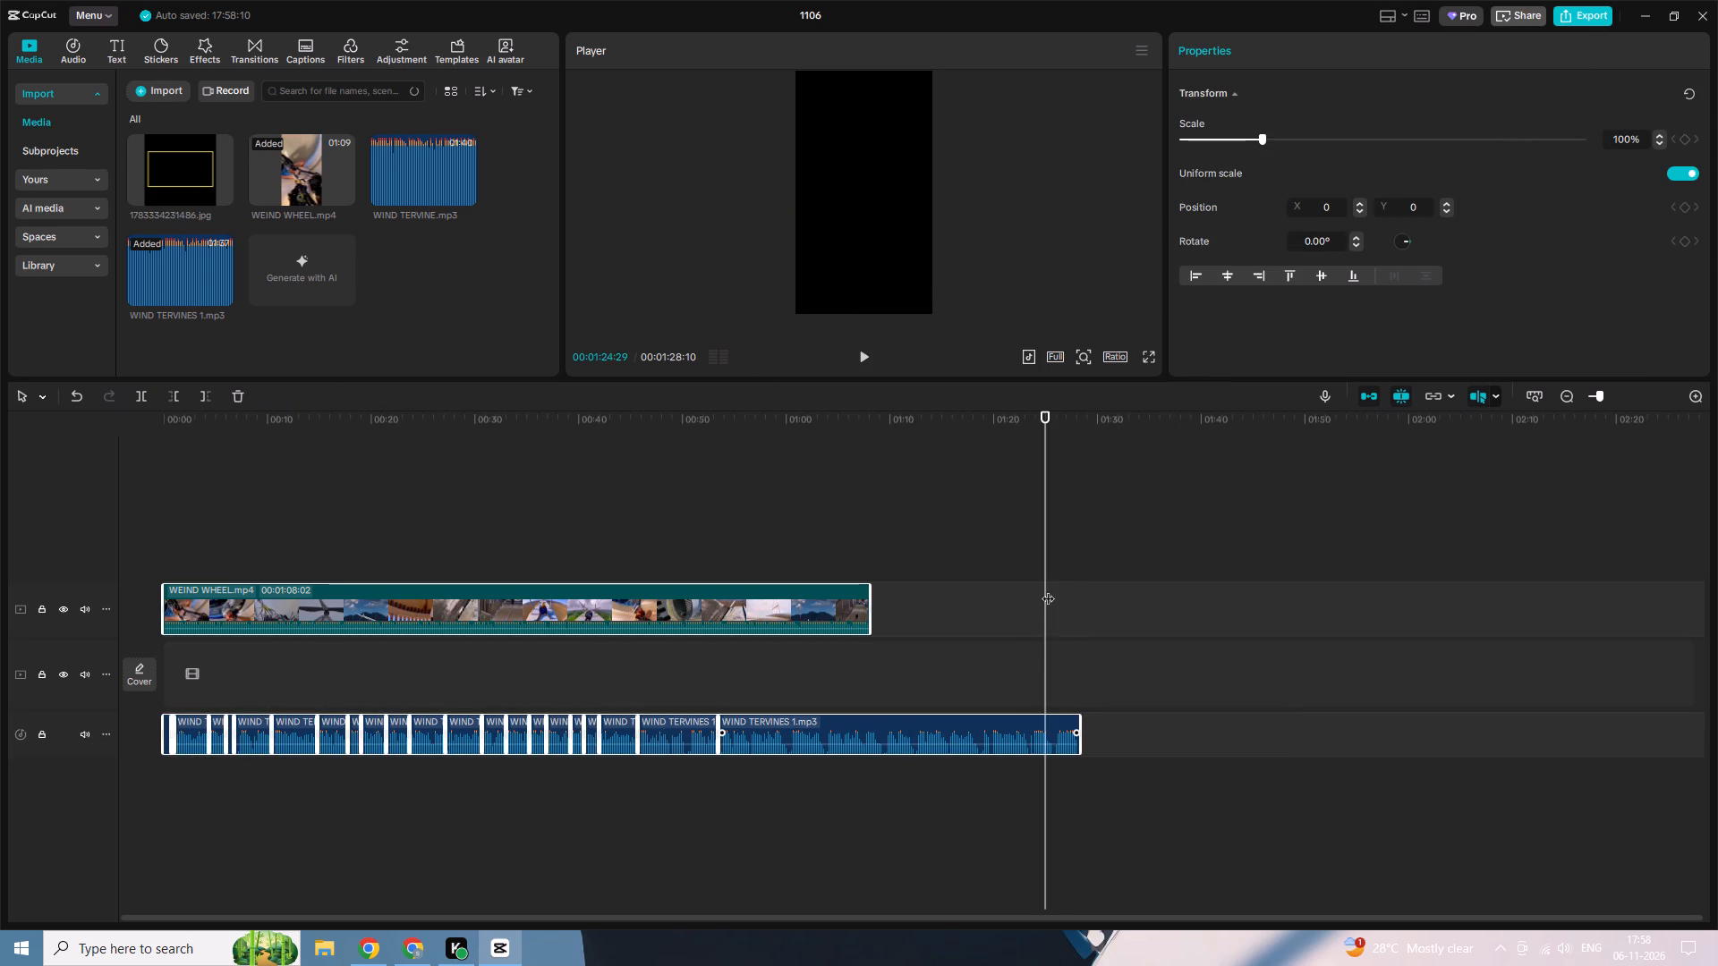
triple_click(1016, 643, "ctrl")
left_click_drag(1235, 726, 1232, 734, "ctrl")
double_click(1154, 846, "ctrl")
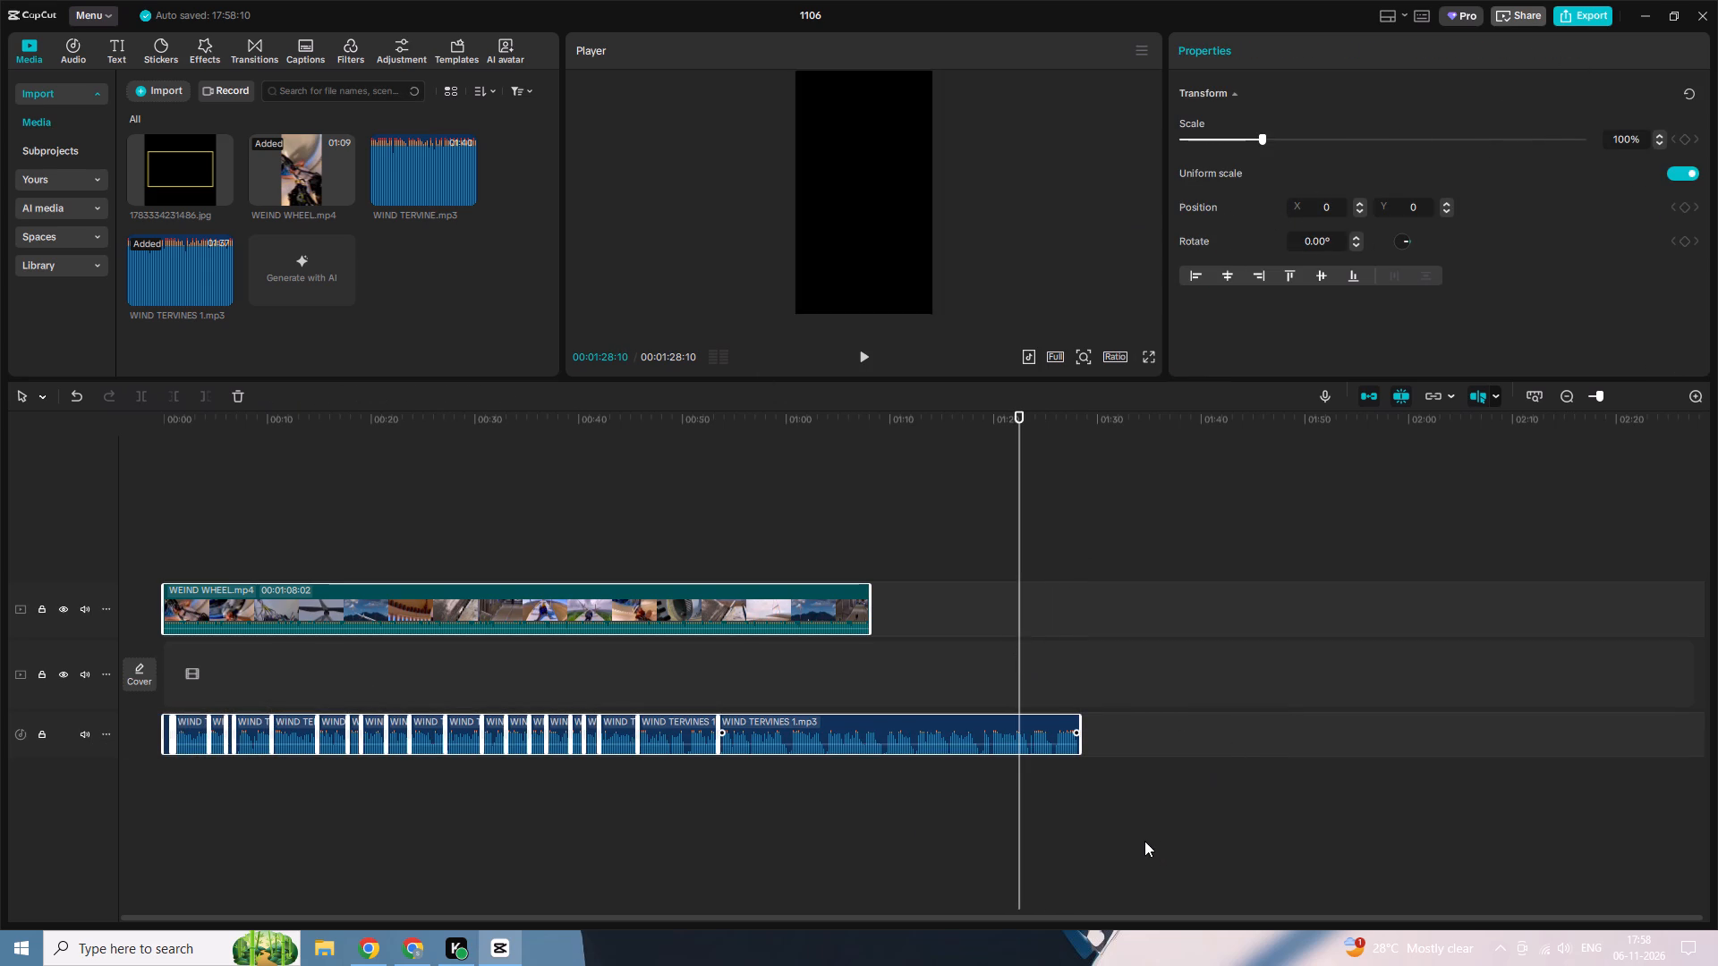
double_click(1151, 828, "ctrl")
right_click(1094, 817, "ctrl")
left_click(986, 803, "ctrl")
left_click(1058, 725, "ctrl")
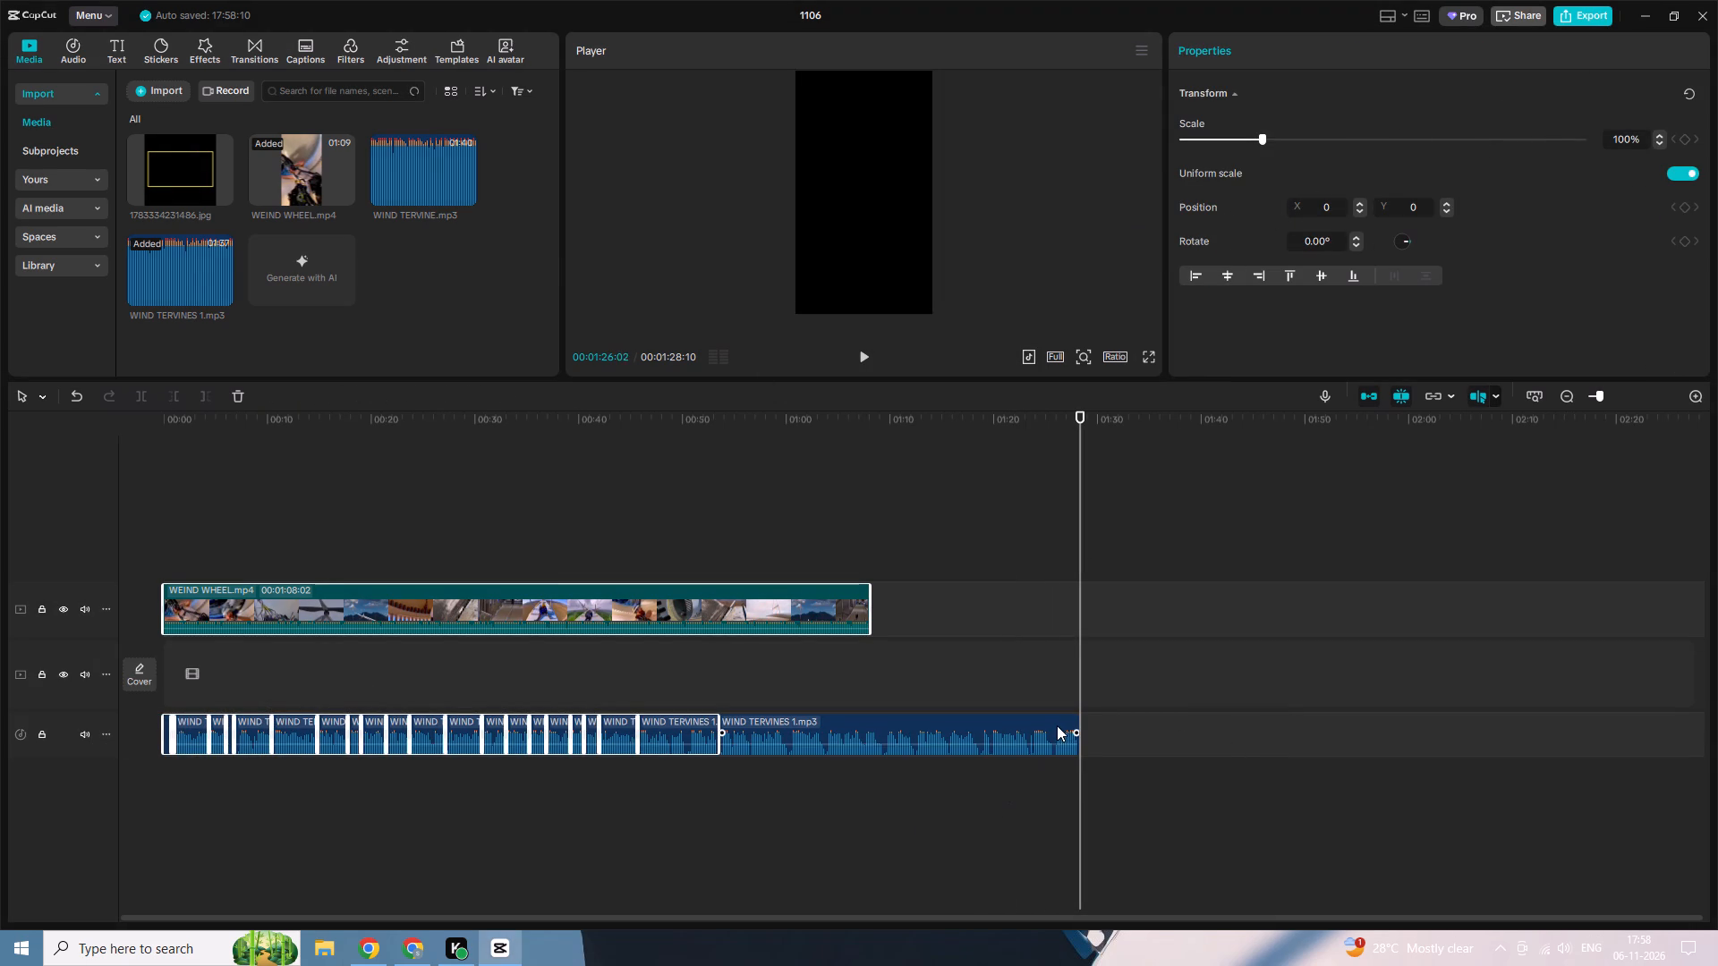
left_click(722, 619, "ctrl")
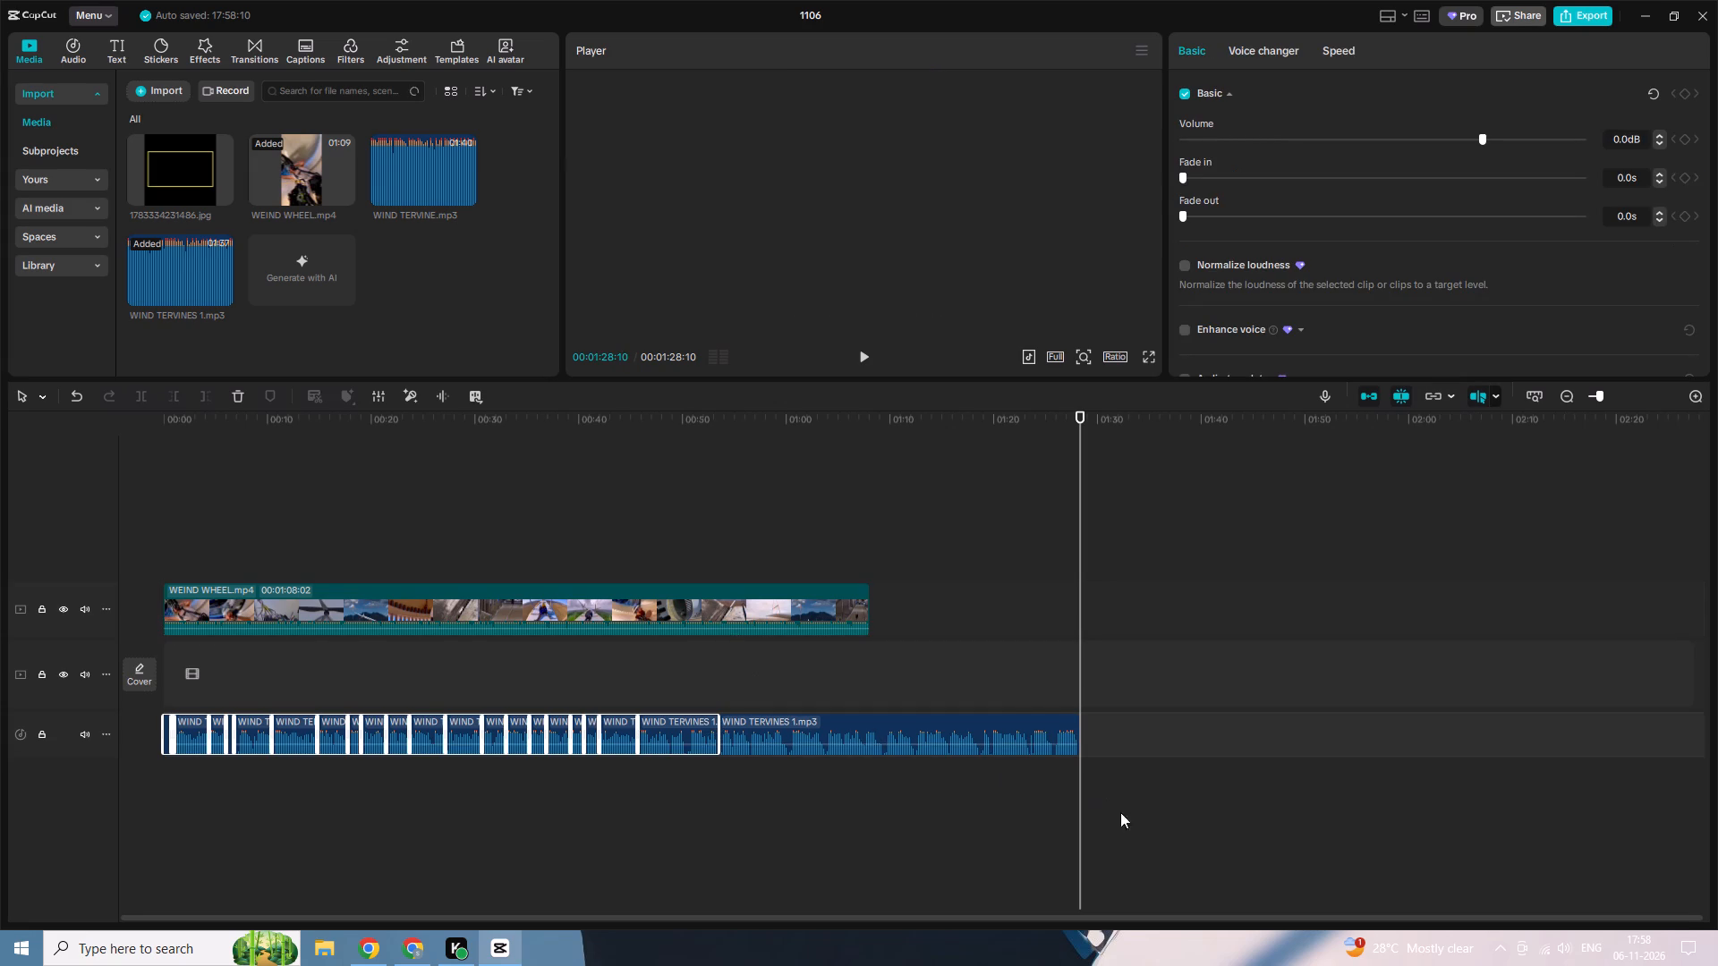
left_click_drag(1132, 807, 821, 730, "ctrl")
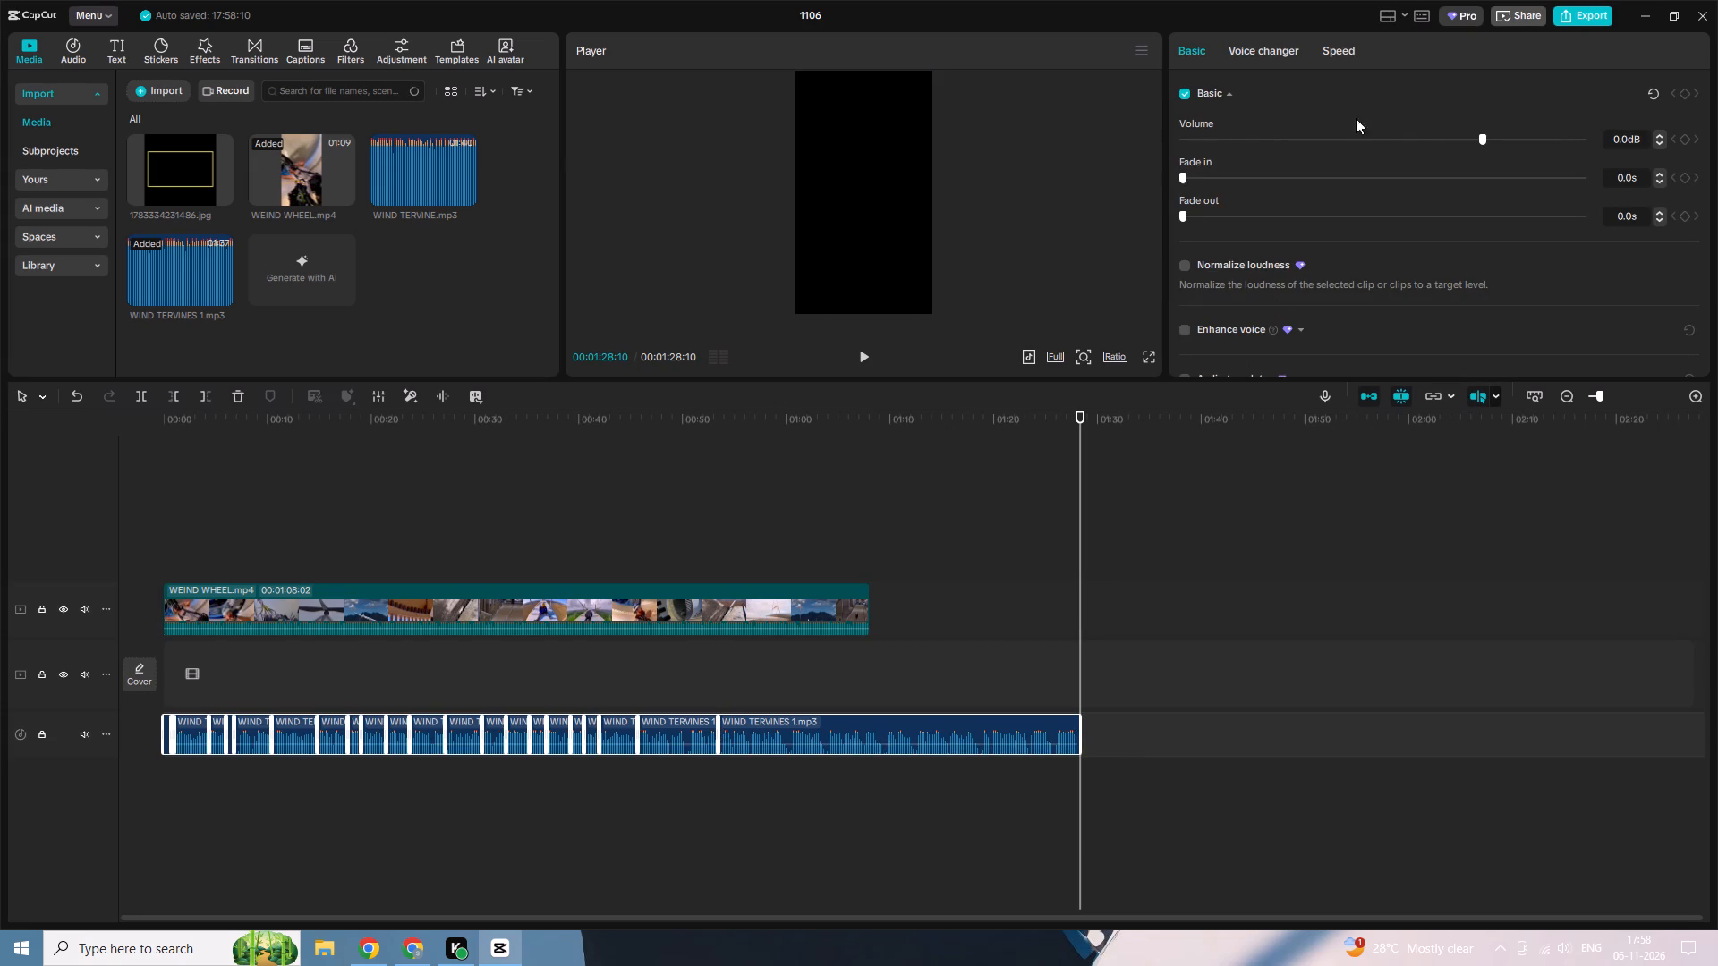
left_click(1544, 143)
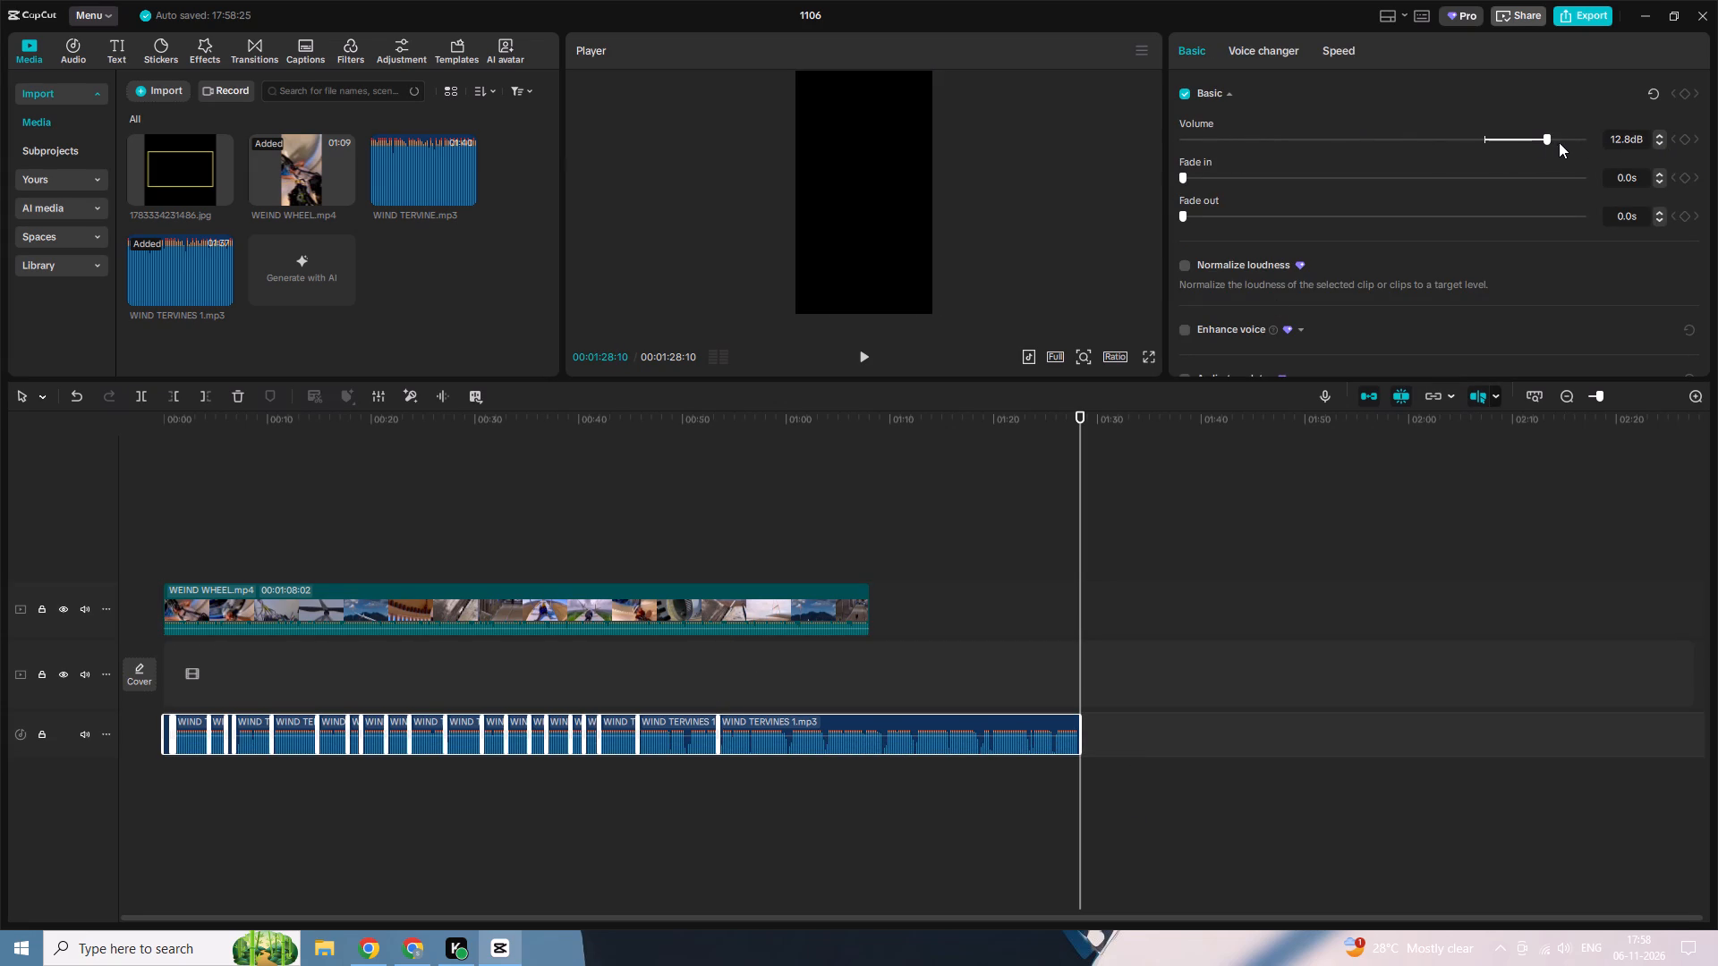
triple_click(1654, 136)
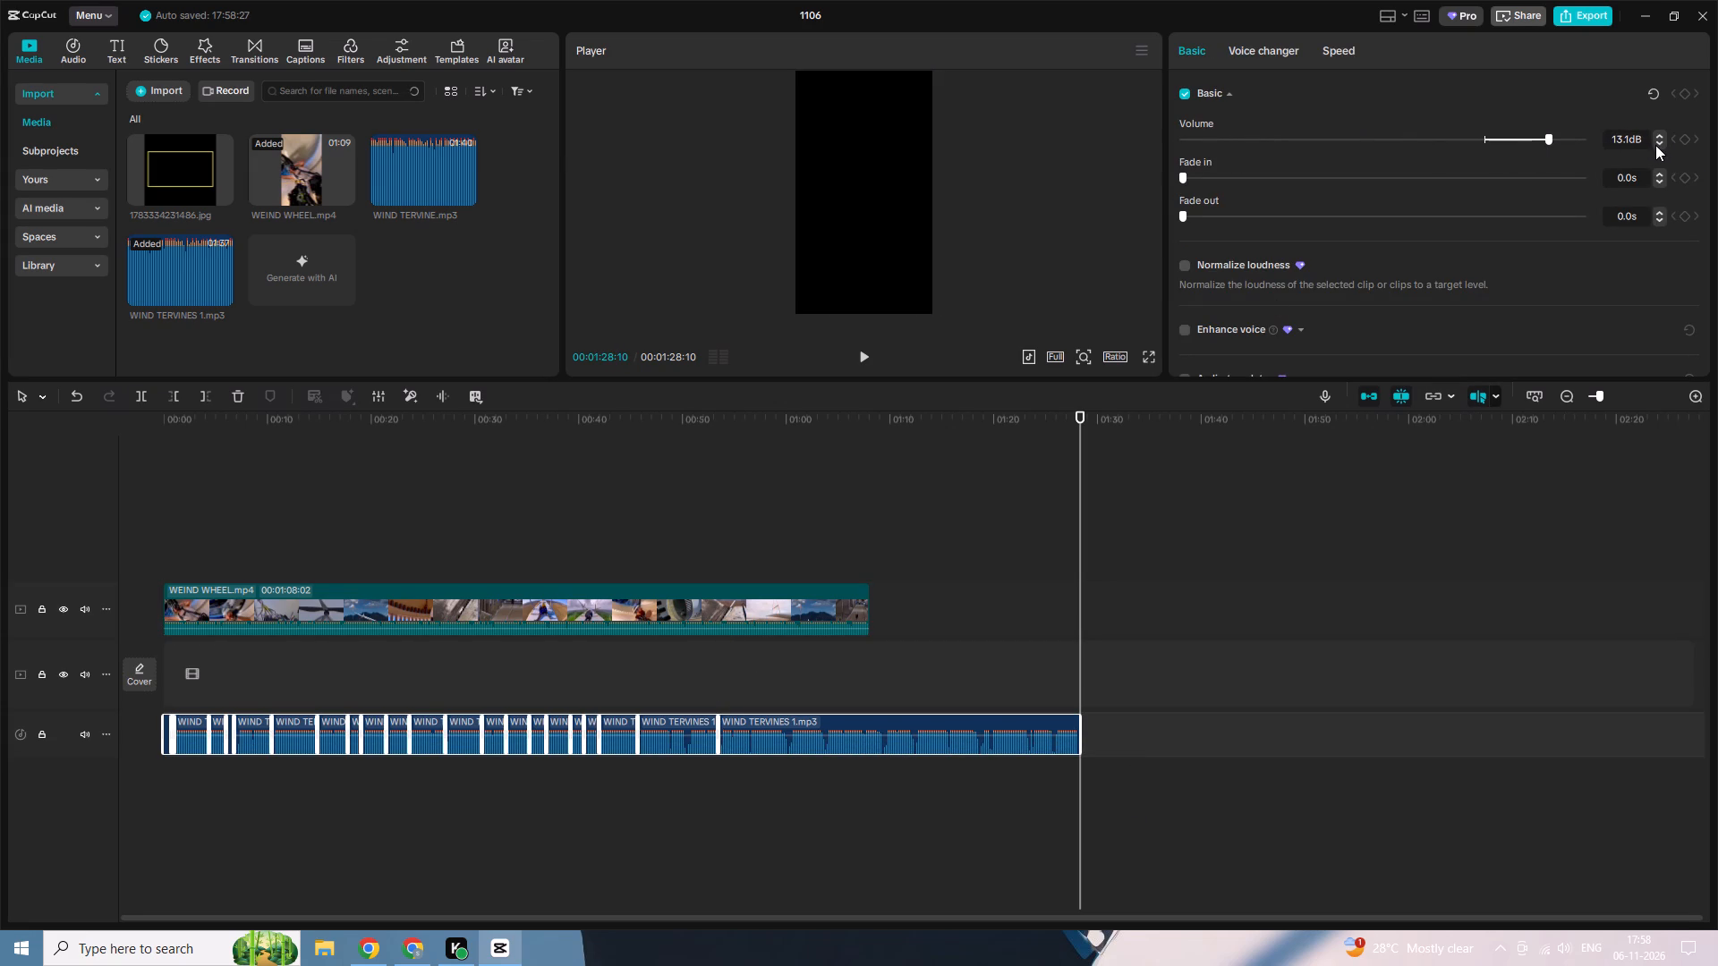
left_click(1655, 145)
Play the first second of the timeline to check the louder narration.
key("space")
key("space")
Slow the WEIND WHEEL.mp4 clip to a standard speed of 0.72x.
left_click(649, 603)
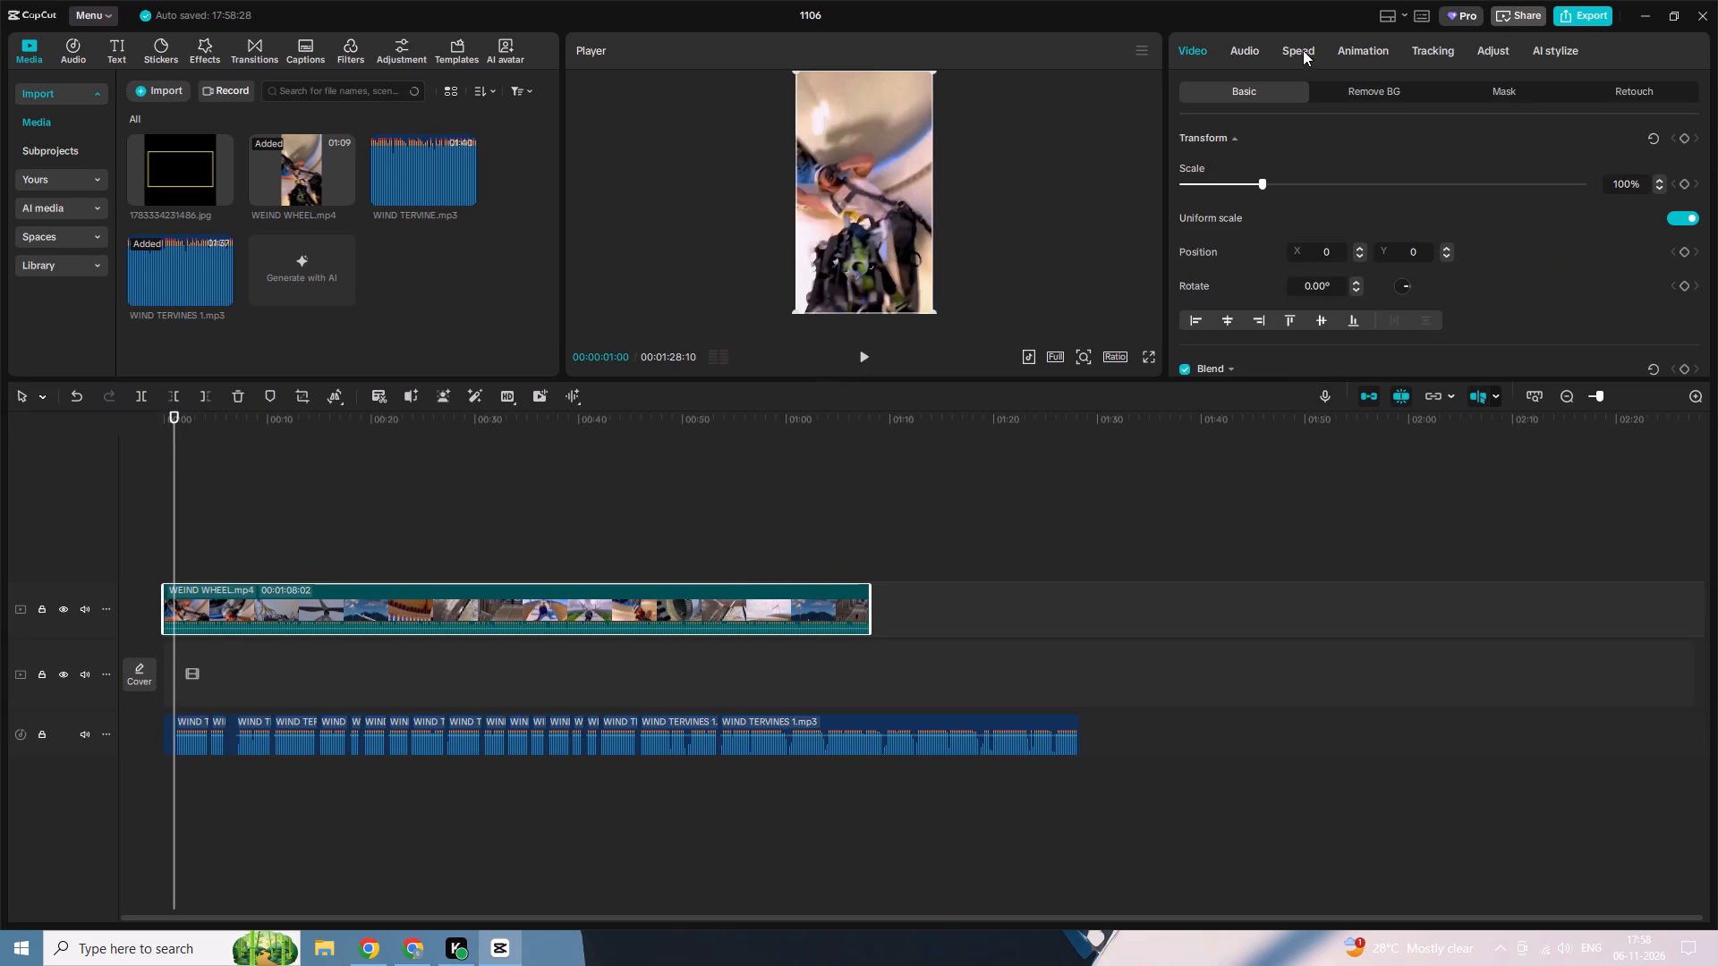
left_click(1297, 47)
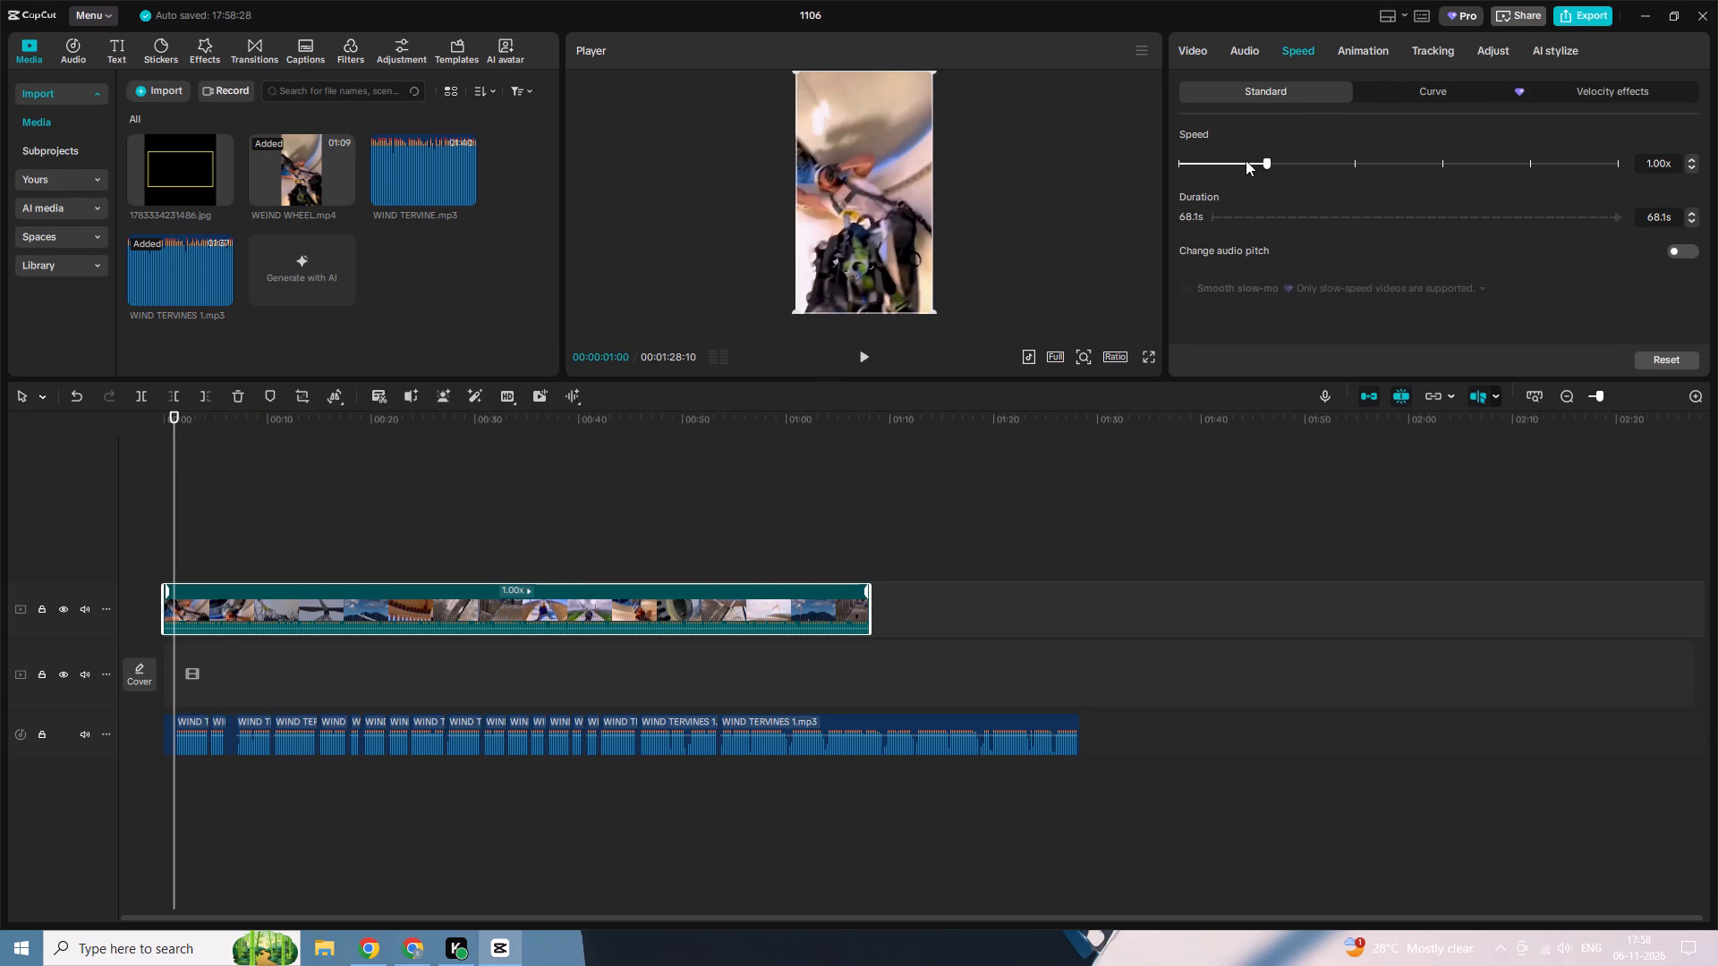
left_click(1246, 161)
left_click(1240, 164)
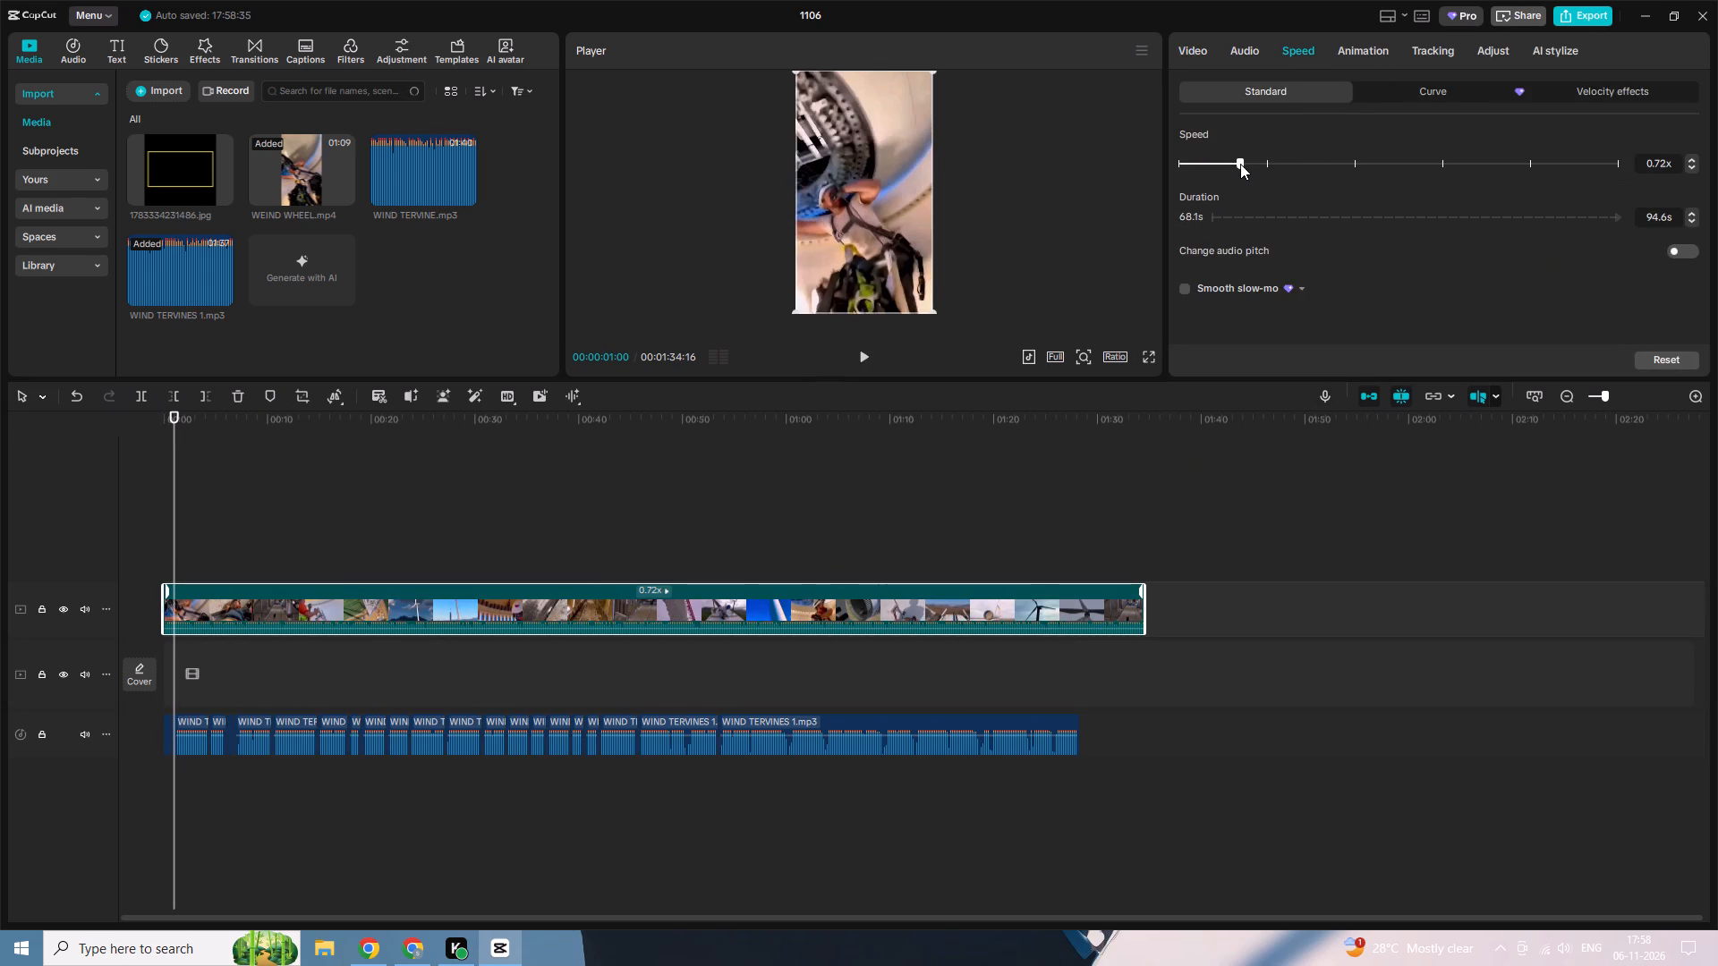
scroll(1324, 442, "up", 4, "ctrl")
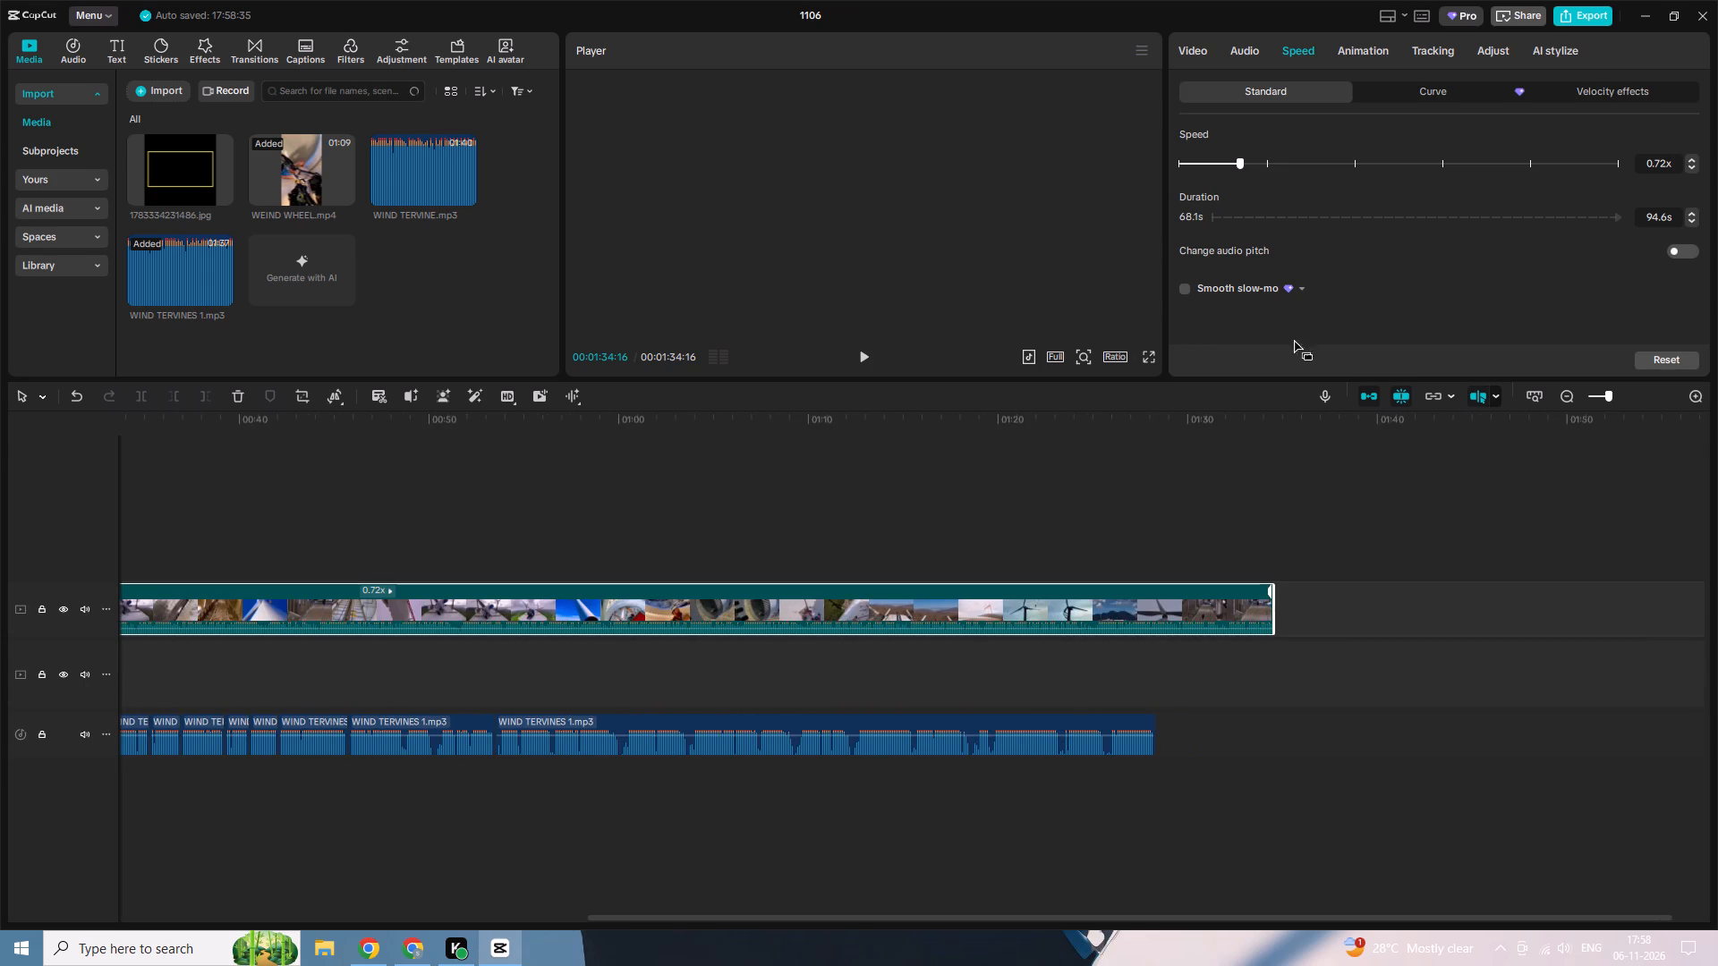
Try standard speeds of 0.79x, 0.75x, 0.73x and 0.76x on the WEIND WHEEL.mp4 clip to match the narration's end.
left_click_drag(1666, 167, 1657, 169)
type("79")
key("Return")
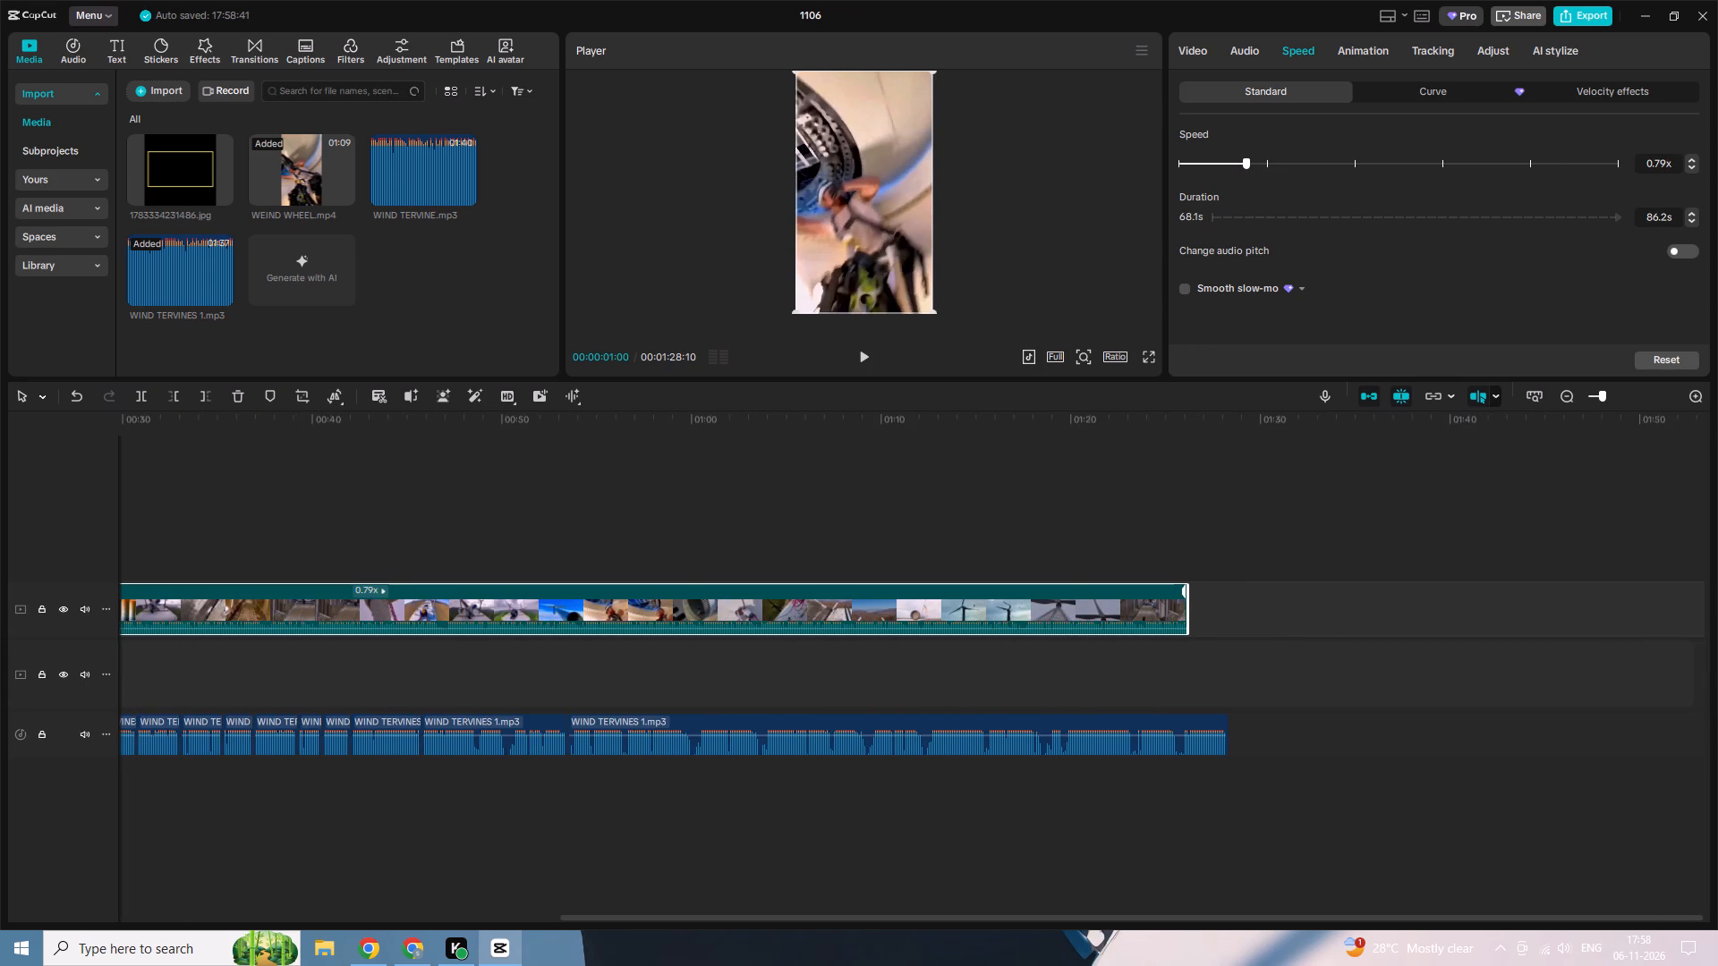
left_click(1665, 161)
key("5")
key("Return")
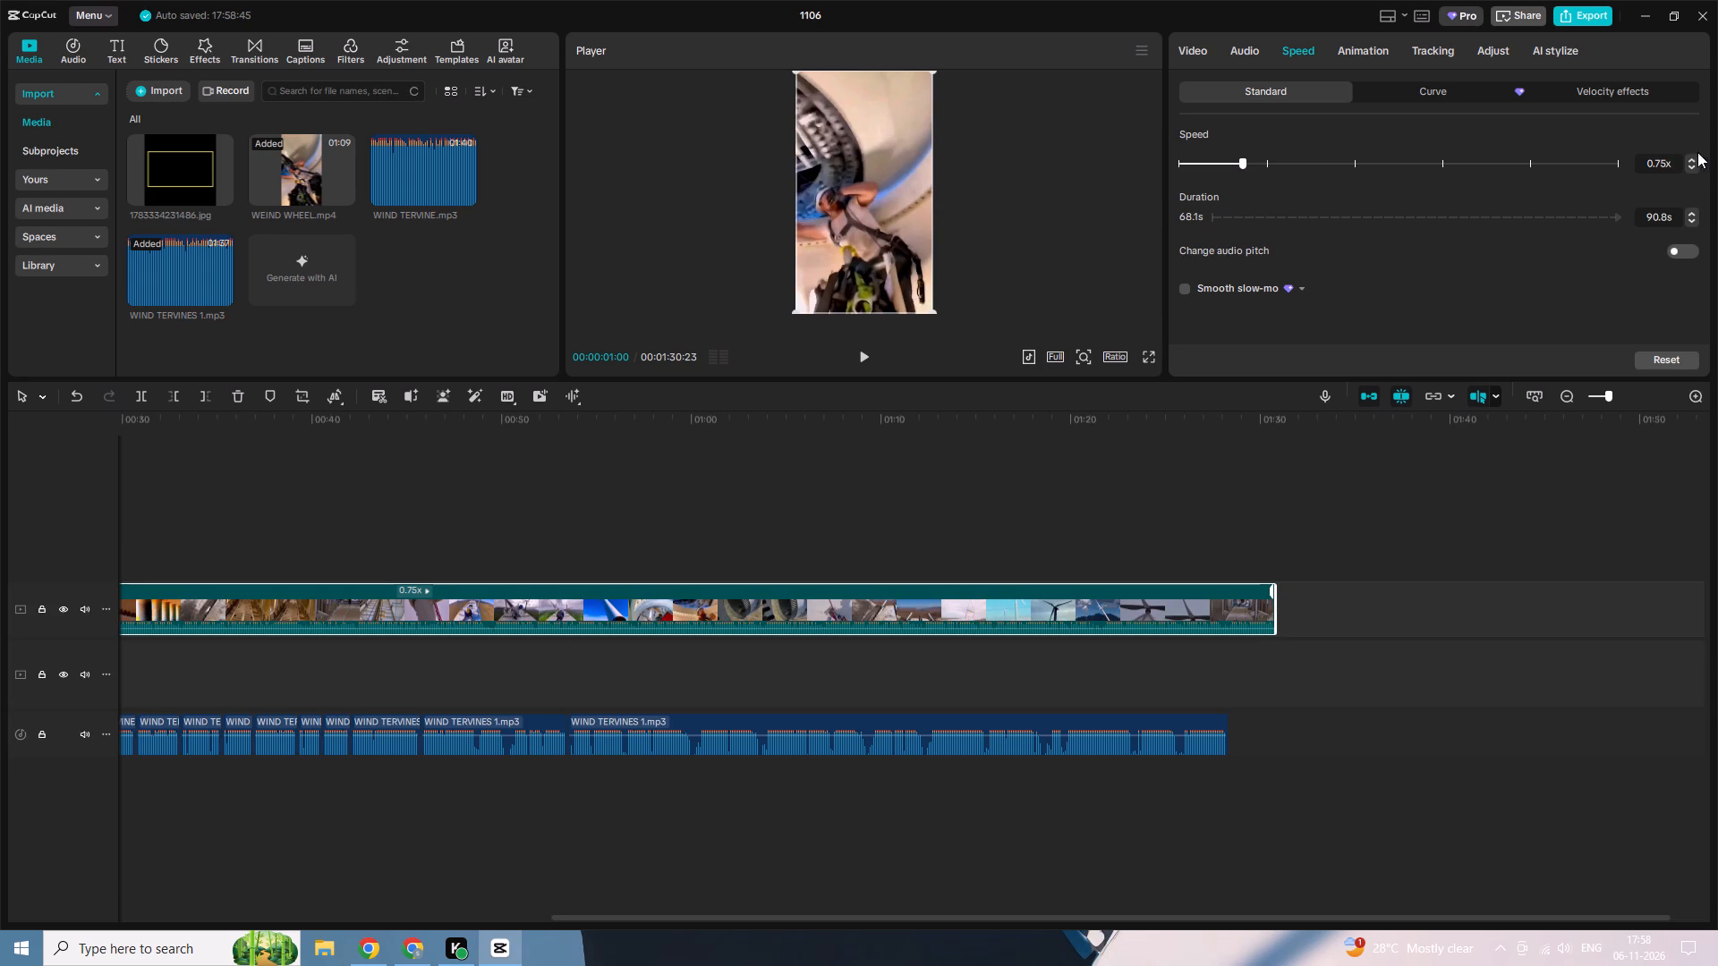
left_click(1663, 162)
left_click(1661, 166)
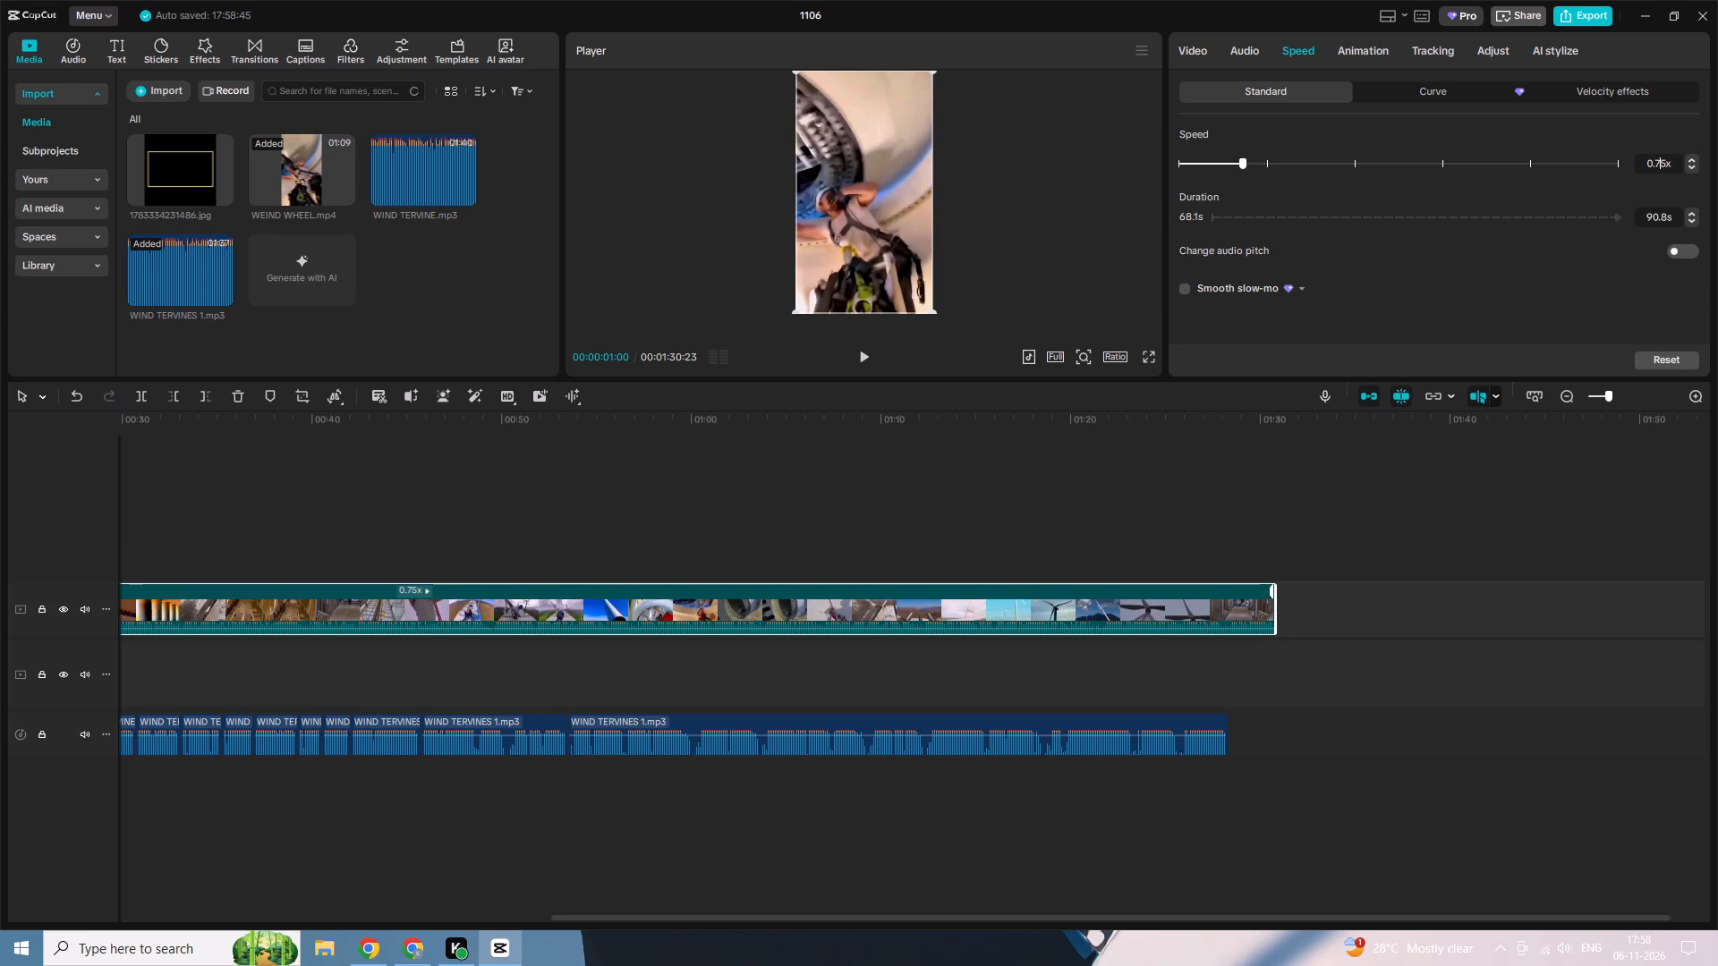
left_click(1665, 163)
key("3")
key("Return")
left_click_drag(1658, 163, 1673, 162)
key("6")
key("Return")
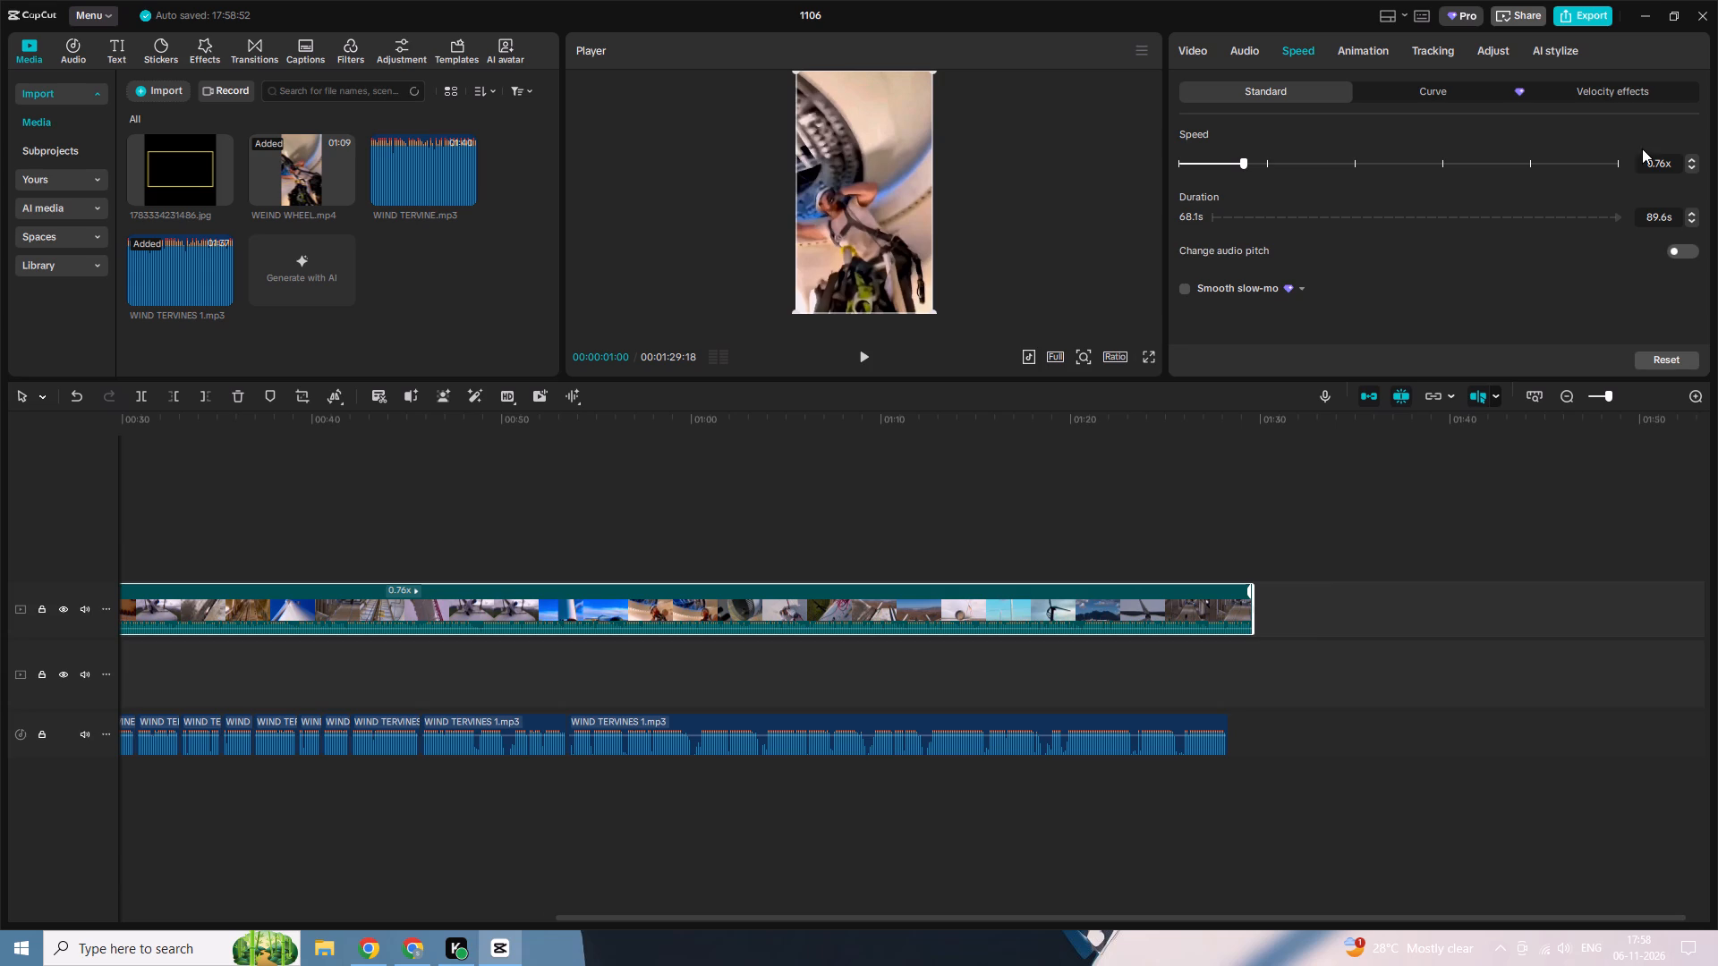
Set the standard speed of the WEIND WHEEL.mp4 clip to 0.77x.
left_click_drag(1657, 165, 1668, 165)
double_click(1660, 162)
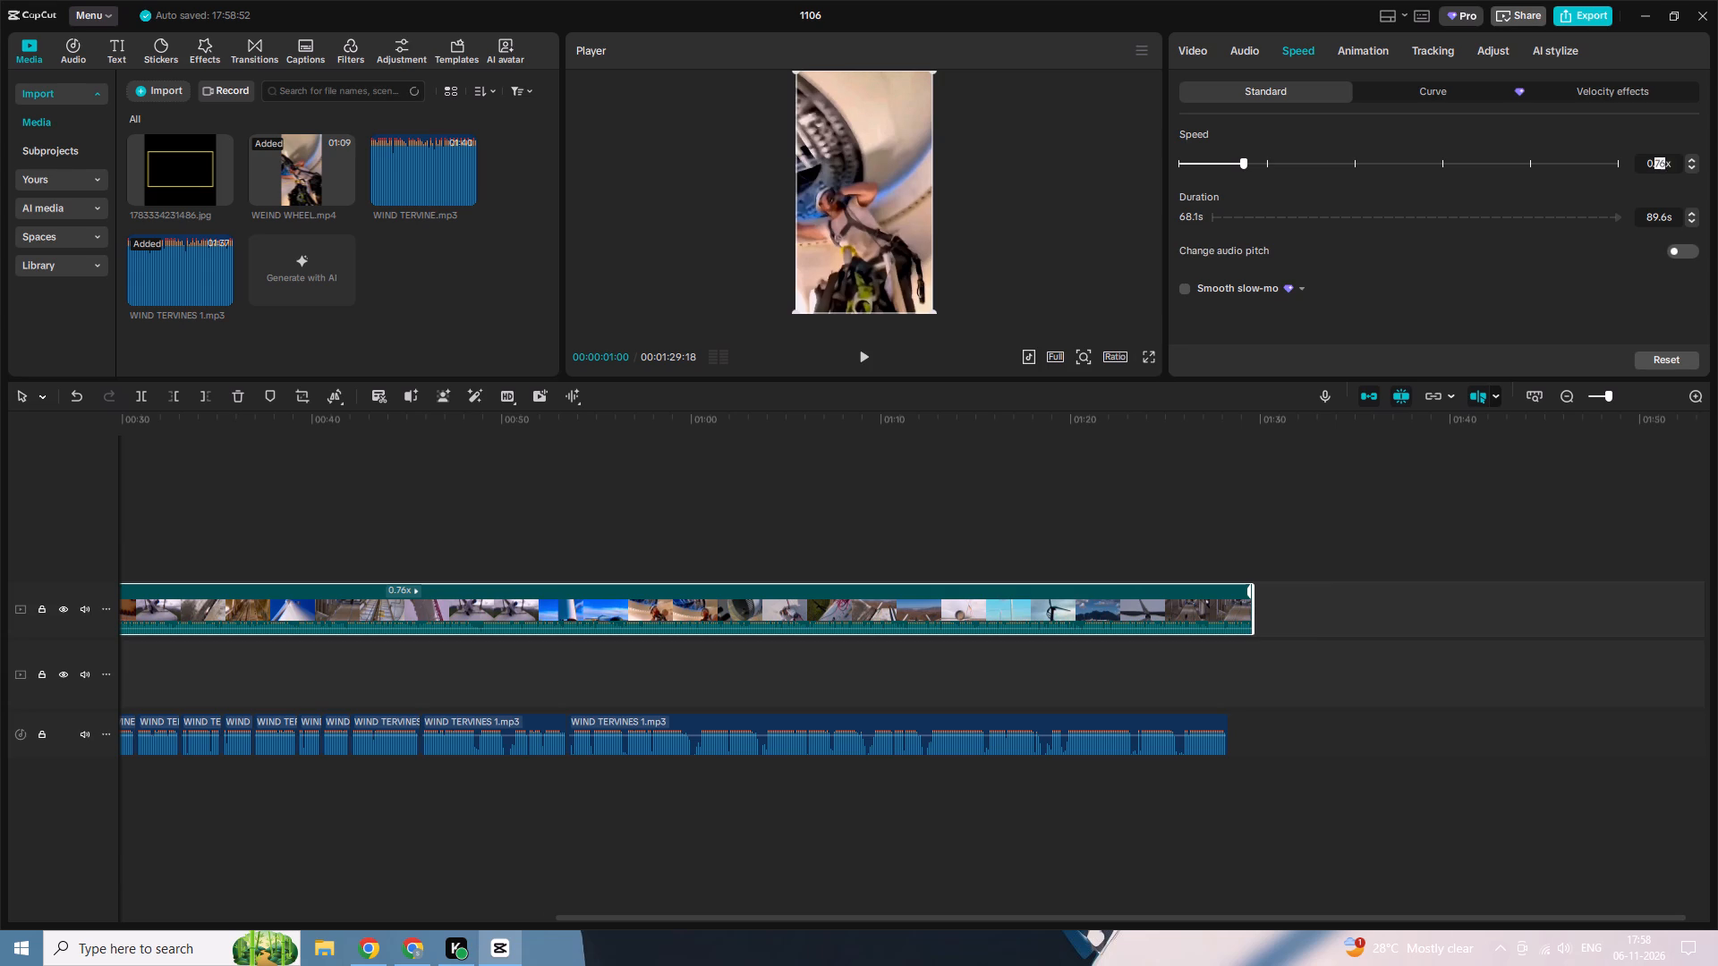
left_click(1662, 162)
left_click(1665, 164)
key("7")
key("Return")
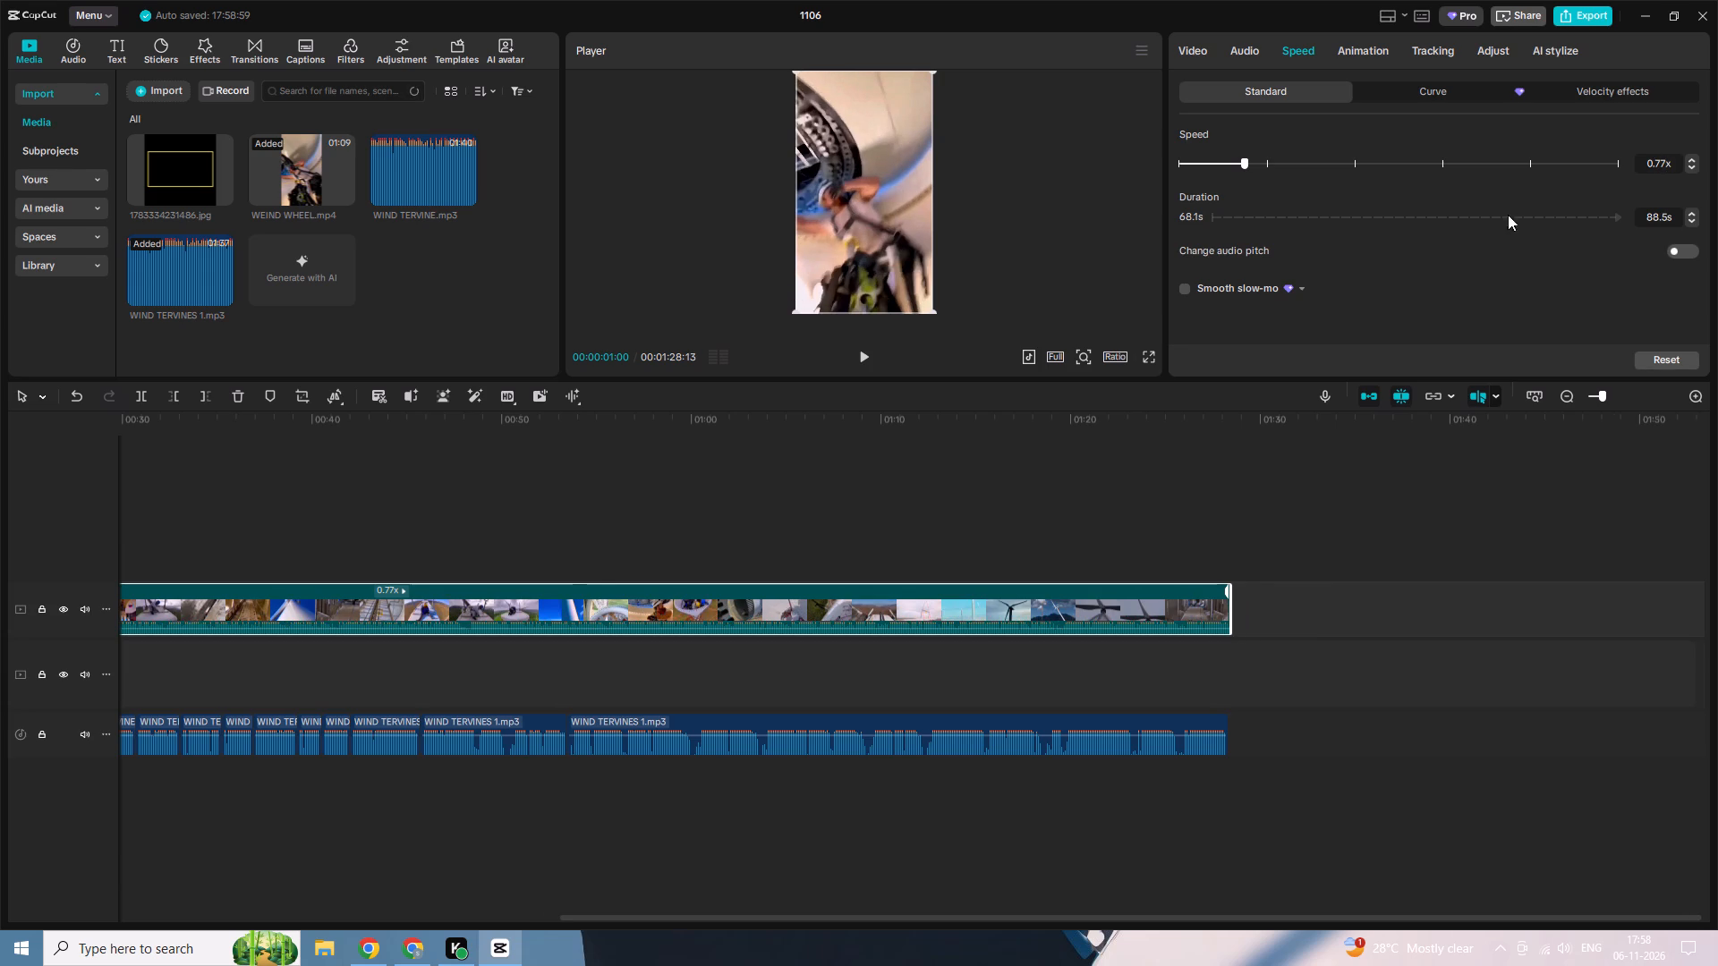
Check where the footage and narration end, turn off the preview axis, and play the timeline from the start.
left_click(1229, 419)
scroll(1196, 538, "down", 4, "ctrl")
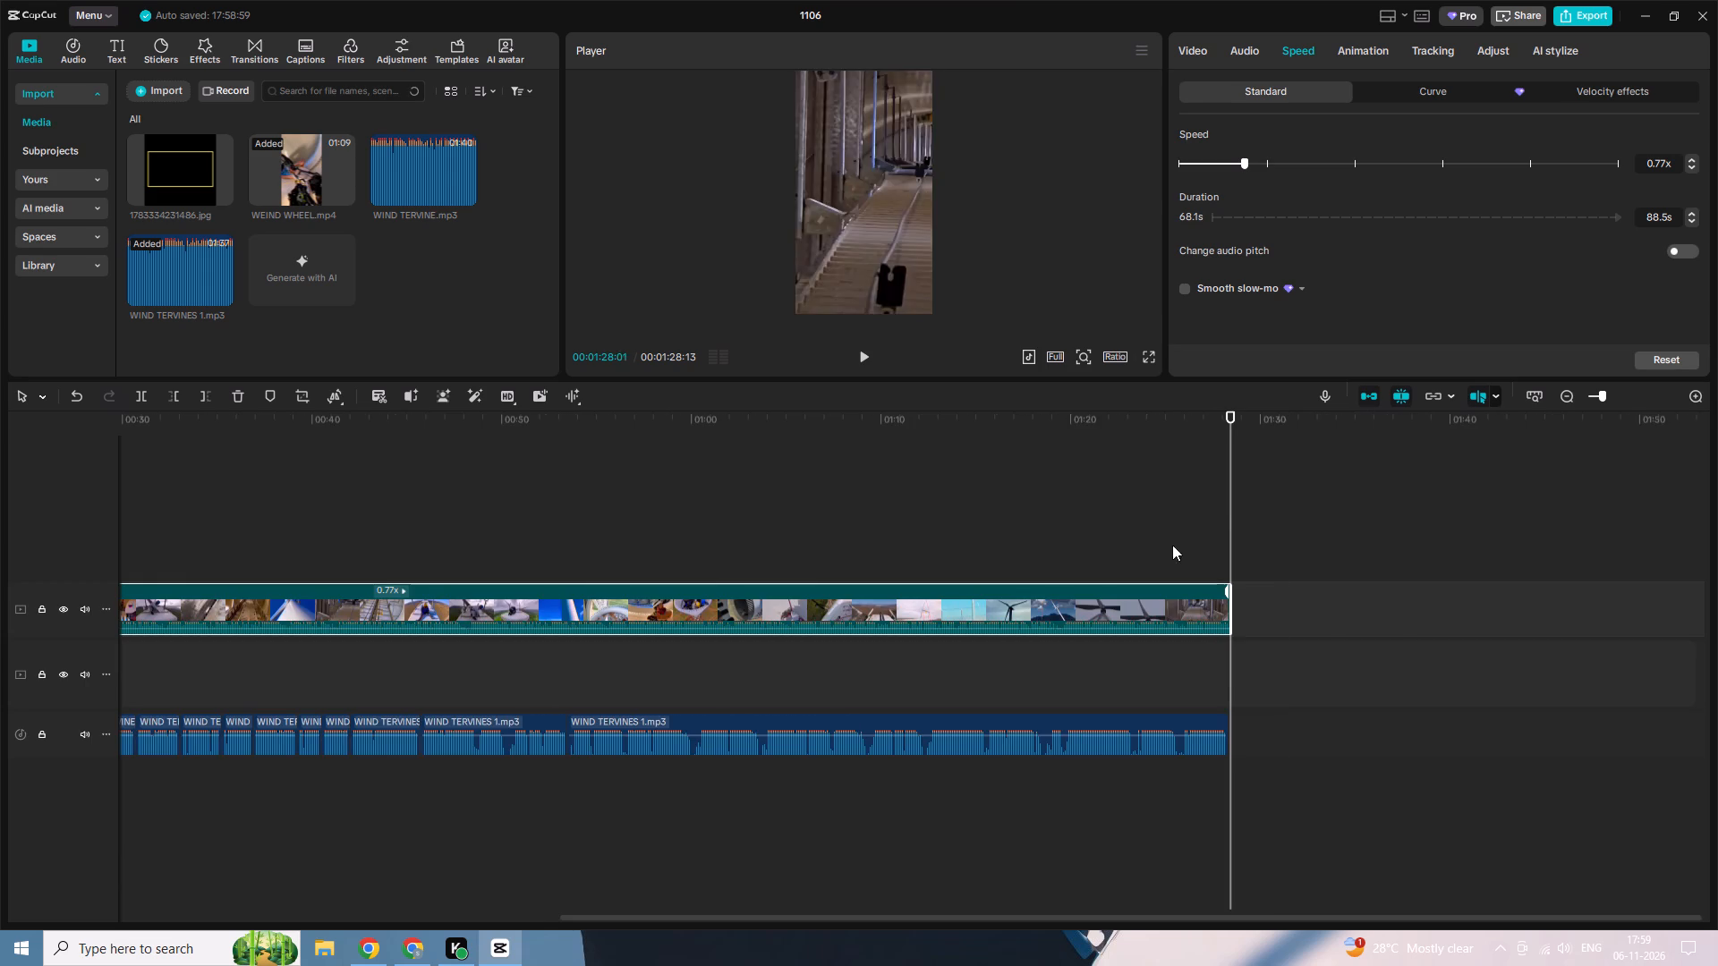
scroll(1172, 545, "down", 17, "ctrl")
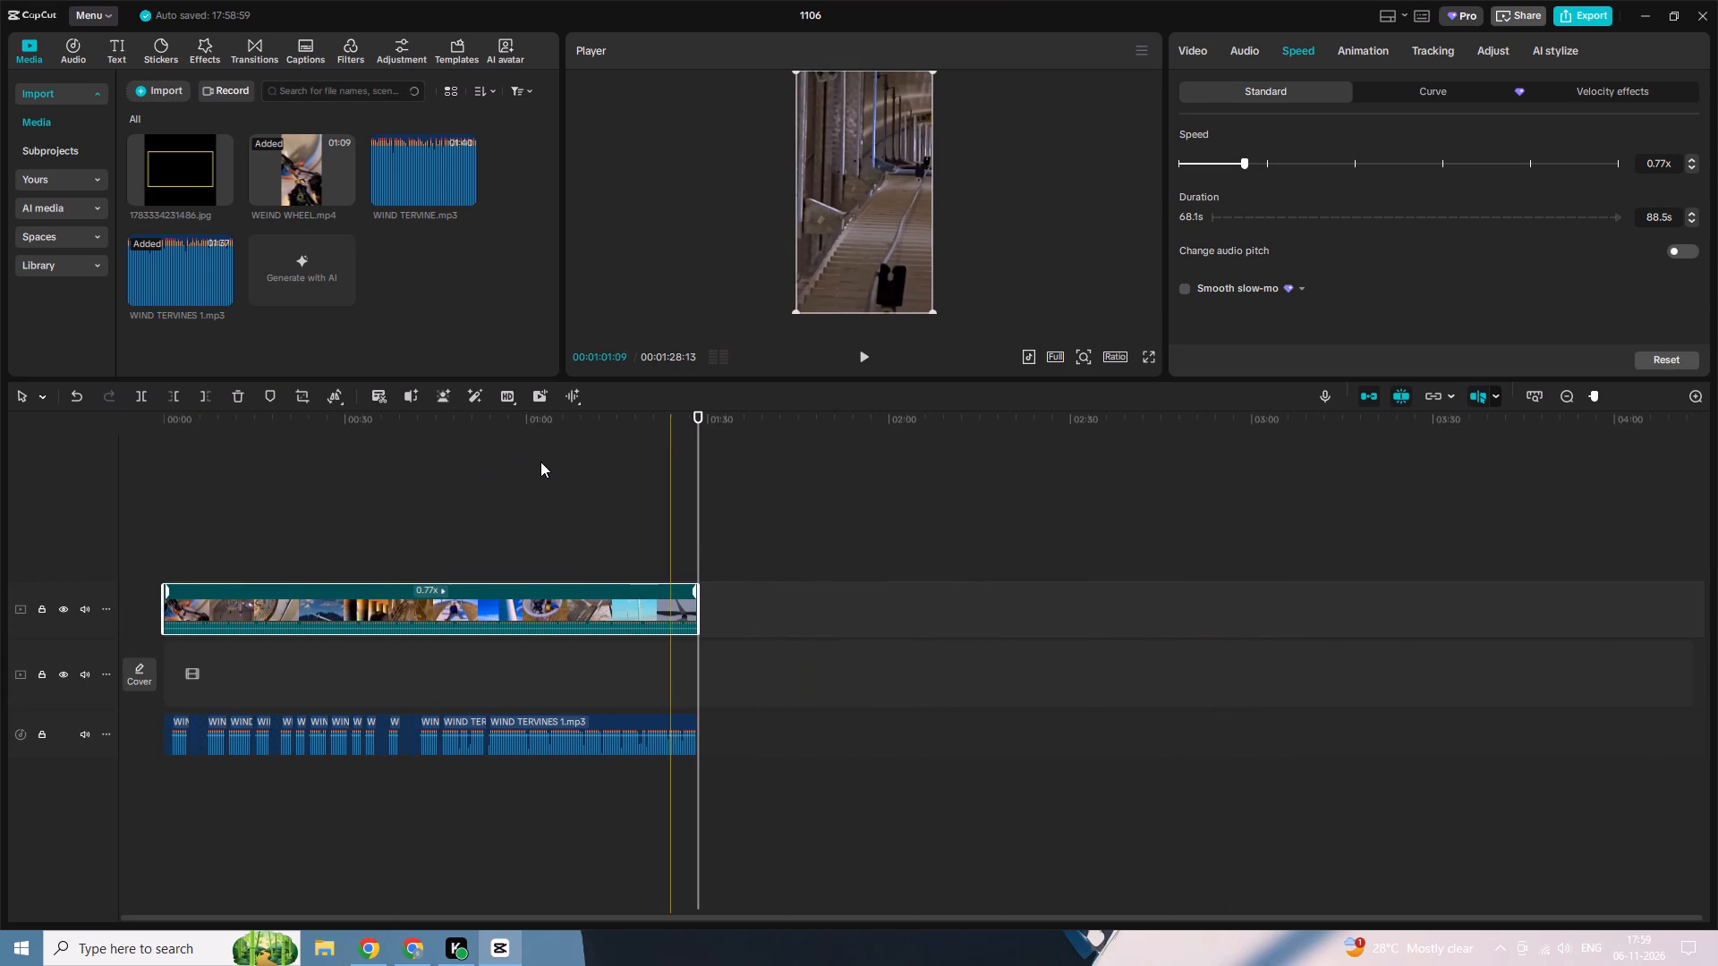
key("s")
left_click_drag(696, 426, 0, 494)
key("space")
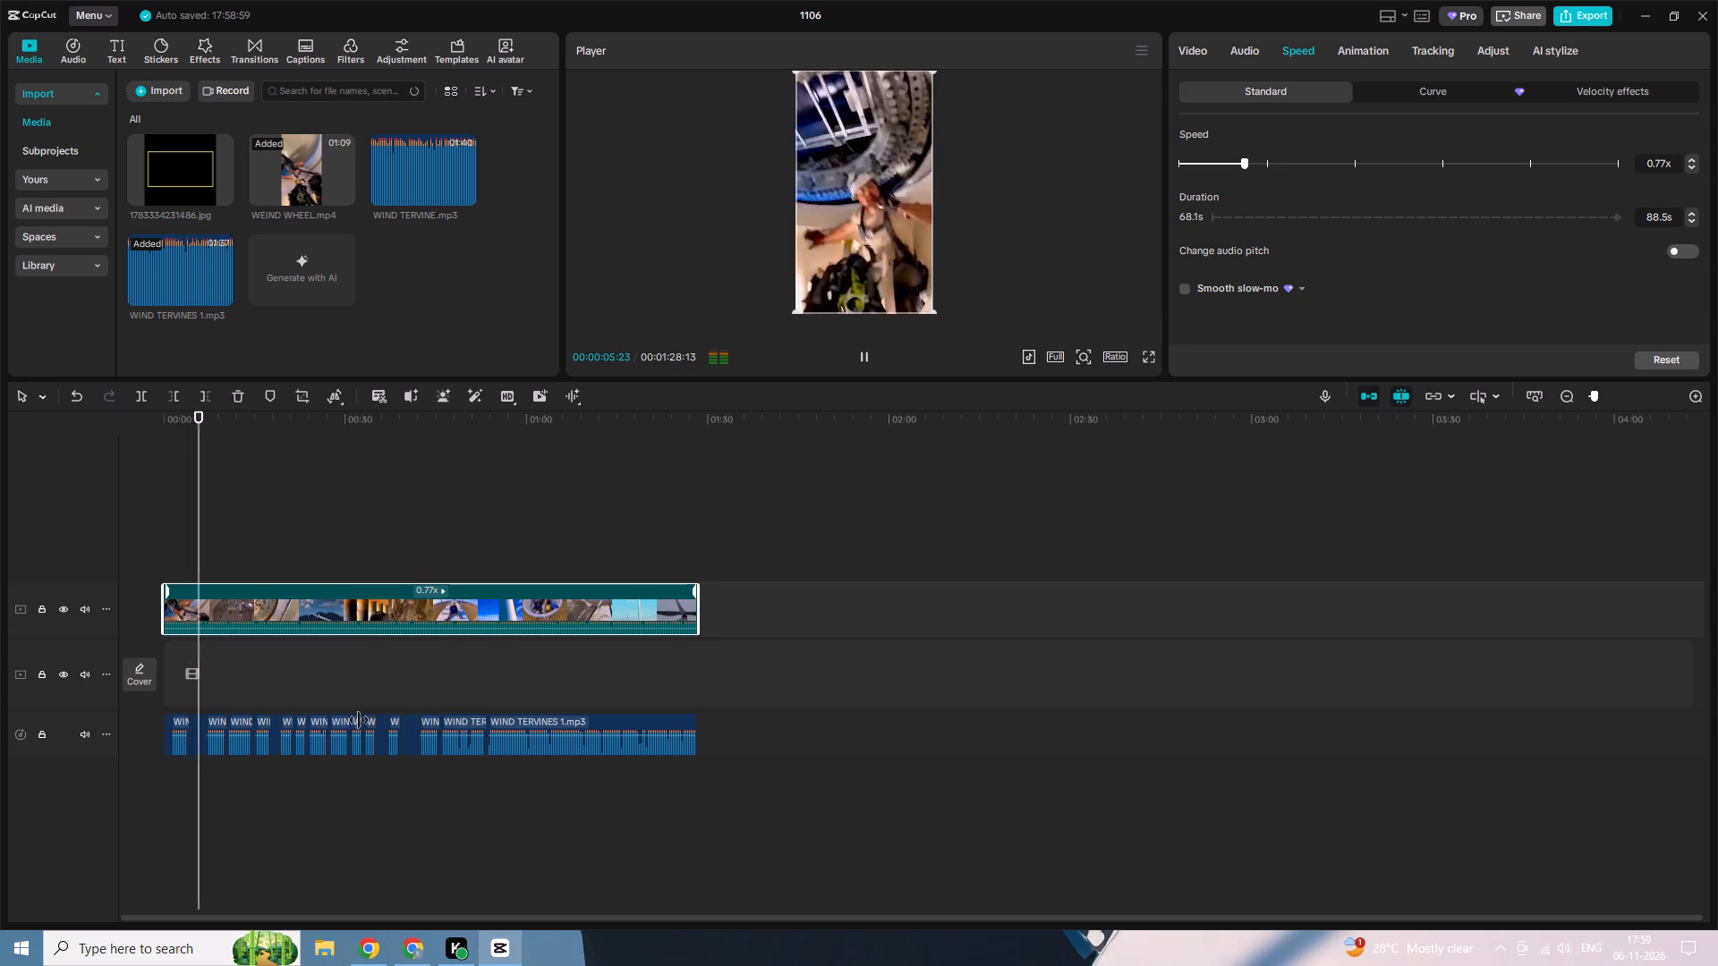
left_click(145, 840)
key("space")
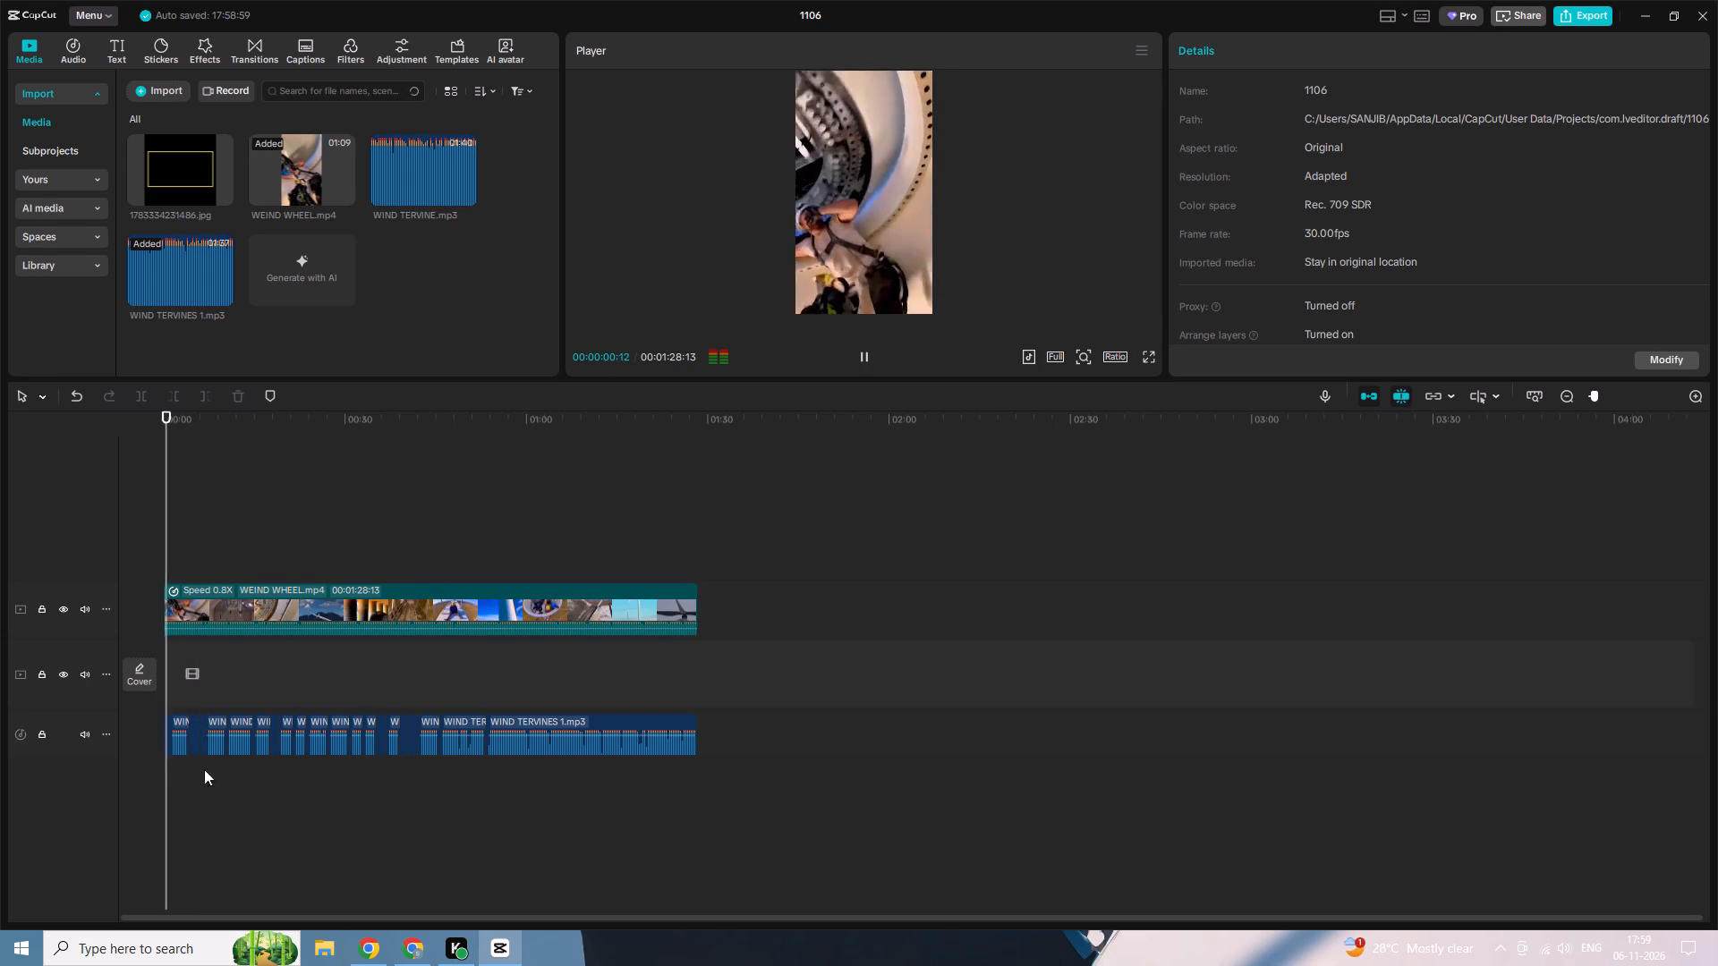
Set the project's aspect ratio to 9:16 and keep the preview playing.
left_click(1123, 351)
left_click(1113, 367)
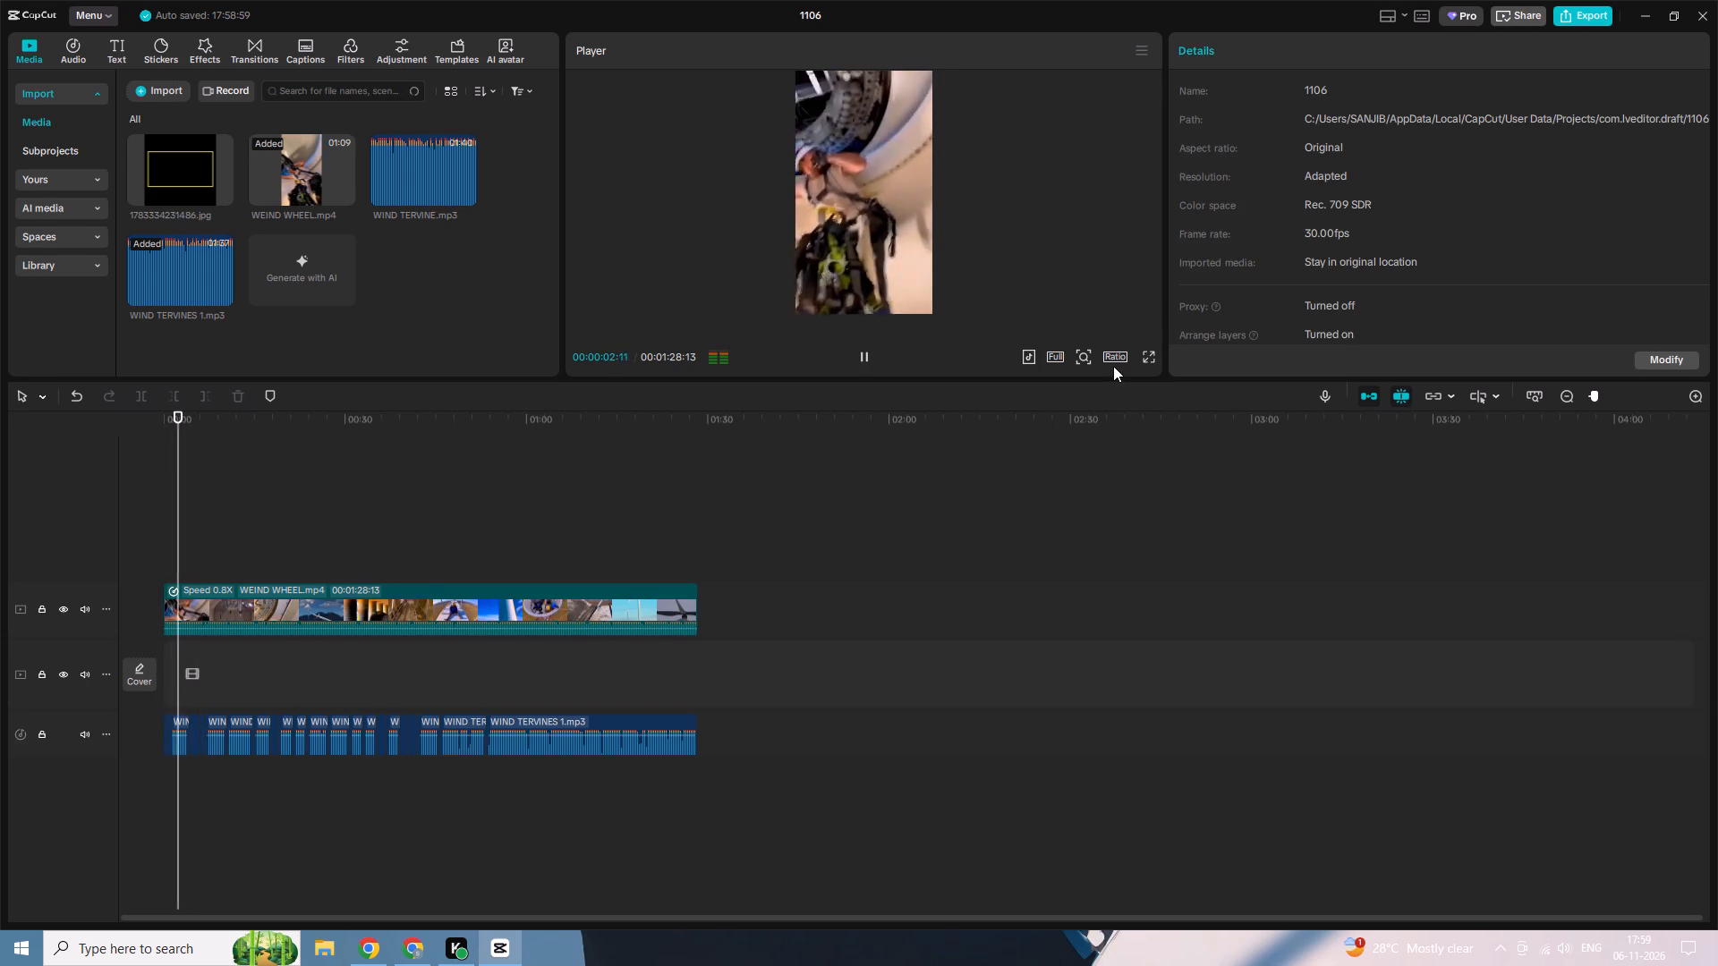
left_click(1117, 360)
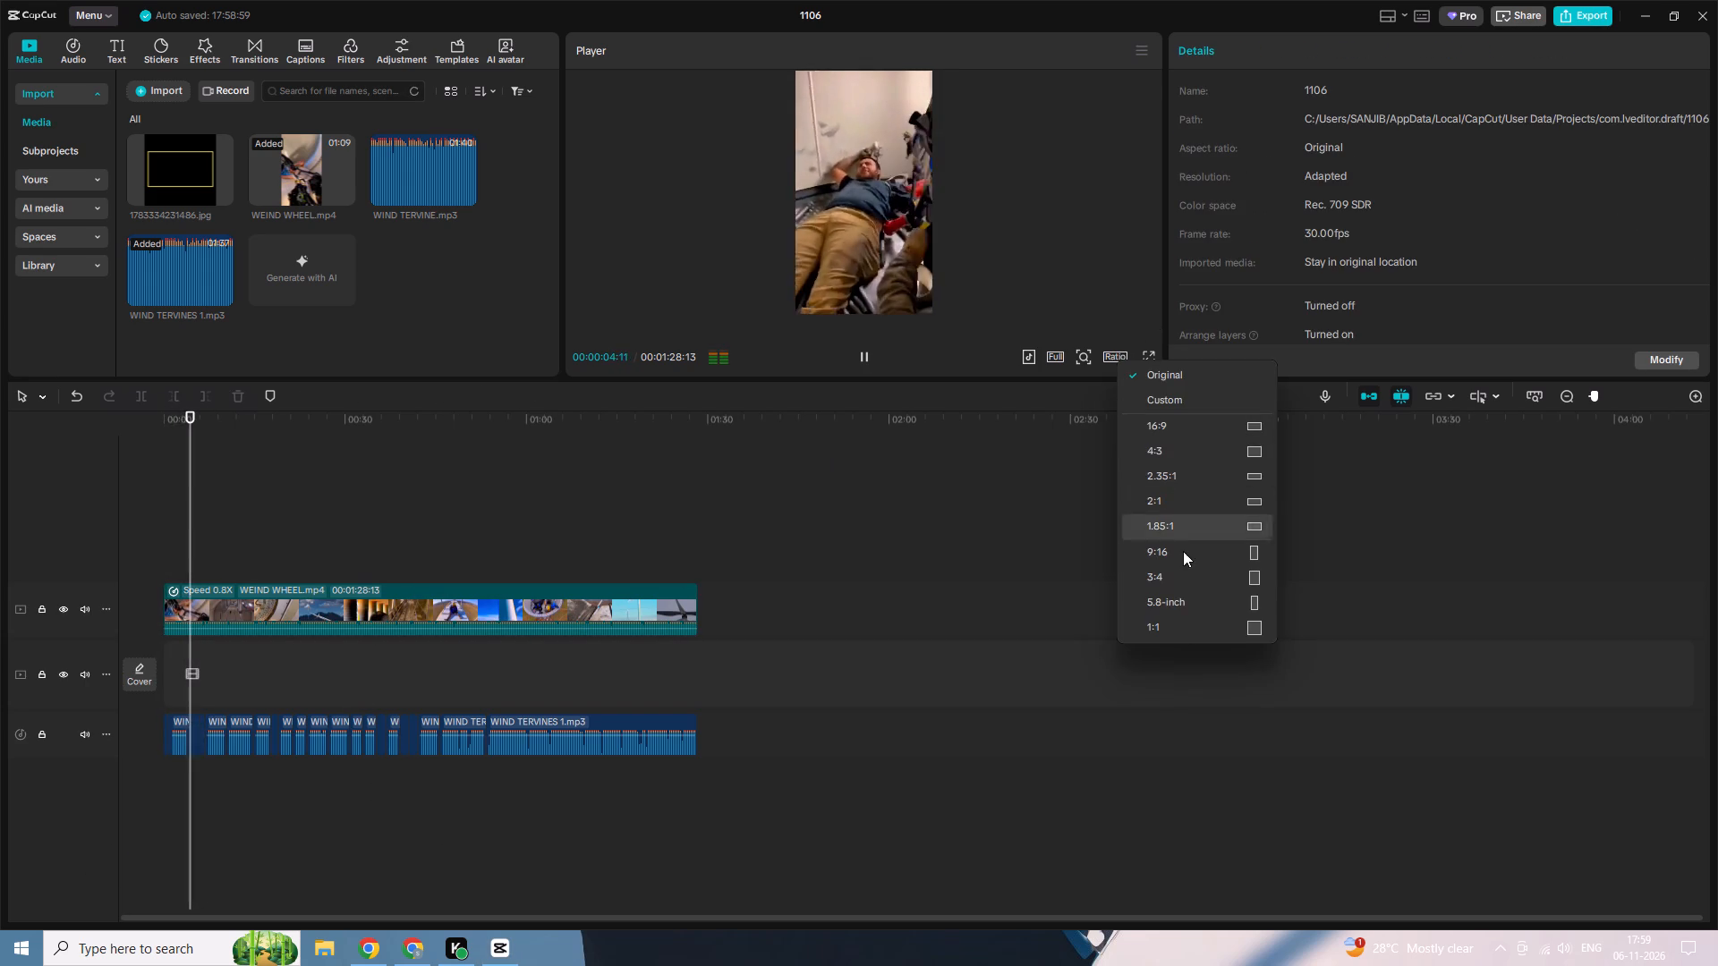
left_click(1178, 547)
key("space")
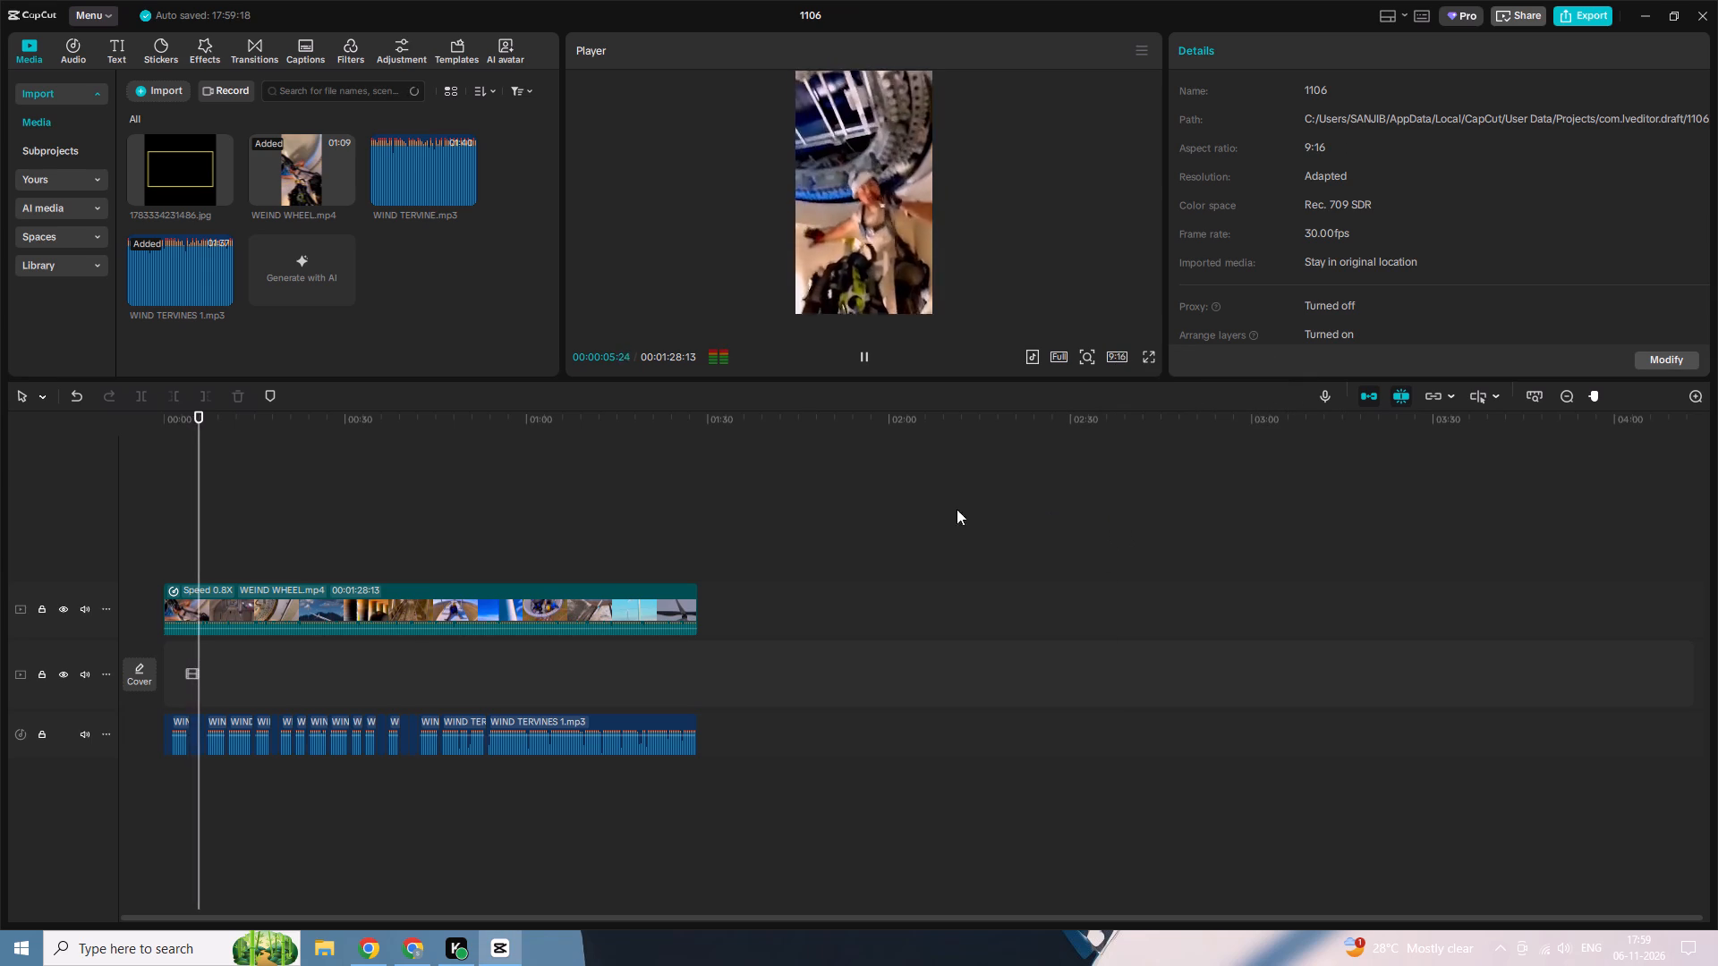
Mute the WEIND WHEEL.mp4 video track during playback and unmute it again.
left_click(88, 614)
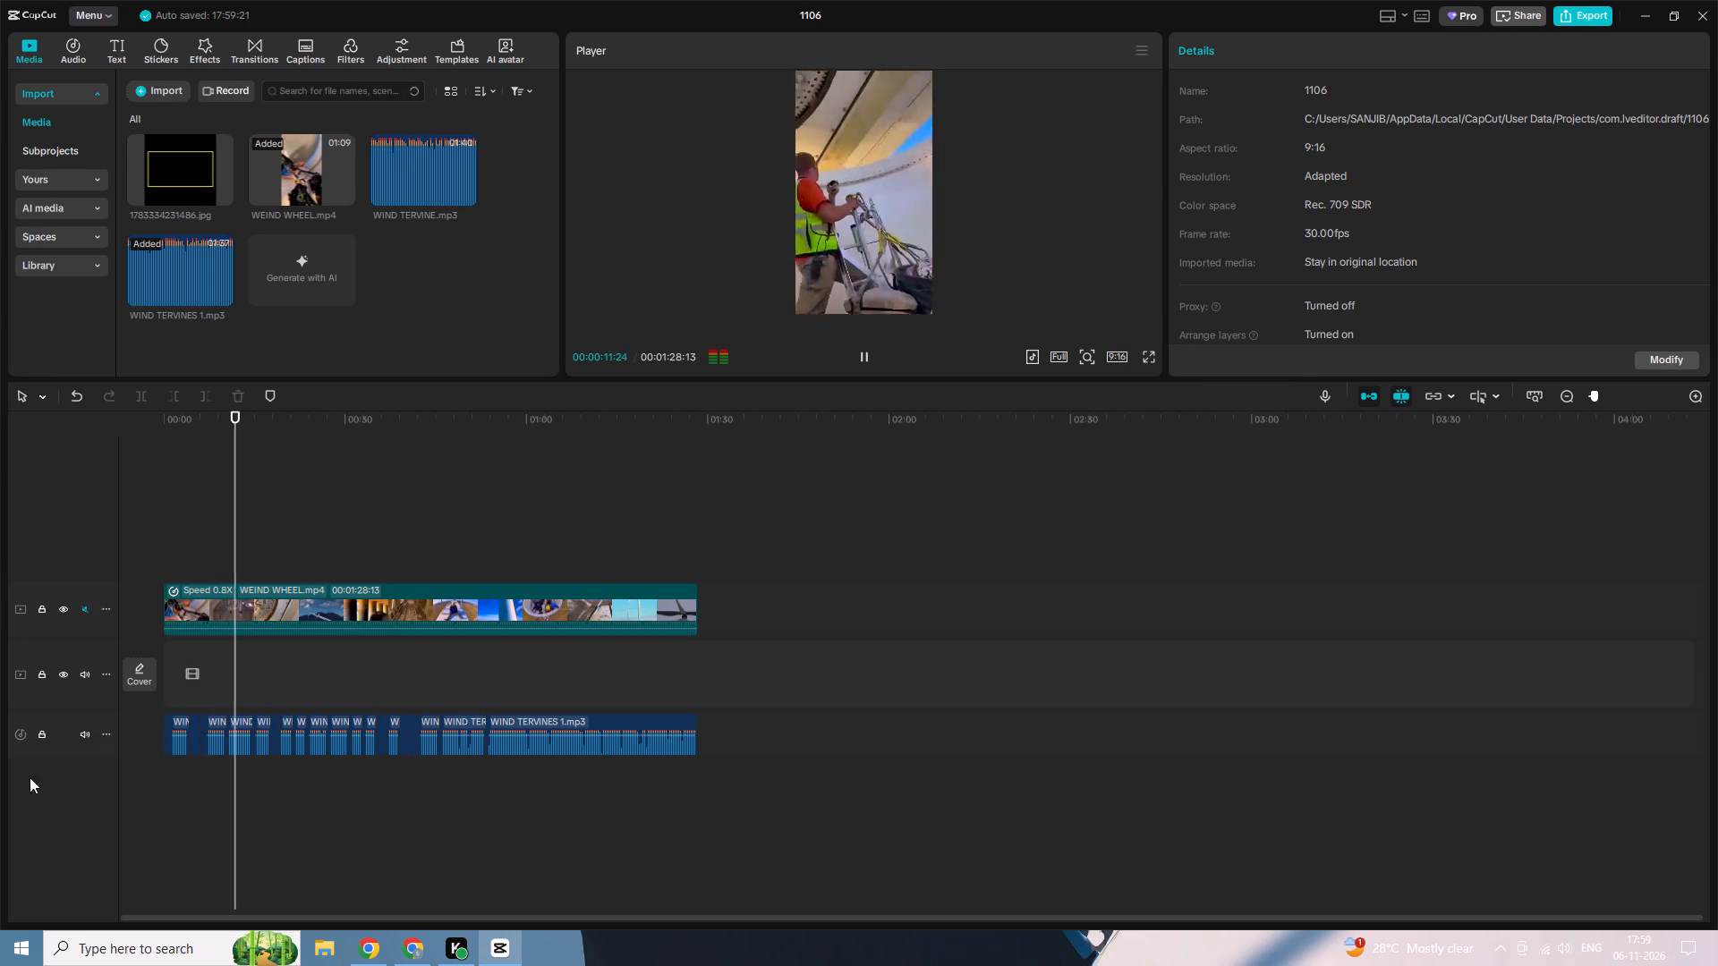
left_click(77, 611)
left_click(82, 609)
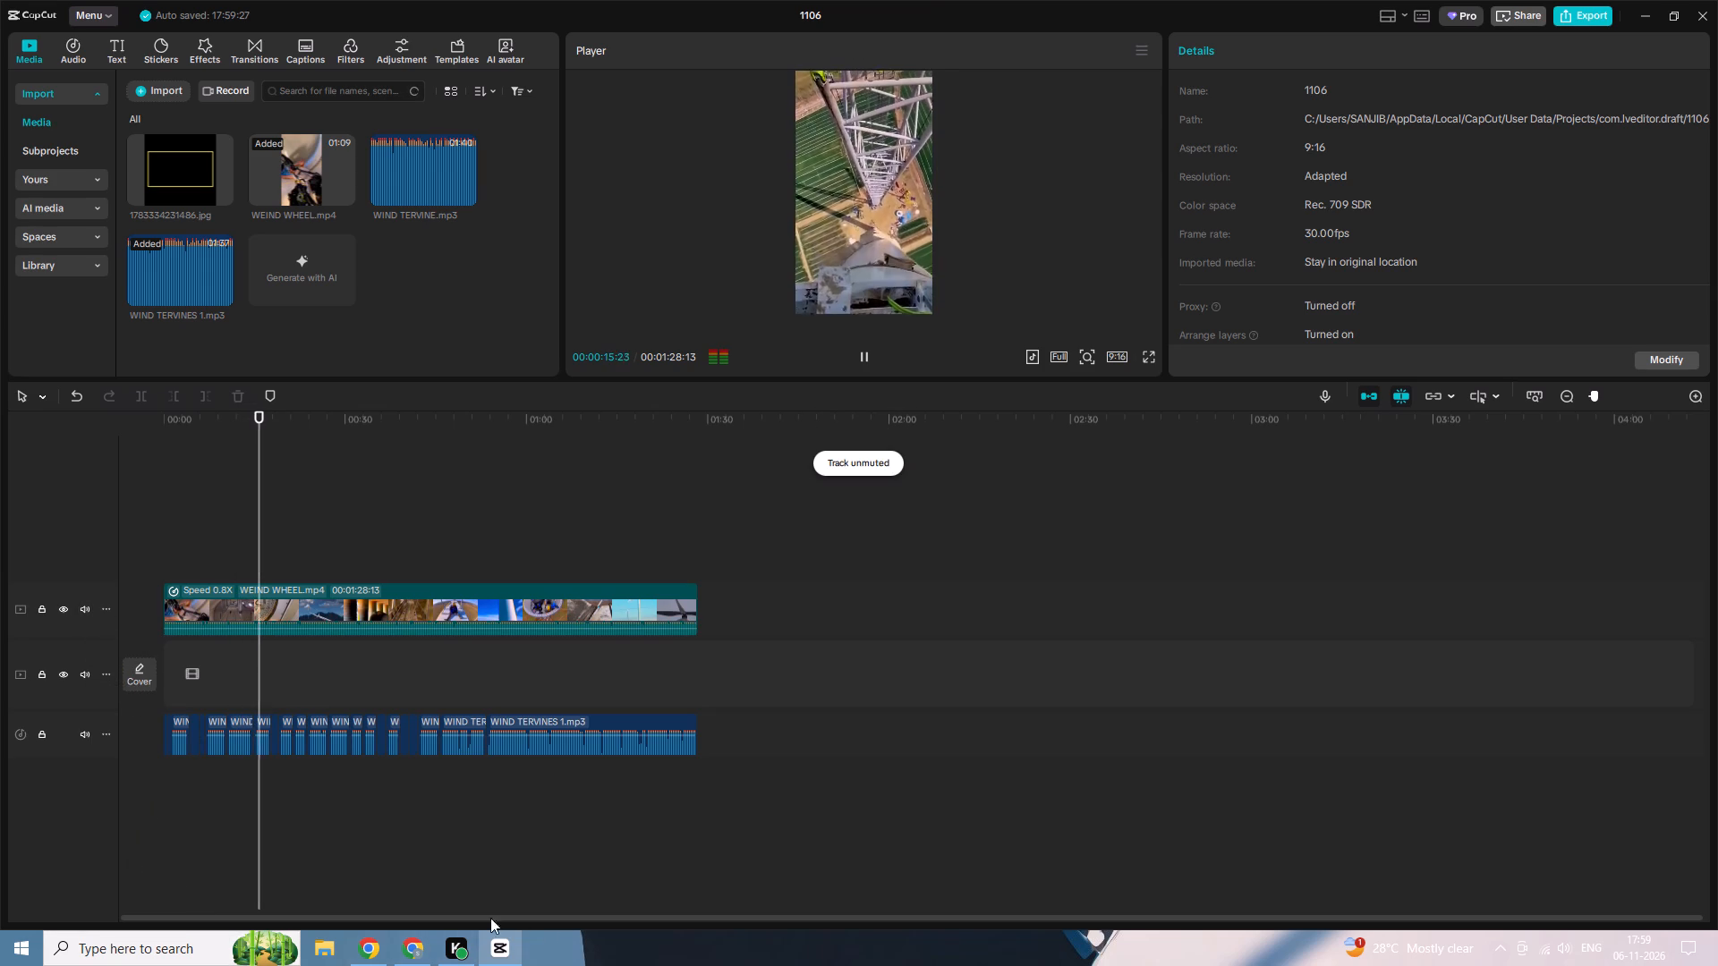
Watch the footage play against the narration, following it along the timeline, and pause at about 01:04.
left_click_drag(466, 915, 503, 917)
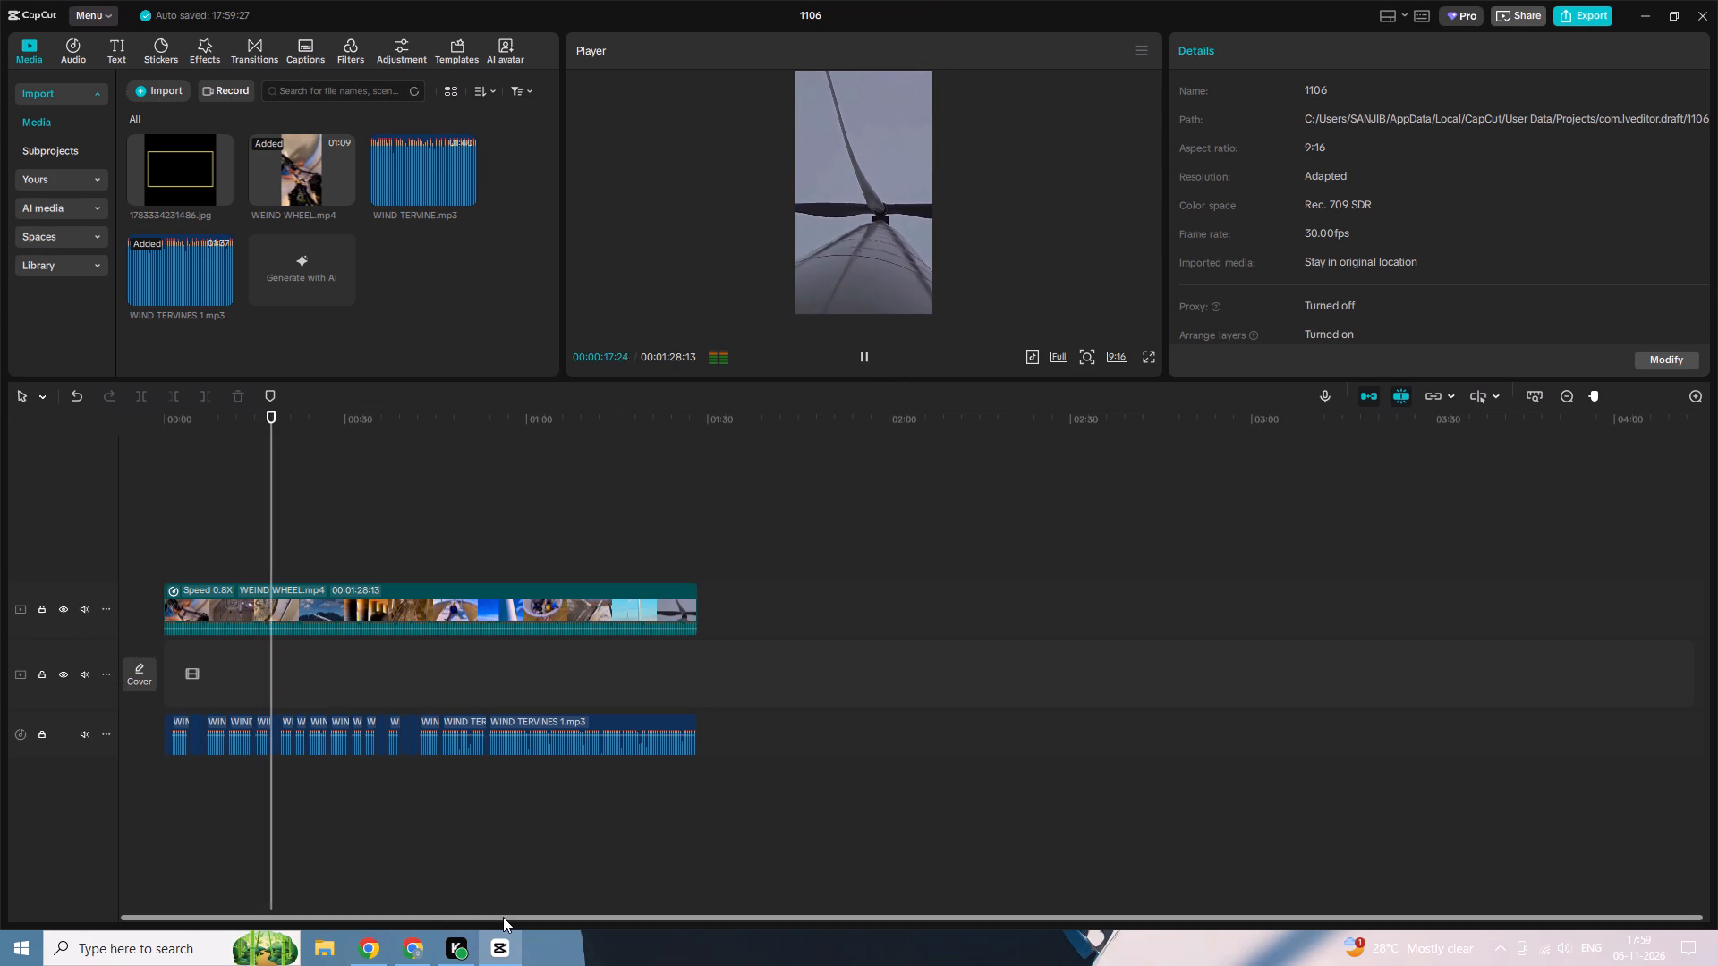
scroll(371, 870, "up", 20, "ctrl")
scroll(371, 870, "up", 4, "ctrl")
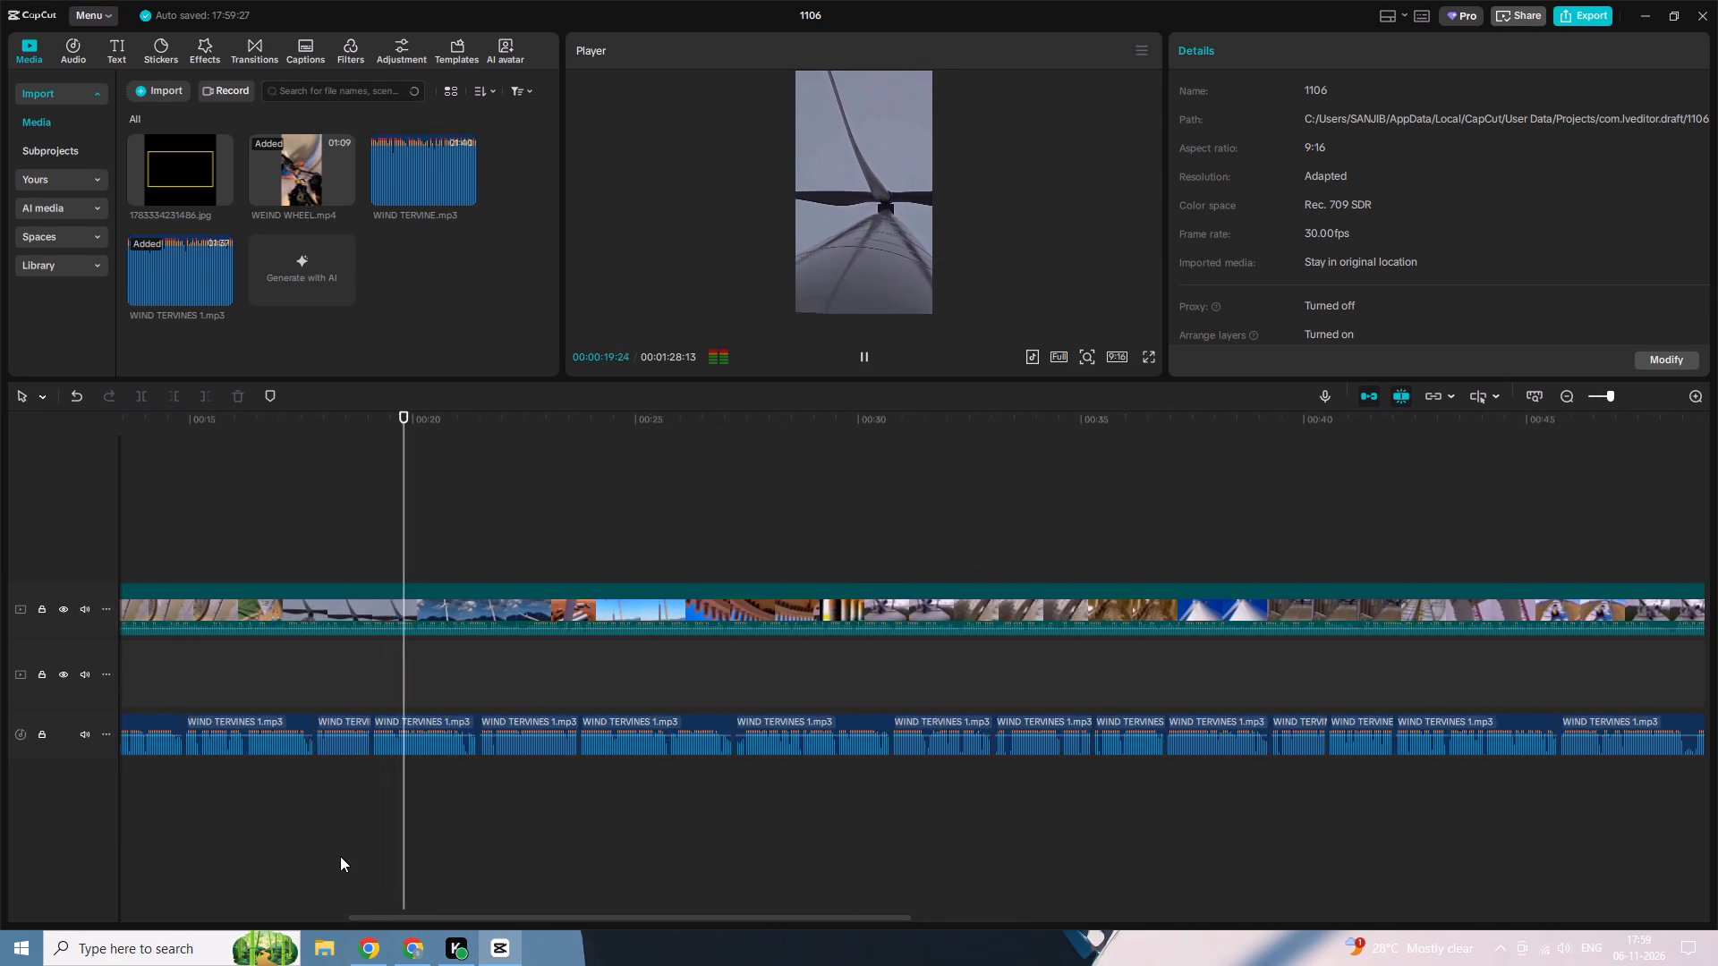
scroll(340, 856, "up", 7, "ctrl")
left_click_drag(488, 920, 537, 920)
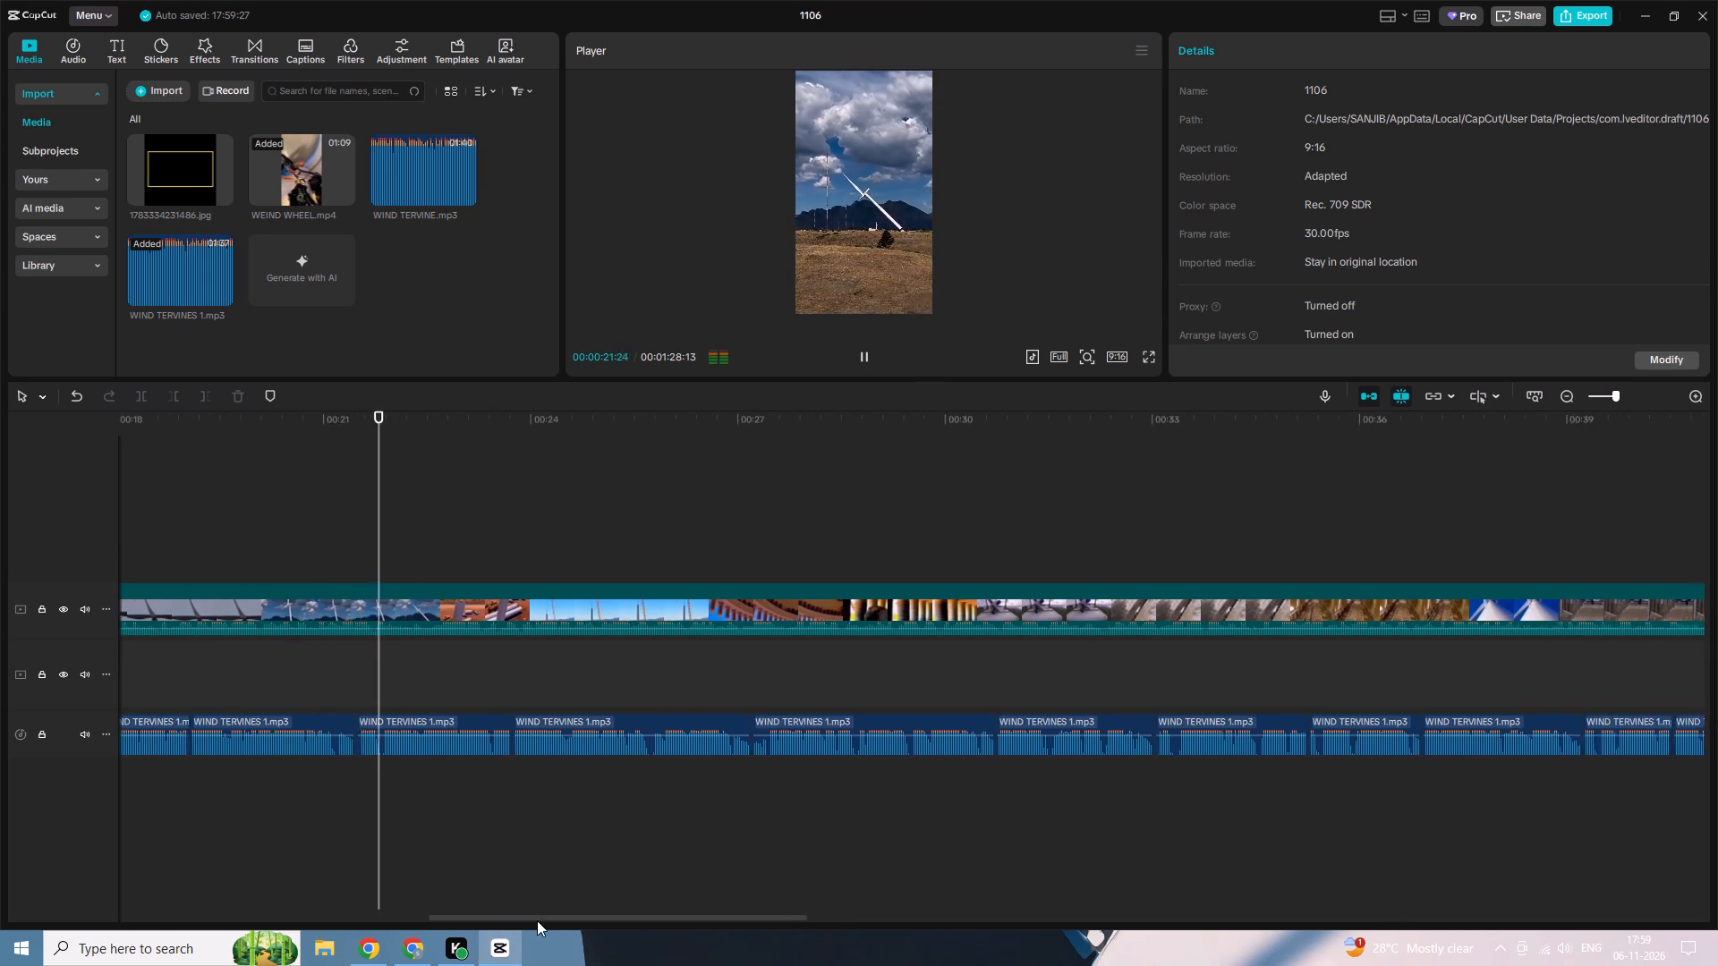
left_click_drag(537, 920, 631, 905)
scroll(626, 836, "down", 5, "ctrl")
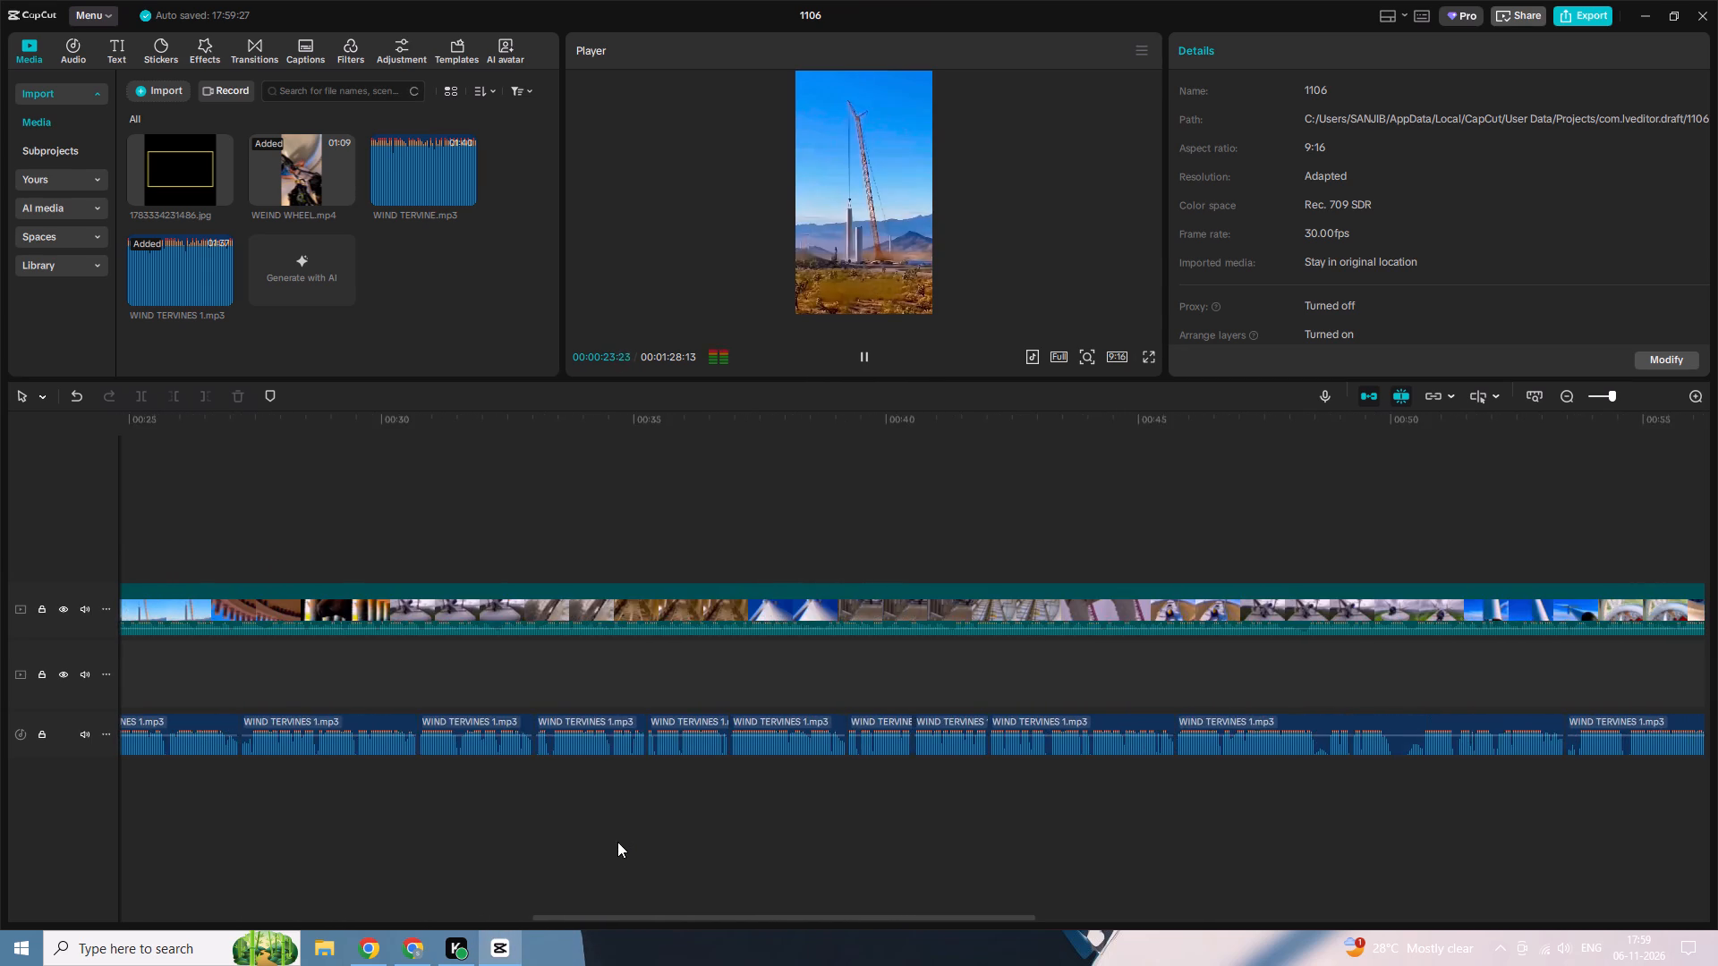
scroll(610, 856, "down", 9, "ctrl")
scroll(617, 872, "down", 3)
left_click_drag(658, 920, 666, 921)
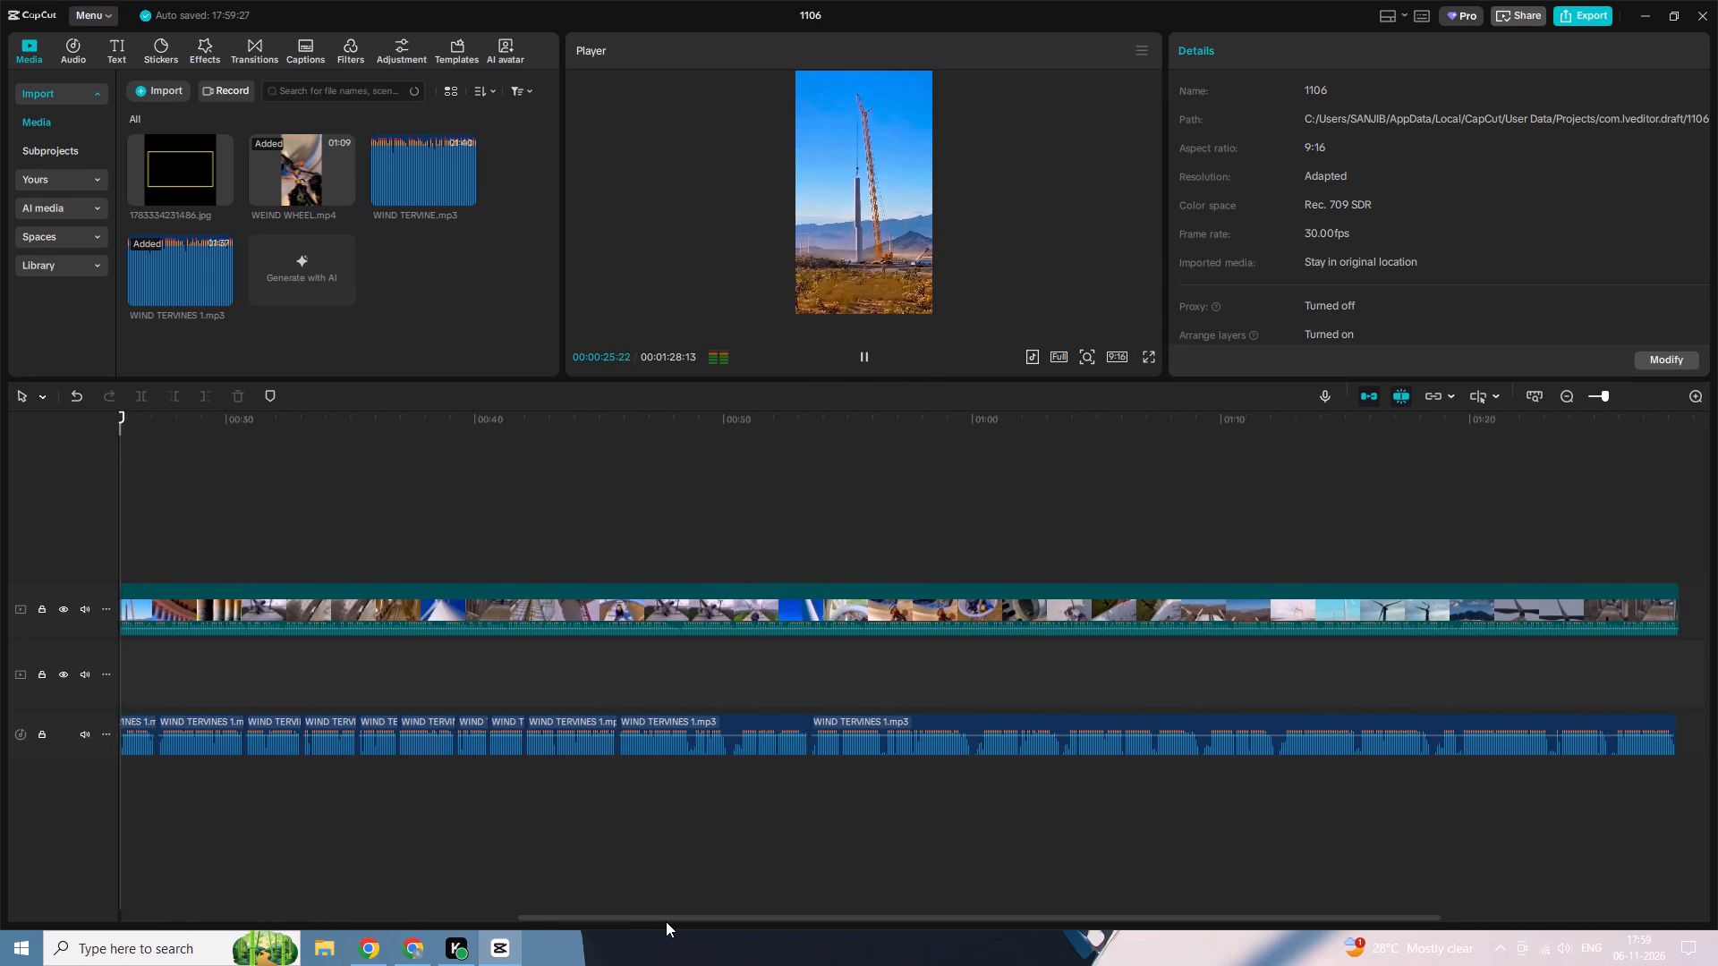
left_click_drag(666, 921, 719, 920)
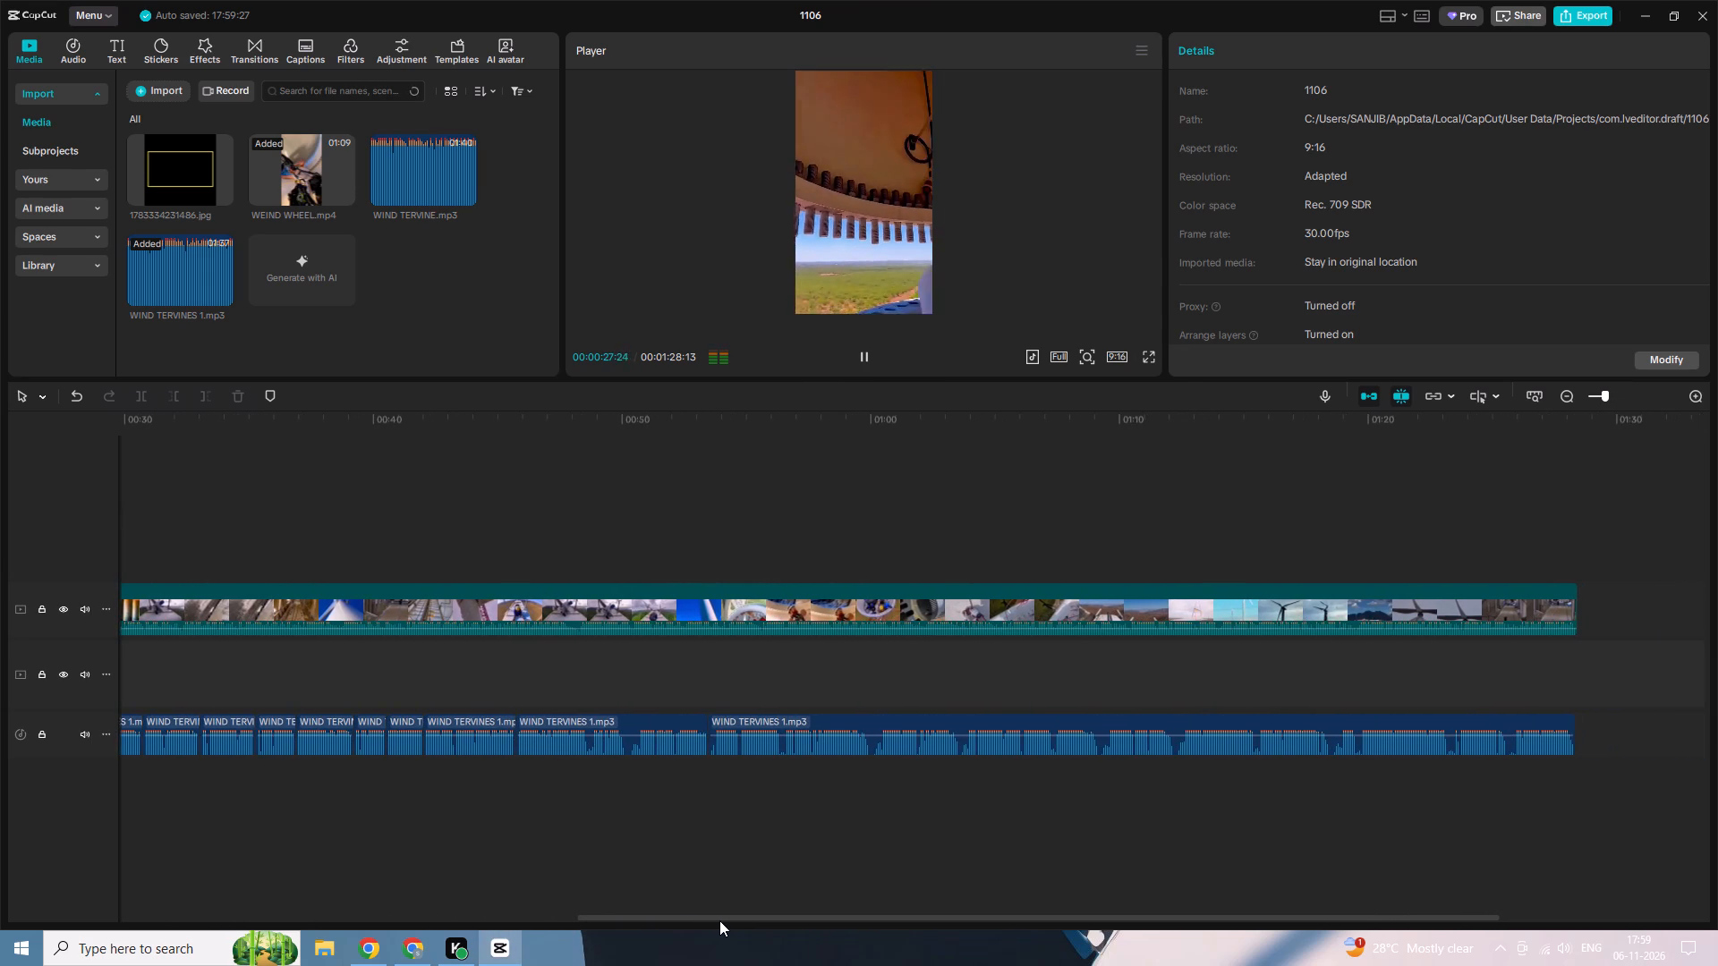
left_click_drag(719, 920, 795, 916)
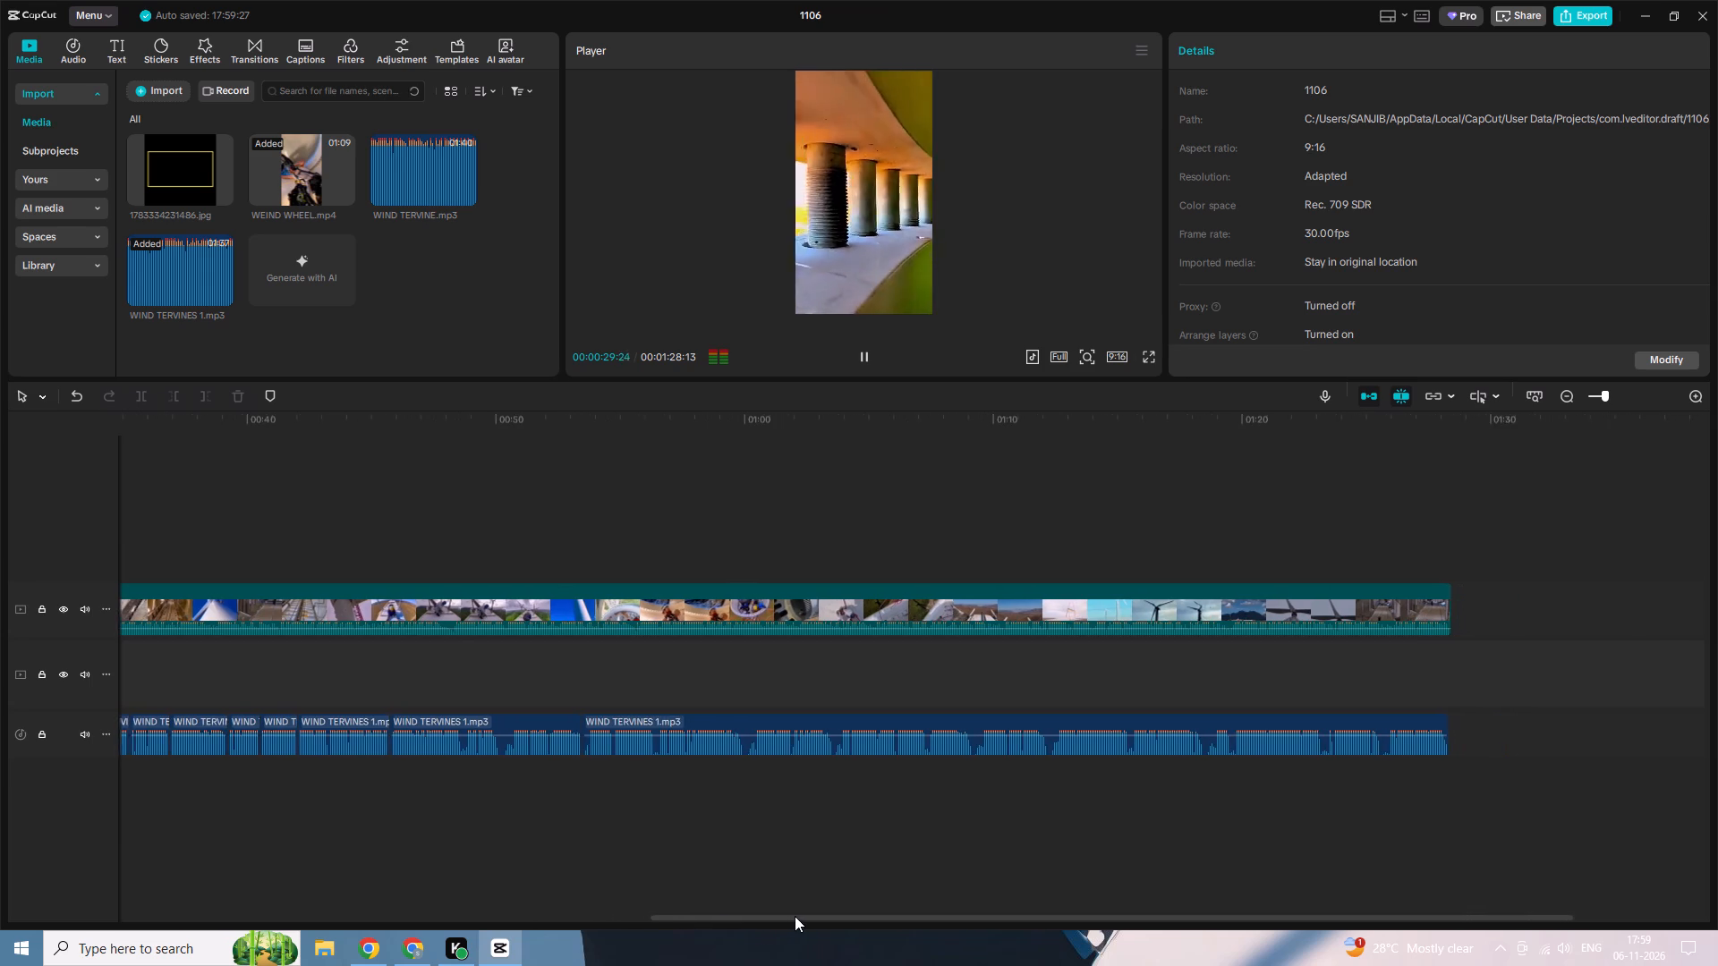
left_click_drag(795, 916, 821, 911)
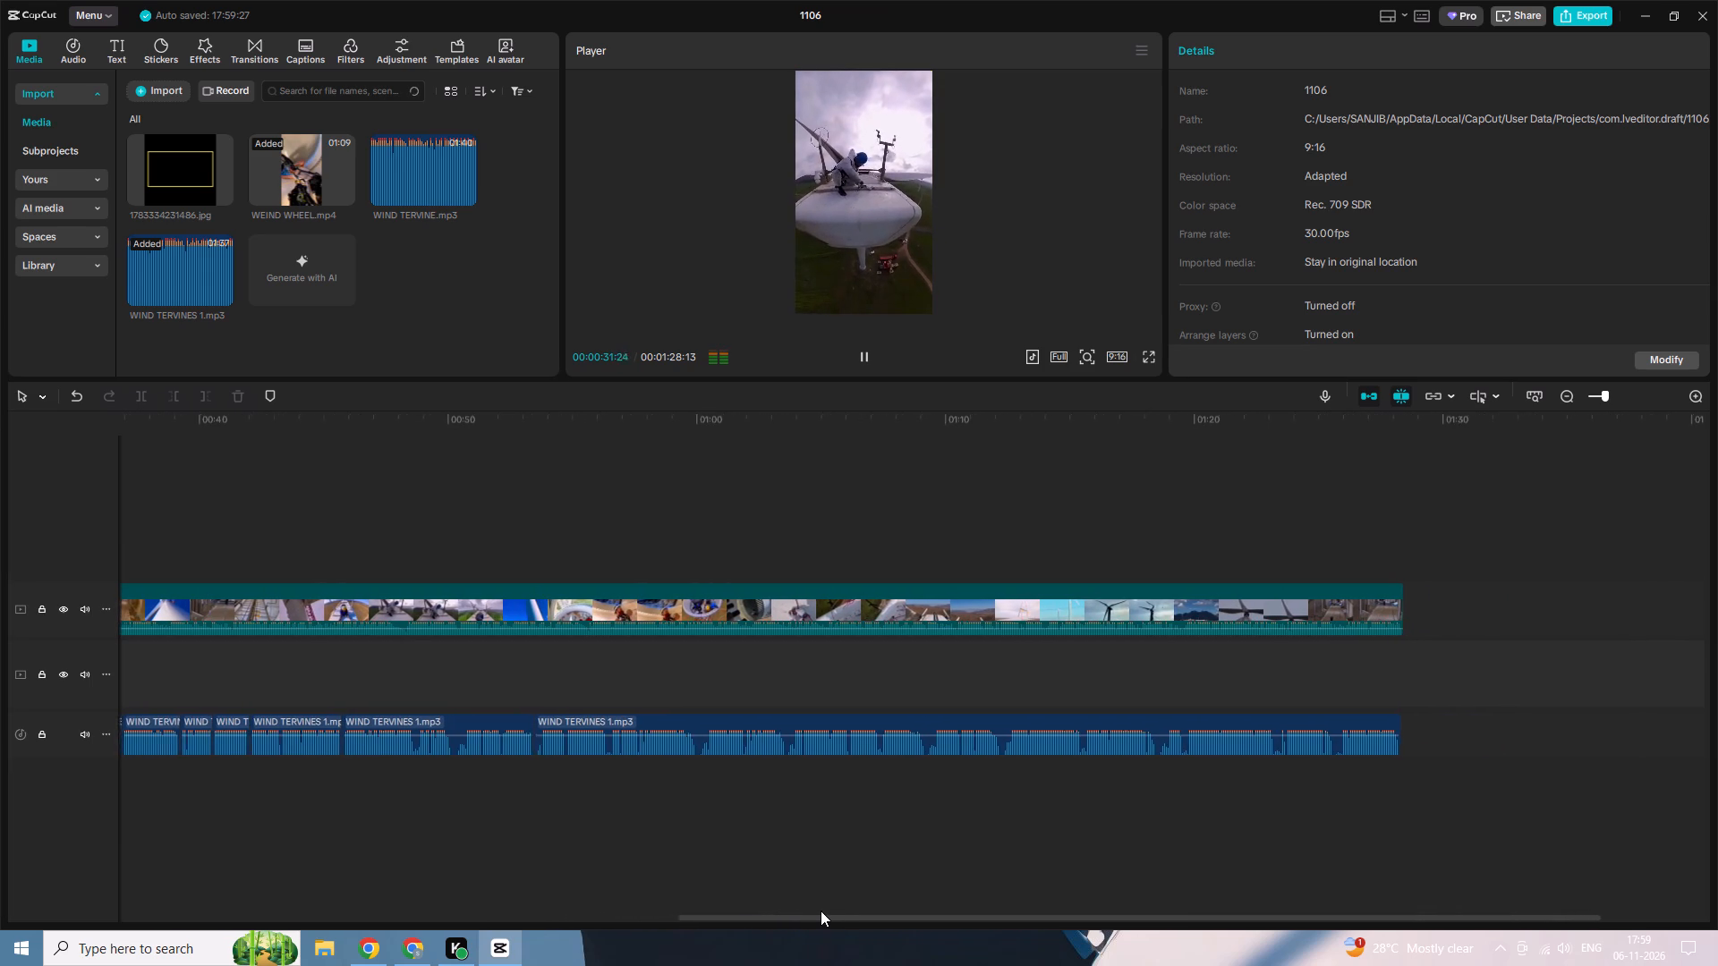
left_click_drag(821, 911, 809, 908)
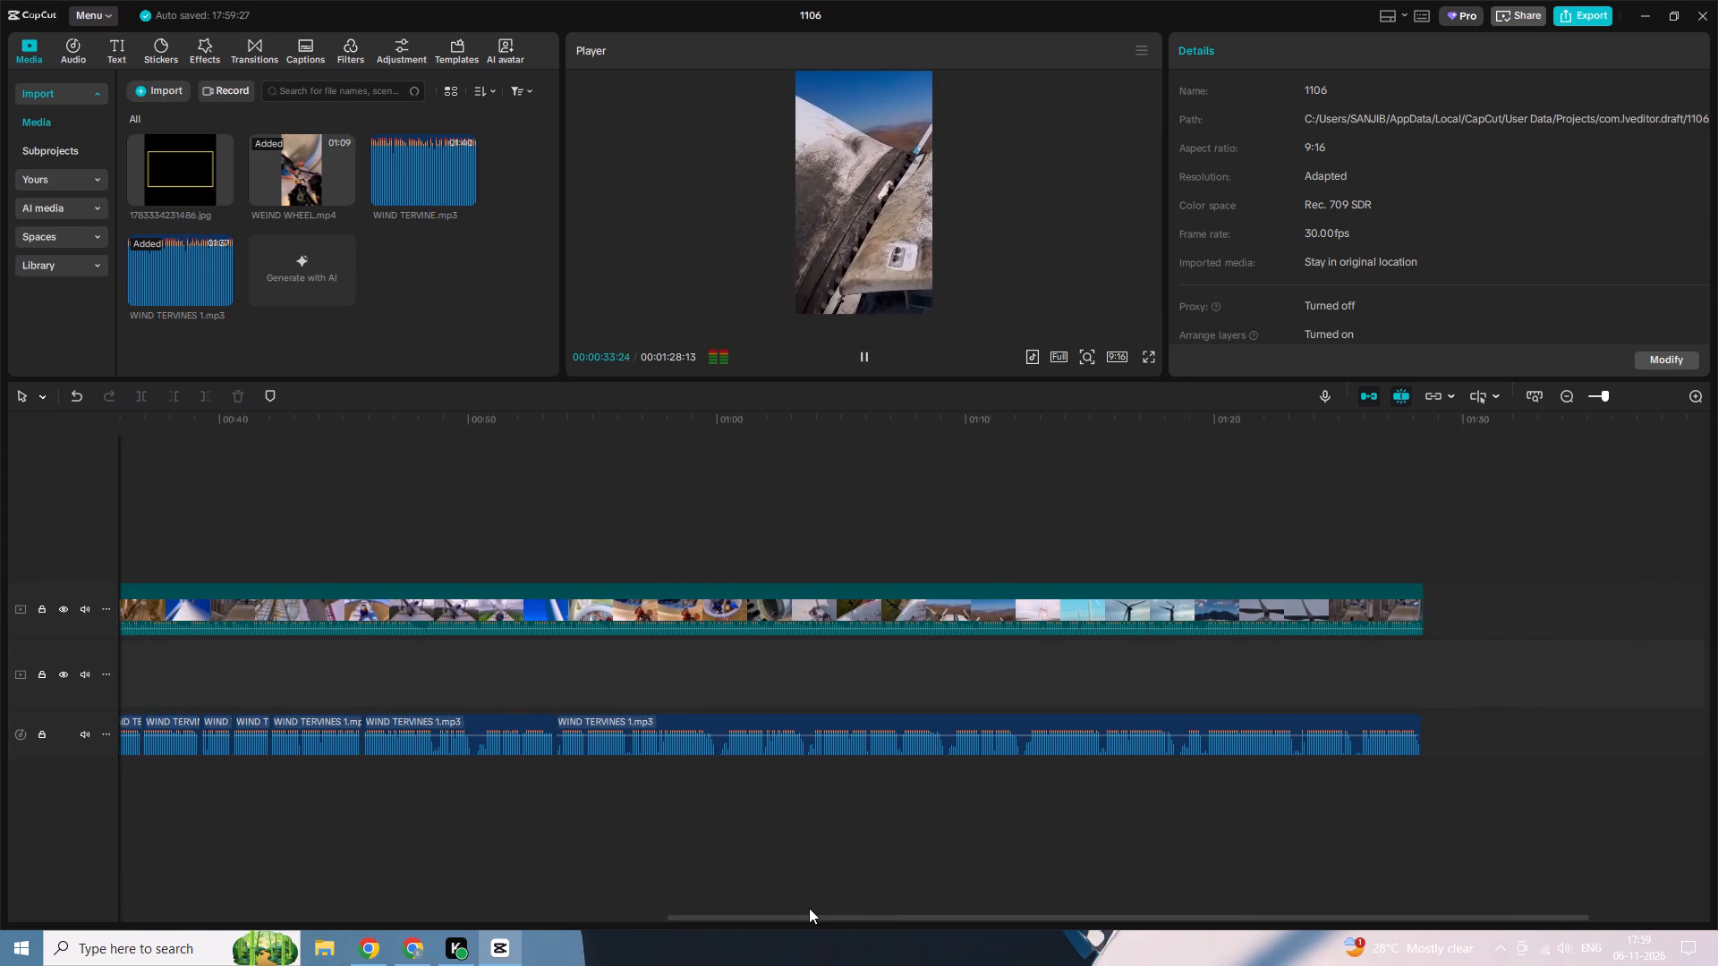
left_click_drag(809, 908, 808, 907)
scroll(764, 881, "down", 6, "ctrl")
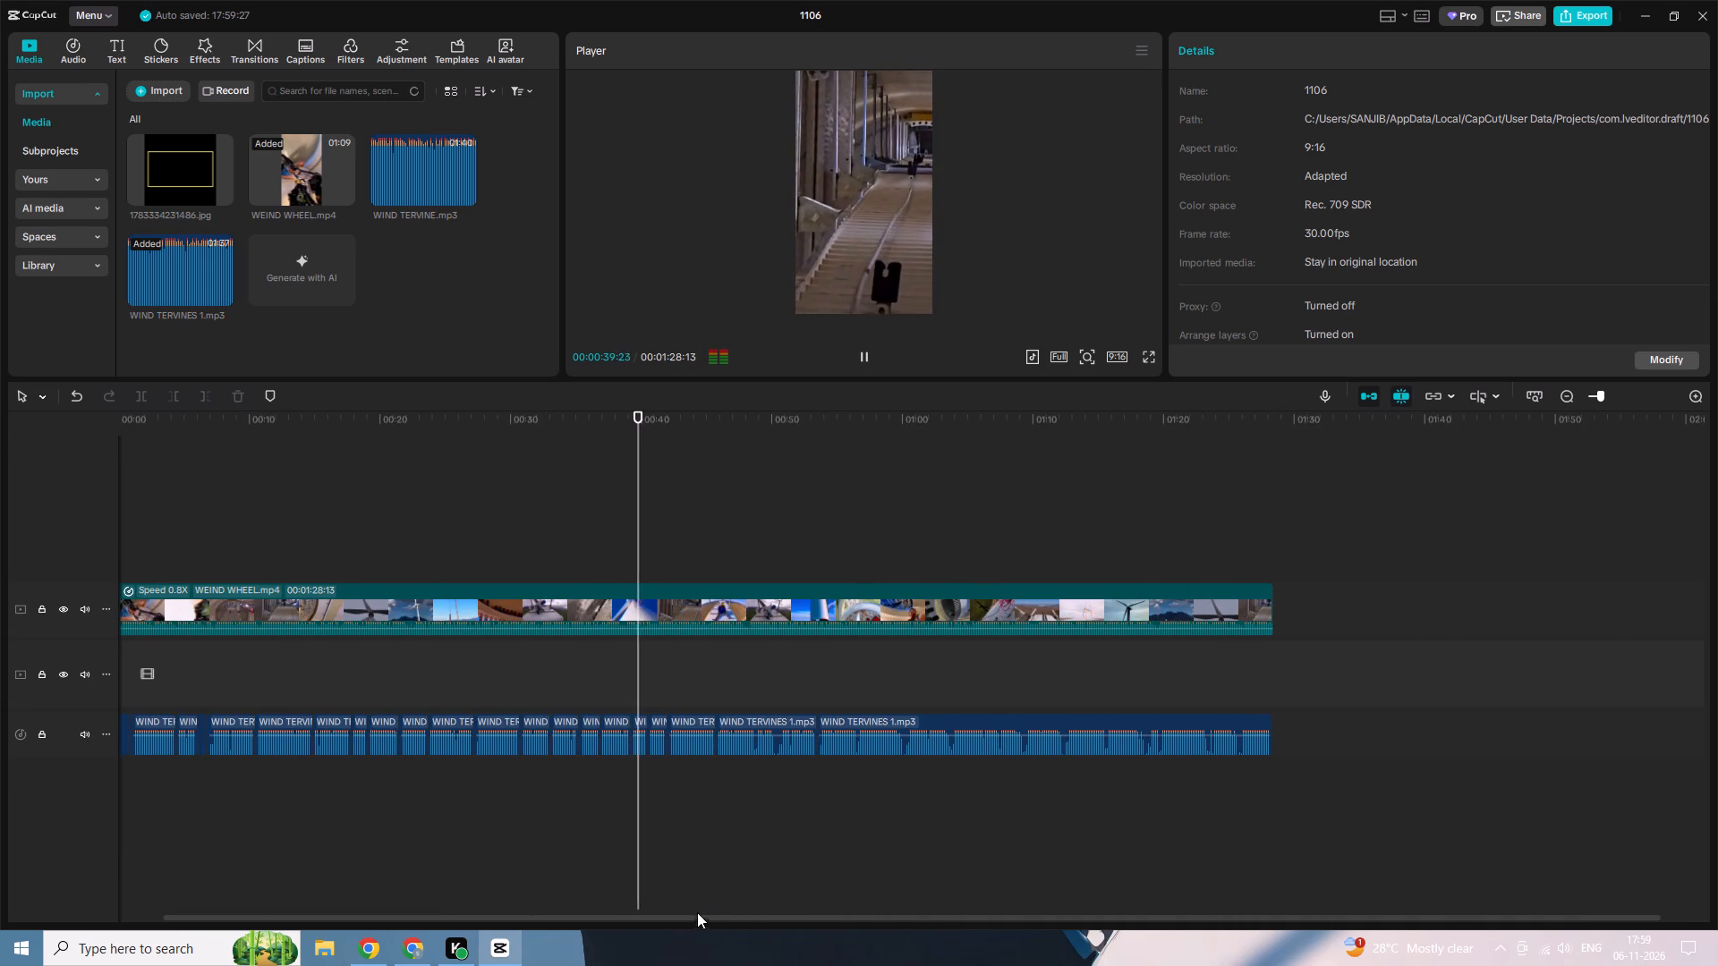
left_click_drag(693, 920, 713, 920)
scroll(712, 912, "down", 2, "ctrl")
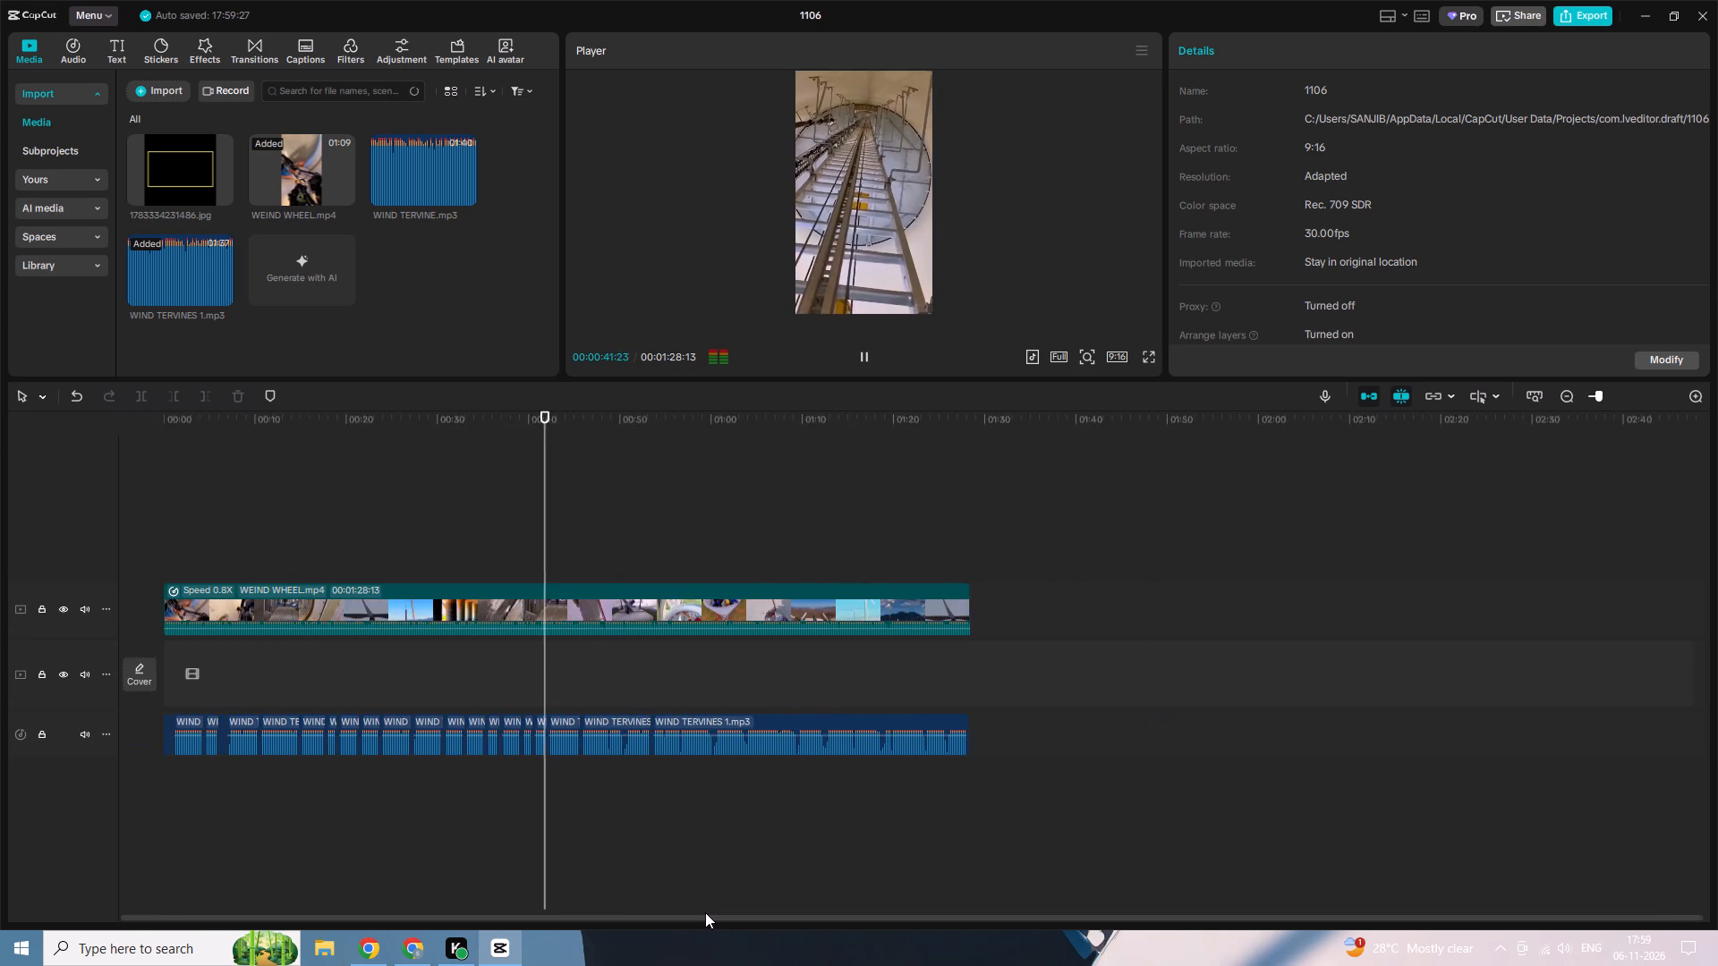
scroll(704, 912, "down", 1, "ctrl")
left_click_drag(617, 922, 637, 918)
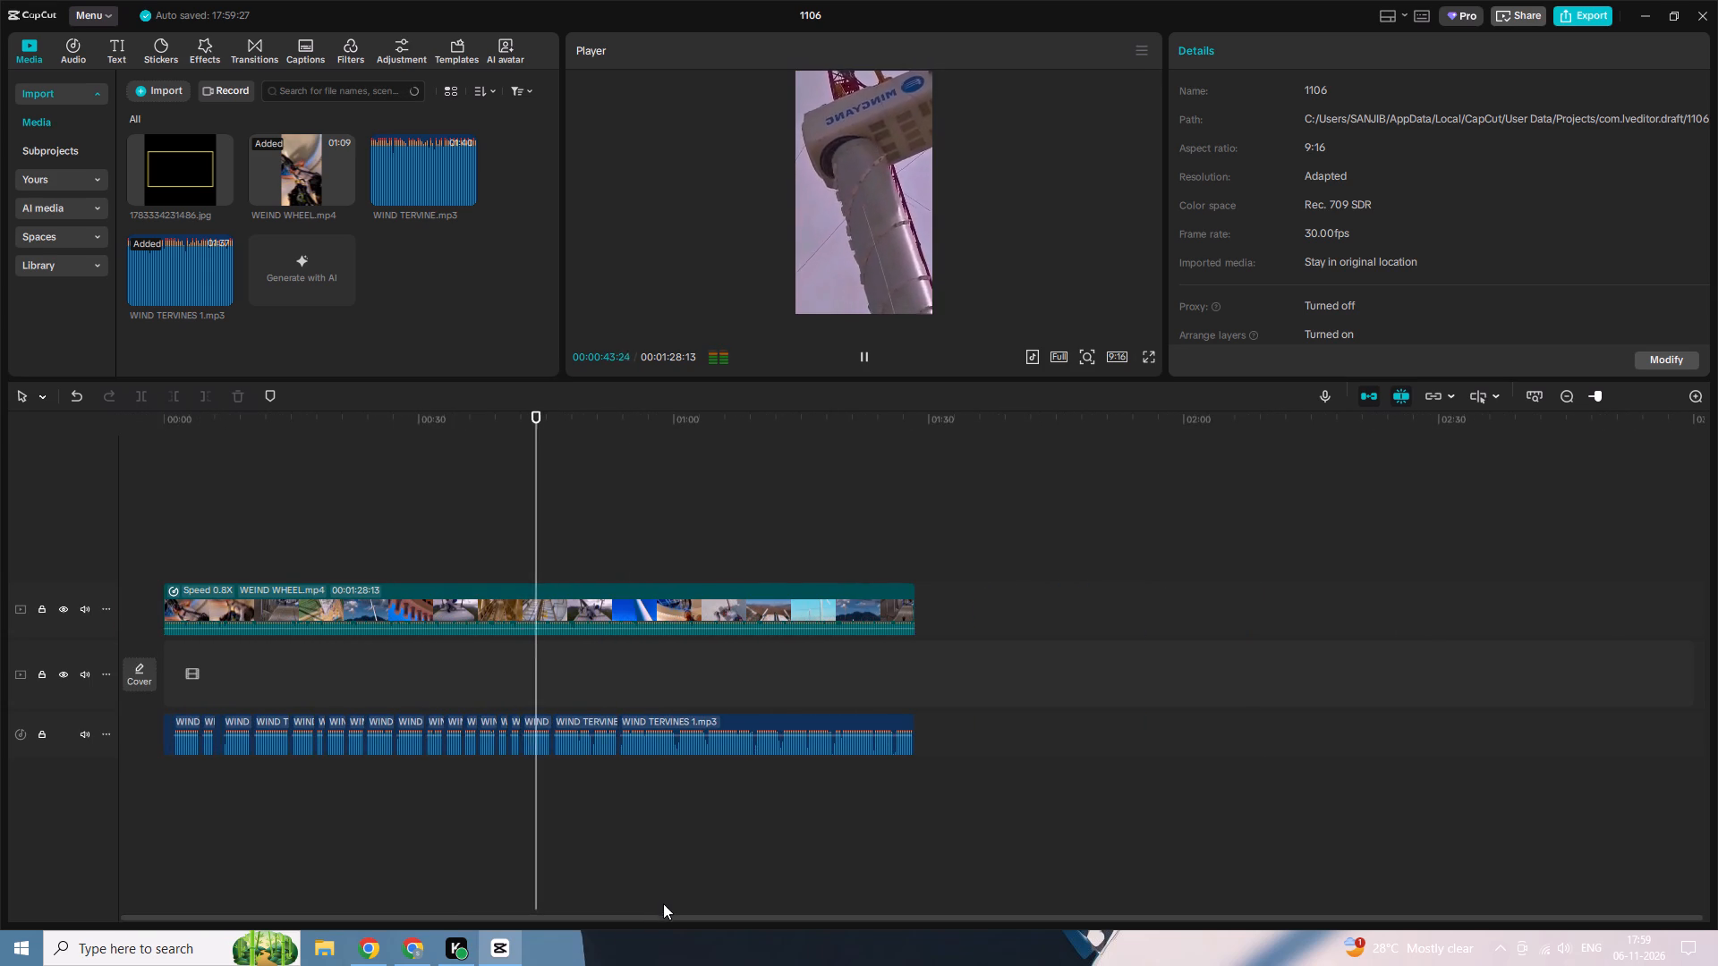
scroll(661, 901, "down", 3, "ctrl")
left_click_drag(641, 921, 667, 919)
scroll(494, 852, "up", 8, "ctrl")
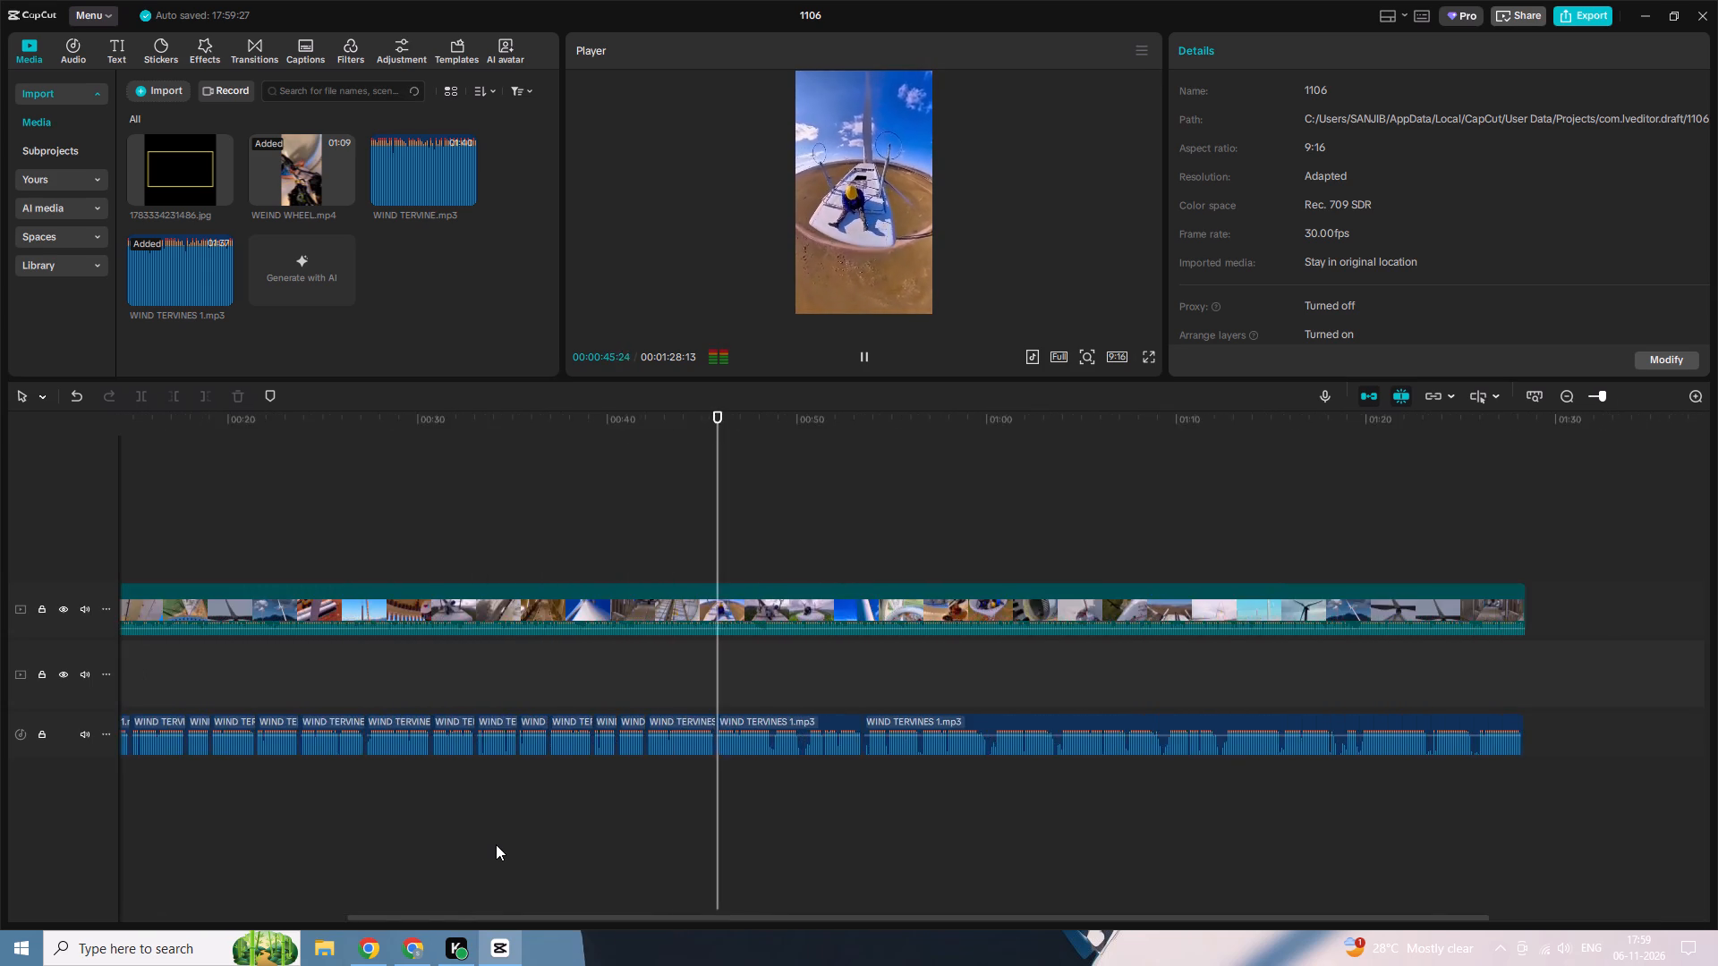
scroll(496, 844, "up", 6, "ctrl")
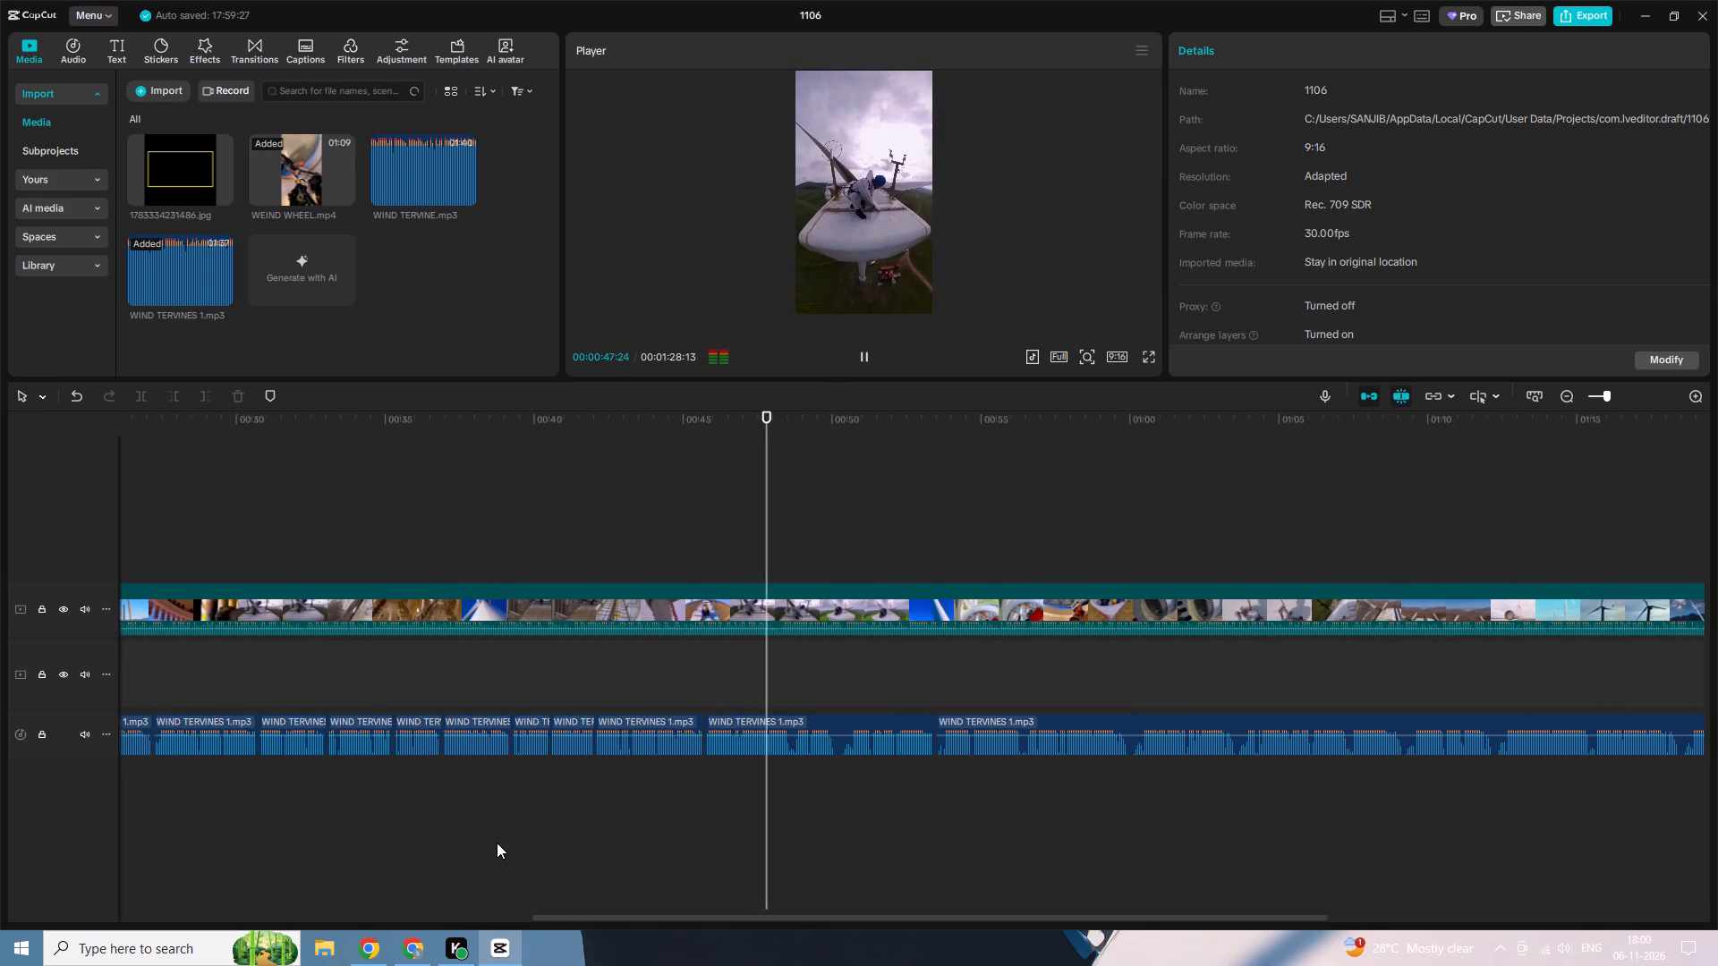
scroll(497, 841, "down", 1, "ctrl")
scroll(609, 963, "down", 3, "ctrl")
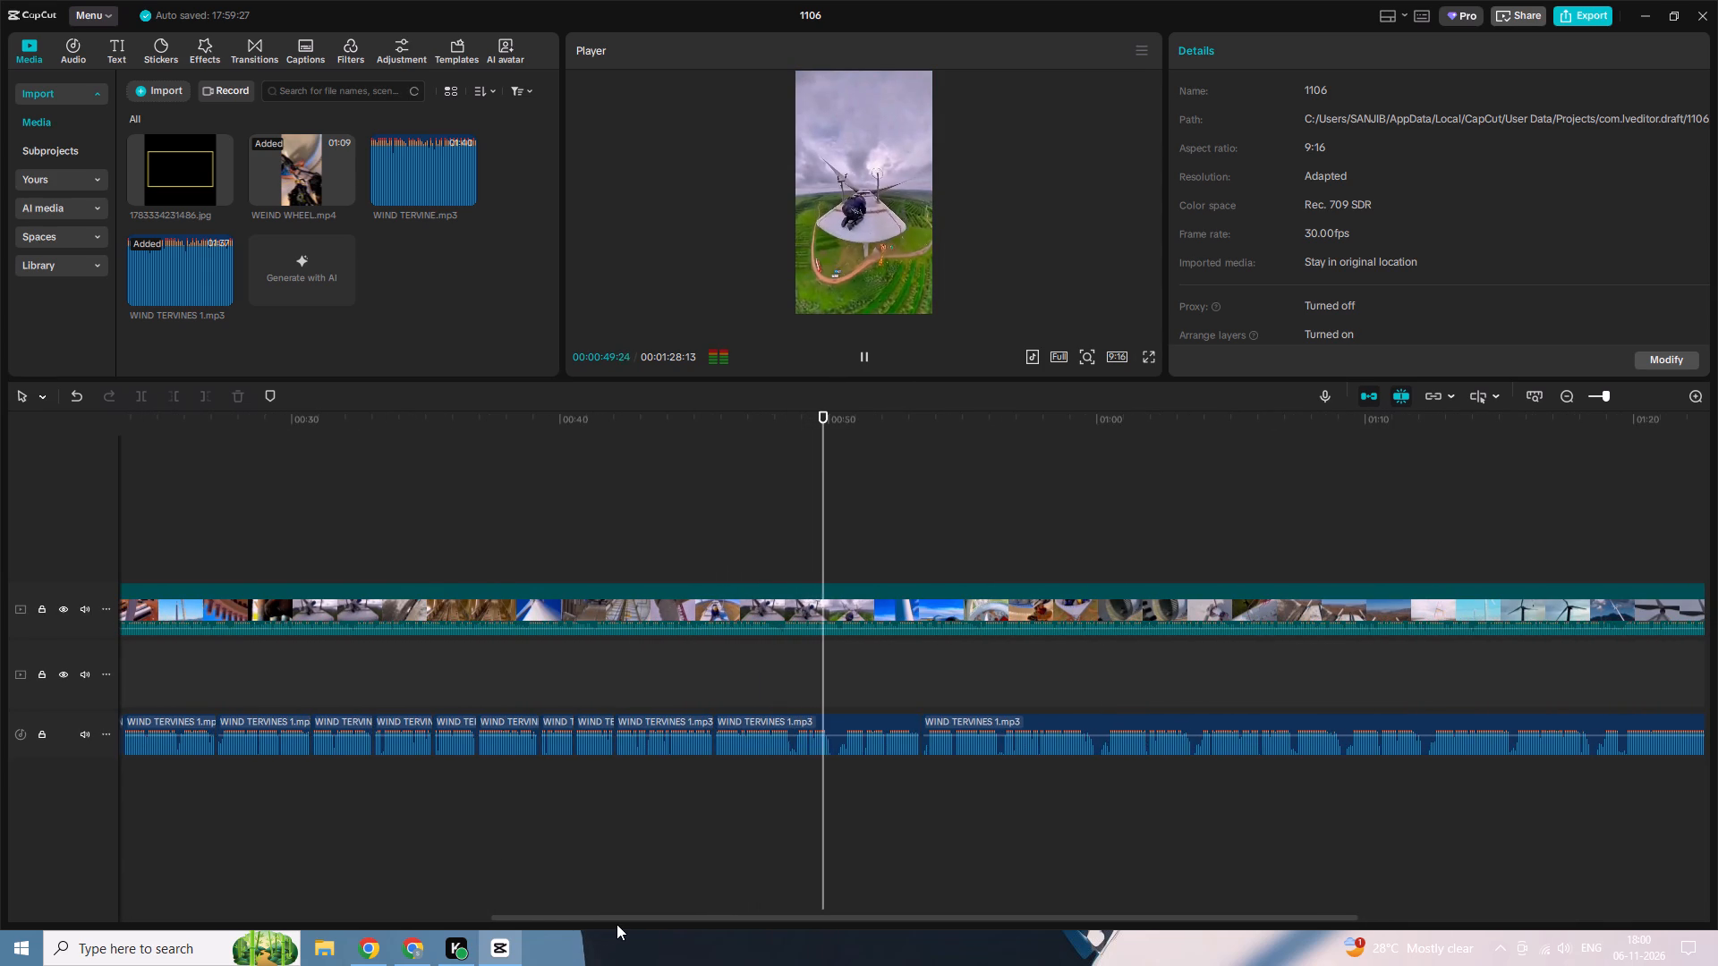
left_click(617, 922)
left_click_drag(634, 914, 718, 919)
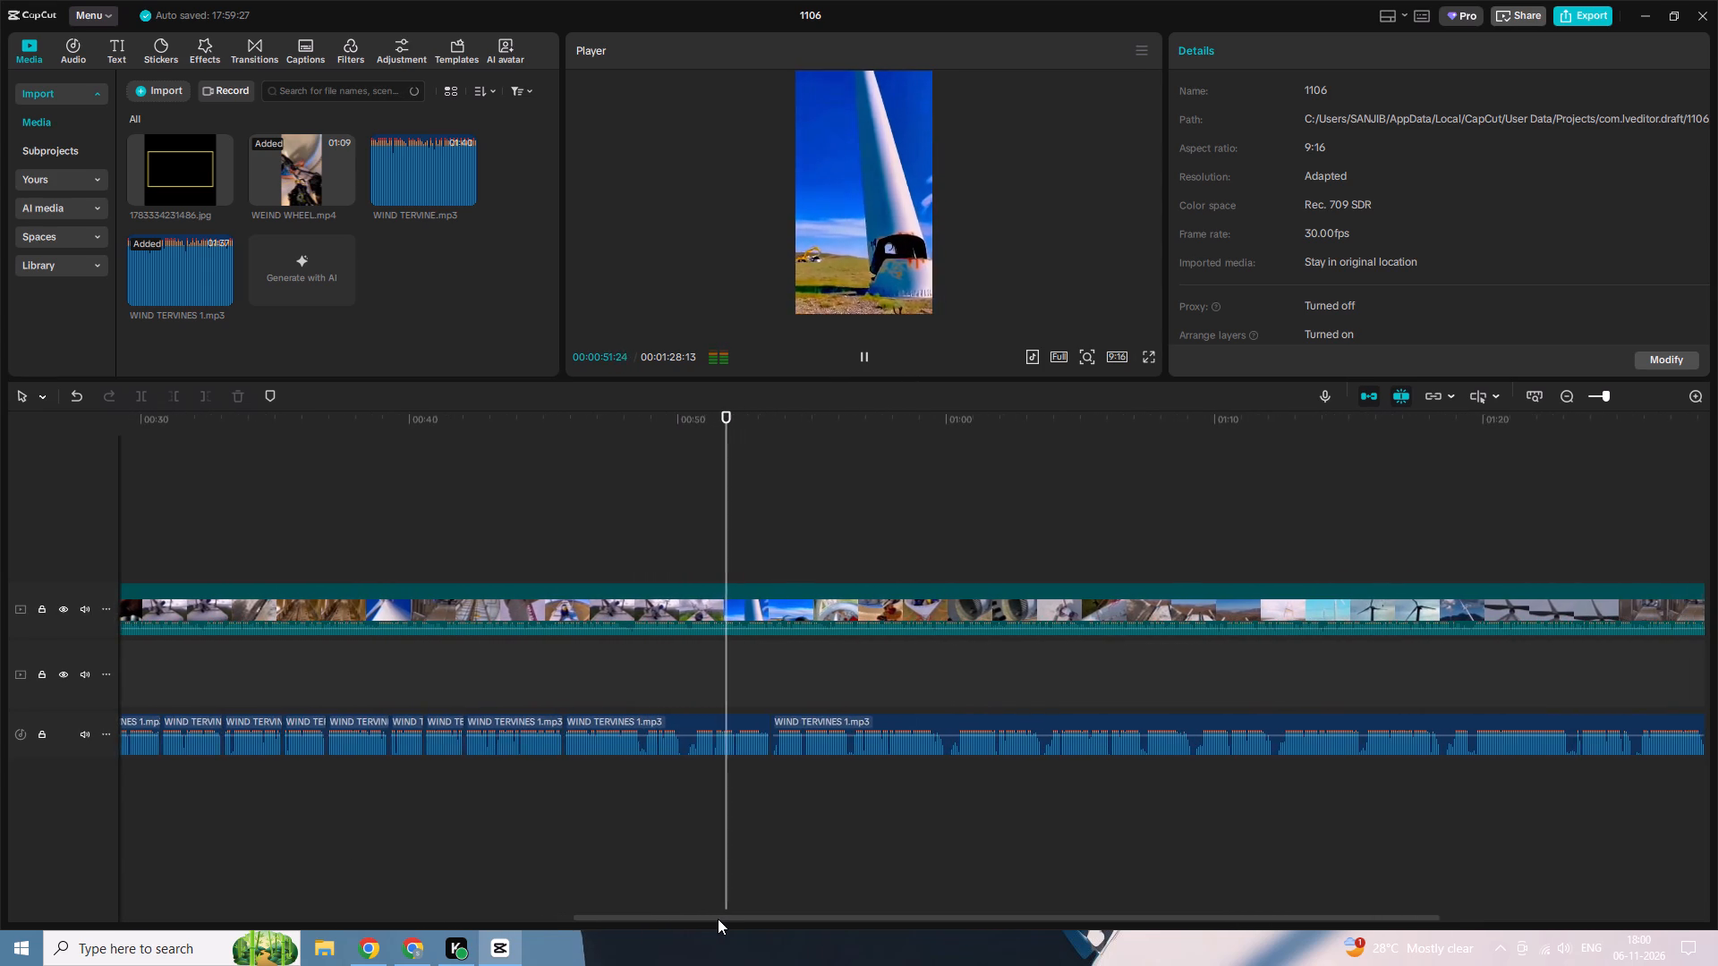
left_click_drag(718, 919, 725, 918)
scroll(719, 897, "down", 3, "ctrl")
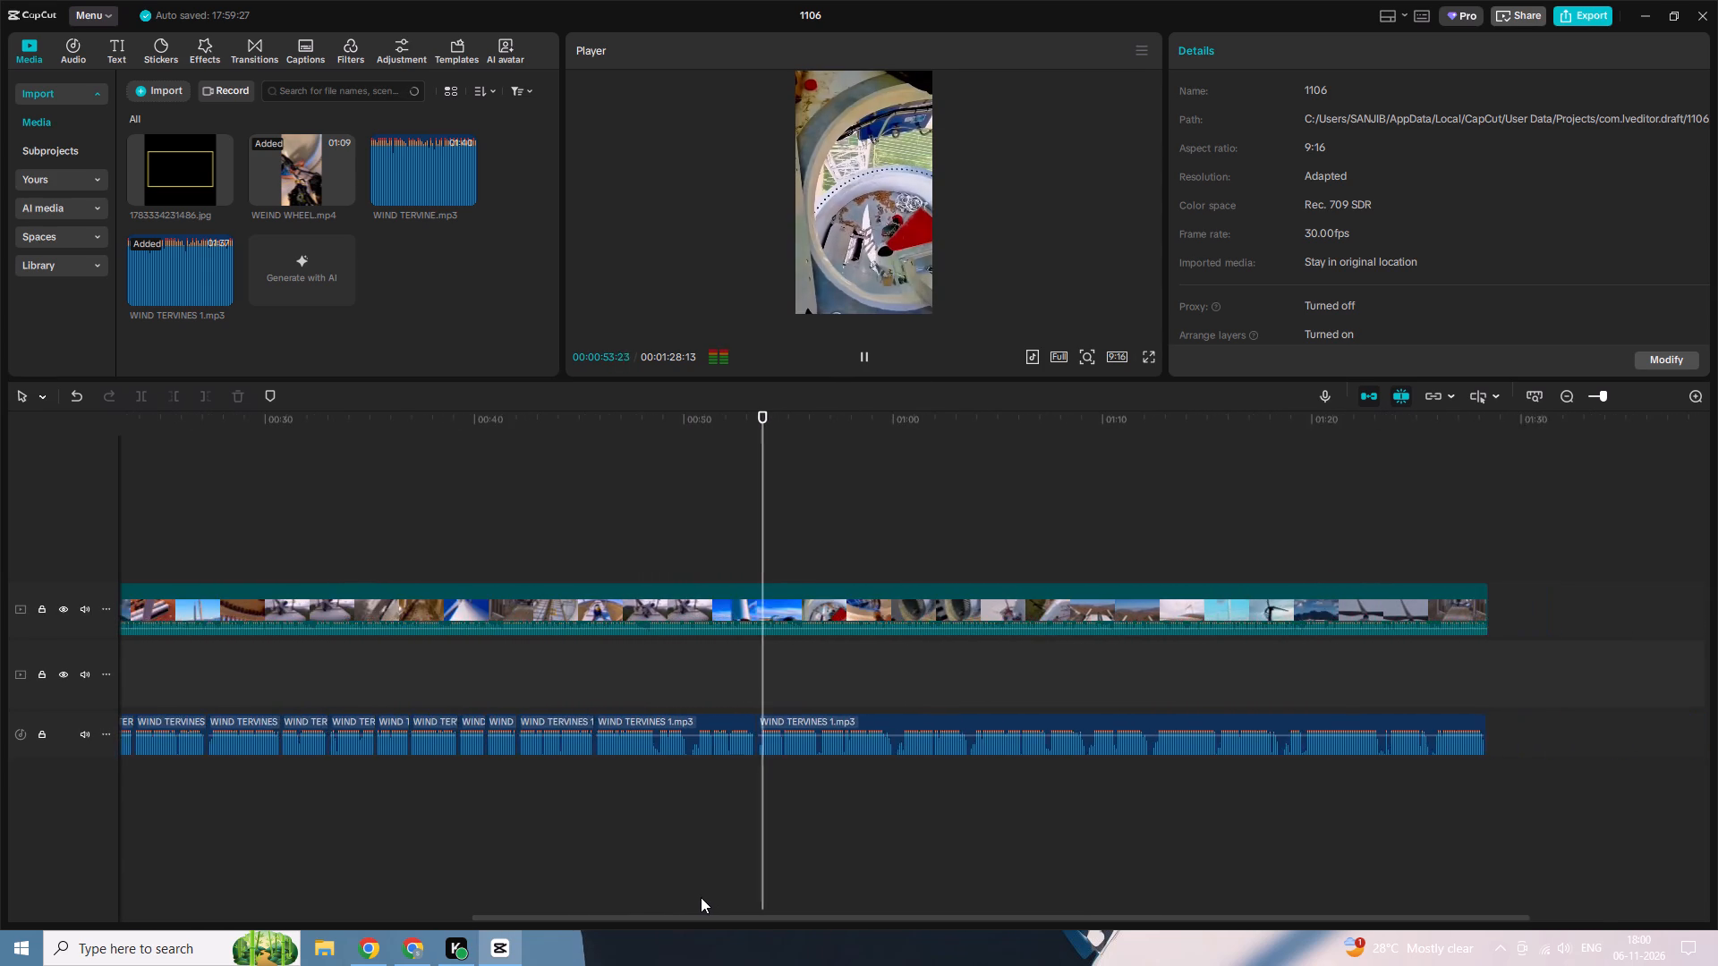
scroll(692, 896, "down", 2, "ctrl")
left_click_drag(695, 920, 749, 922)
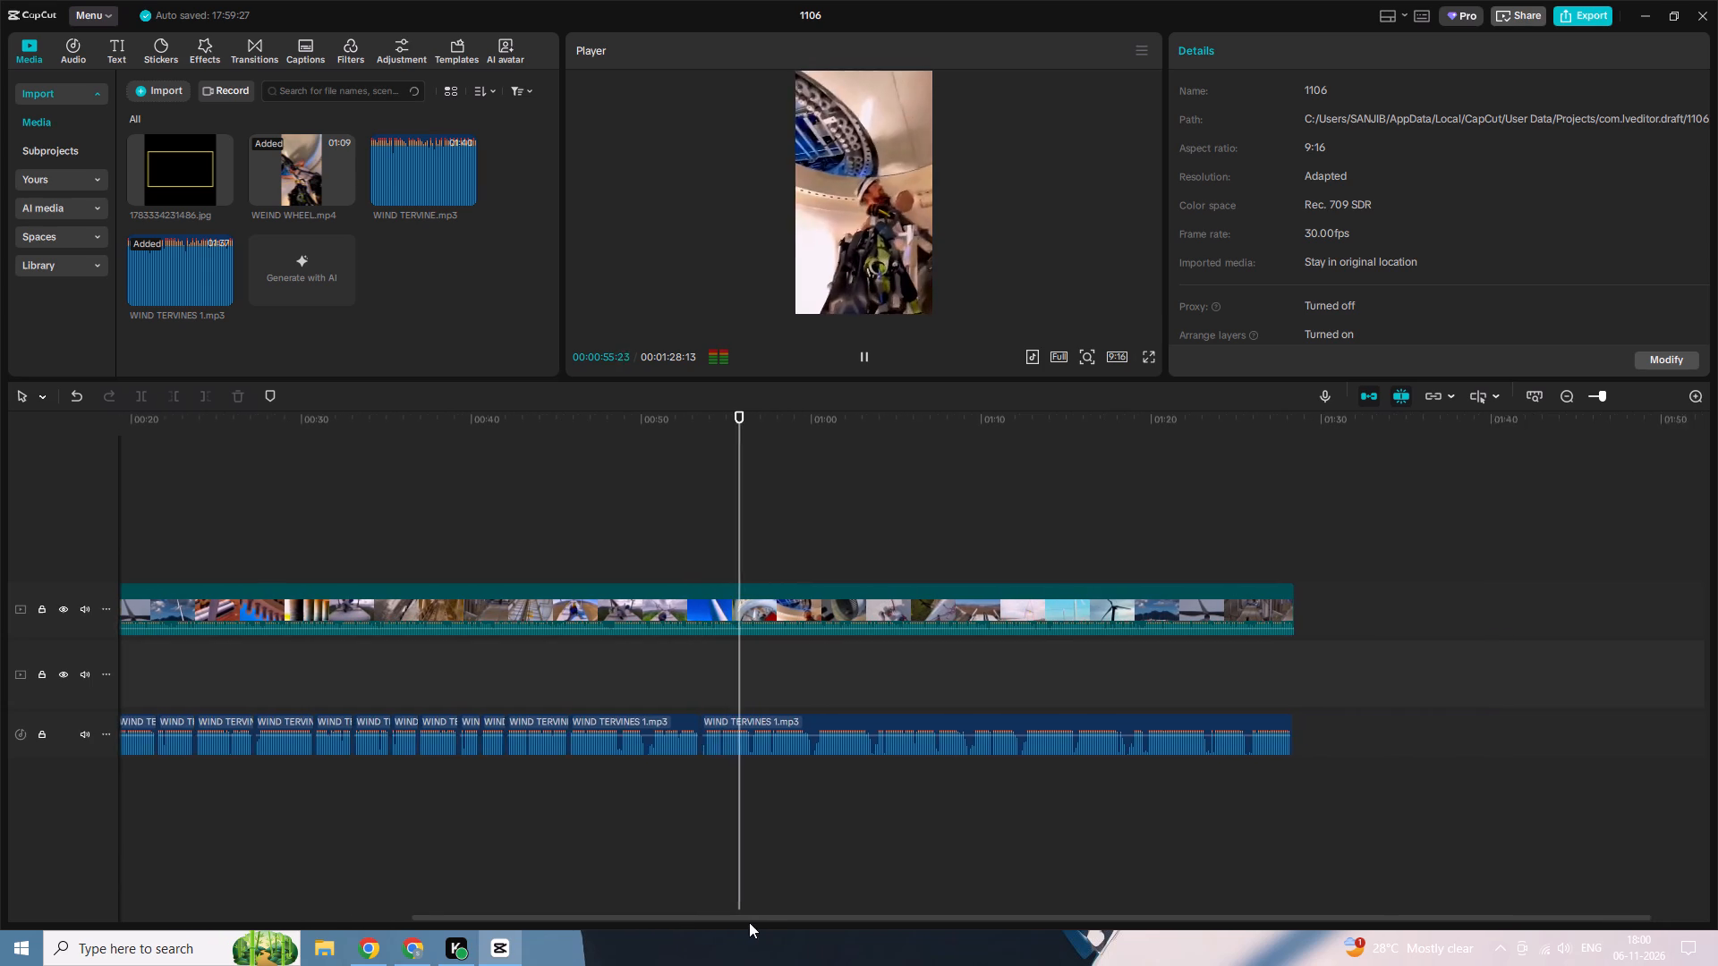
left_click_drag(749, 922, 771, 924)
scroll(766, 877, "up", 2, "ctrl")
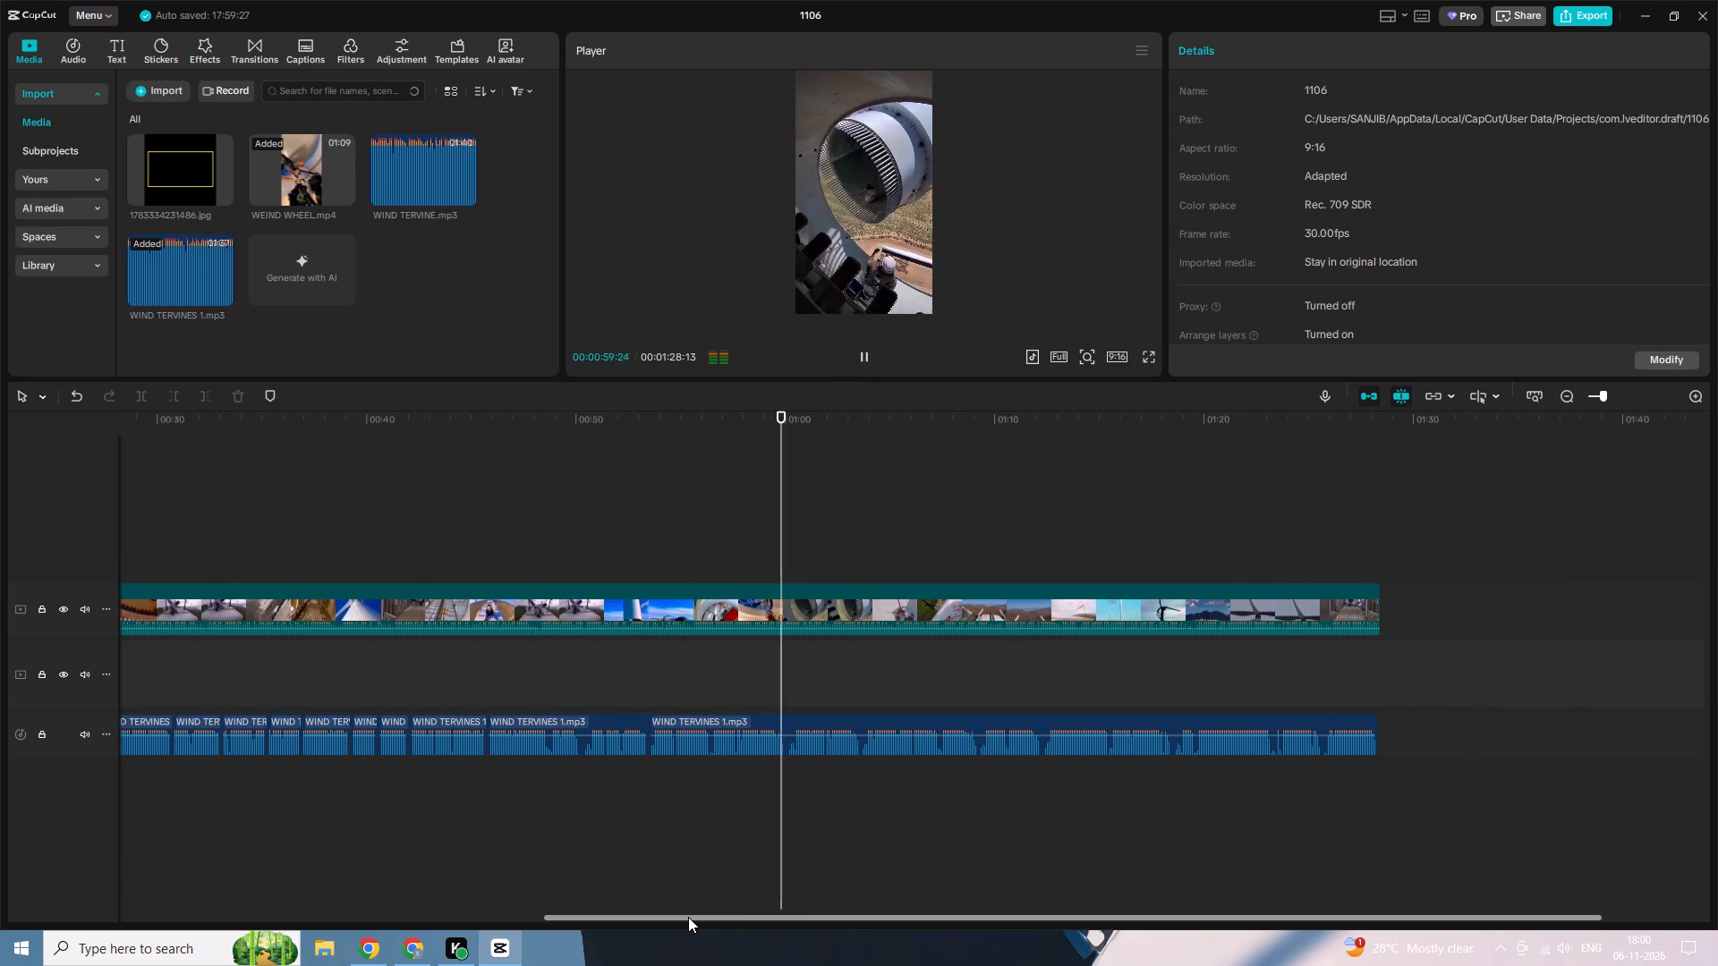
scroll(799, 860, "down", 4, "ctrl")
left_click_drag(933, 918, 984, 910)
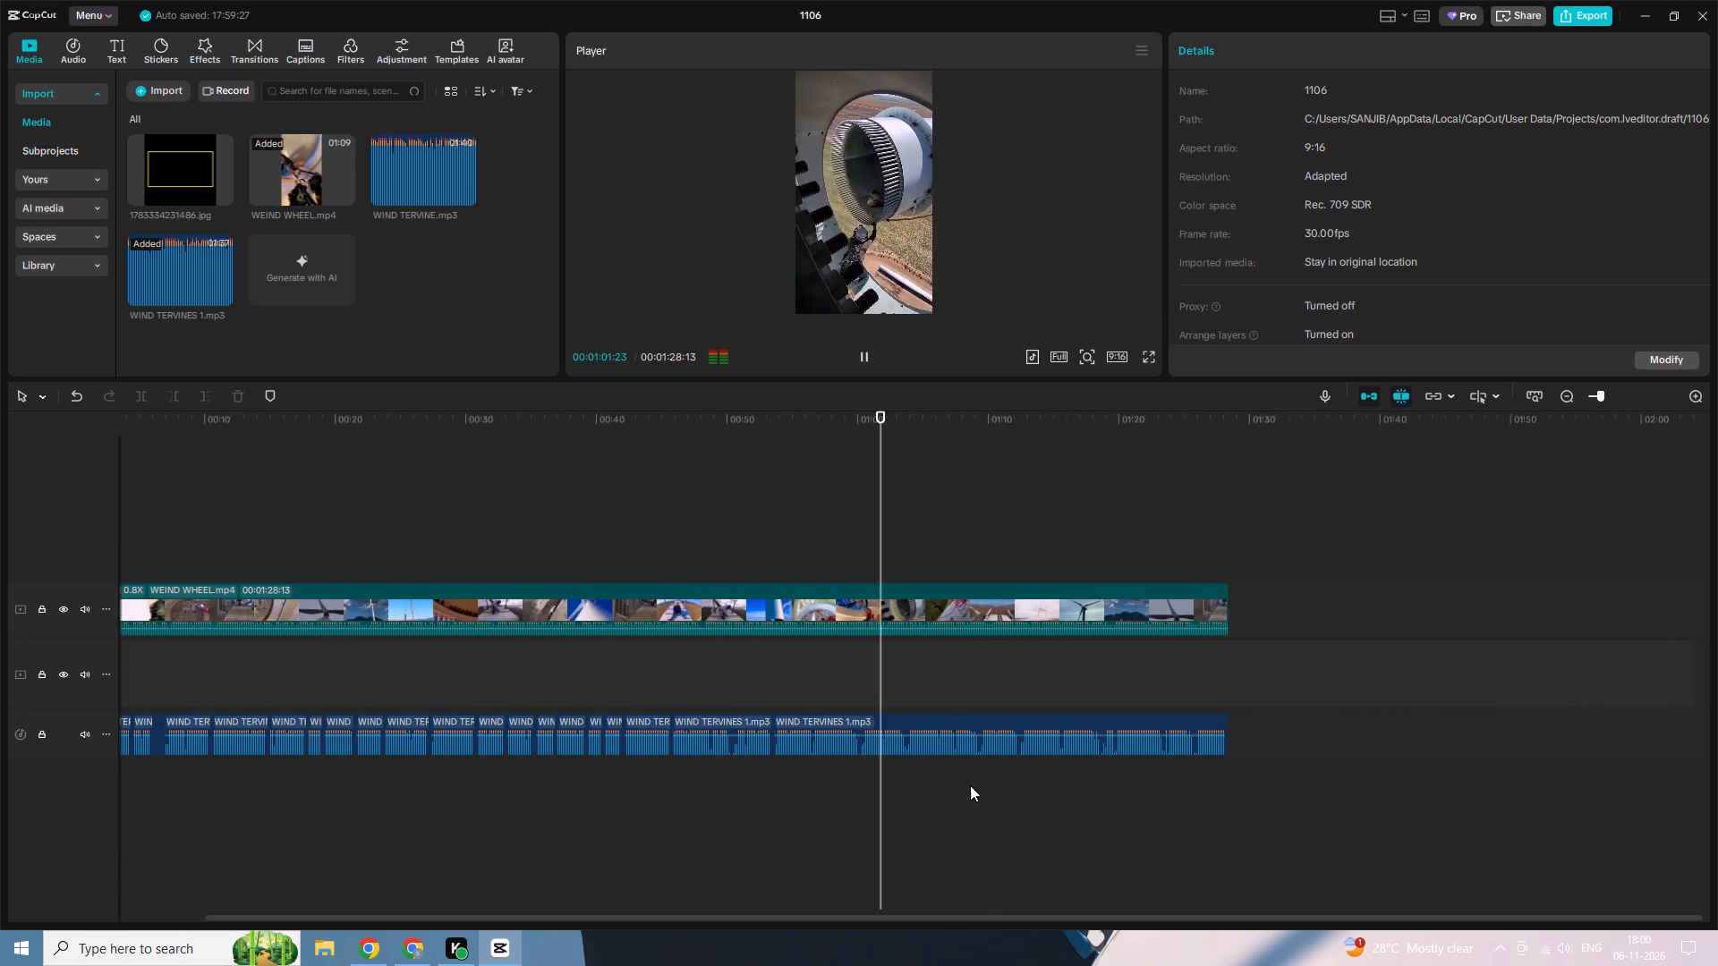
scroll(973, 791, "up", 11, "ctrl")
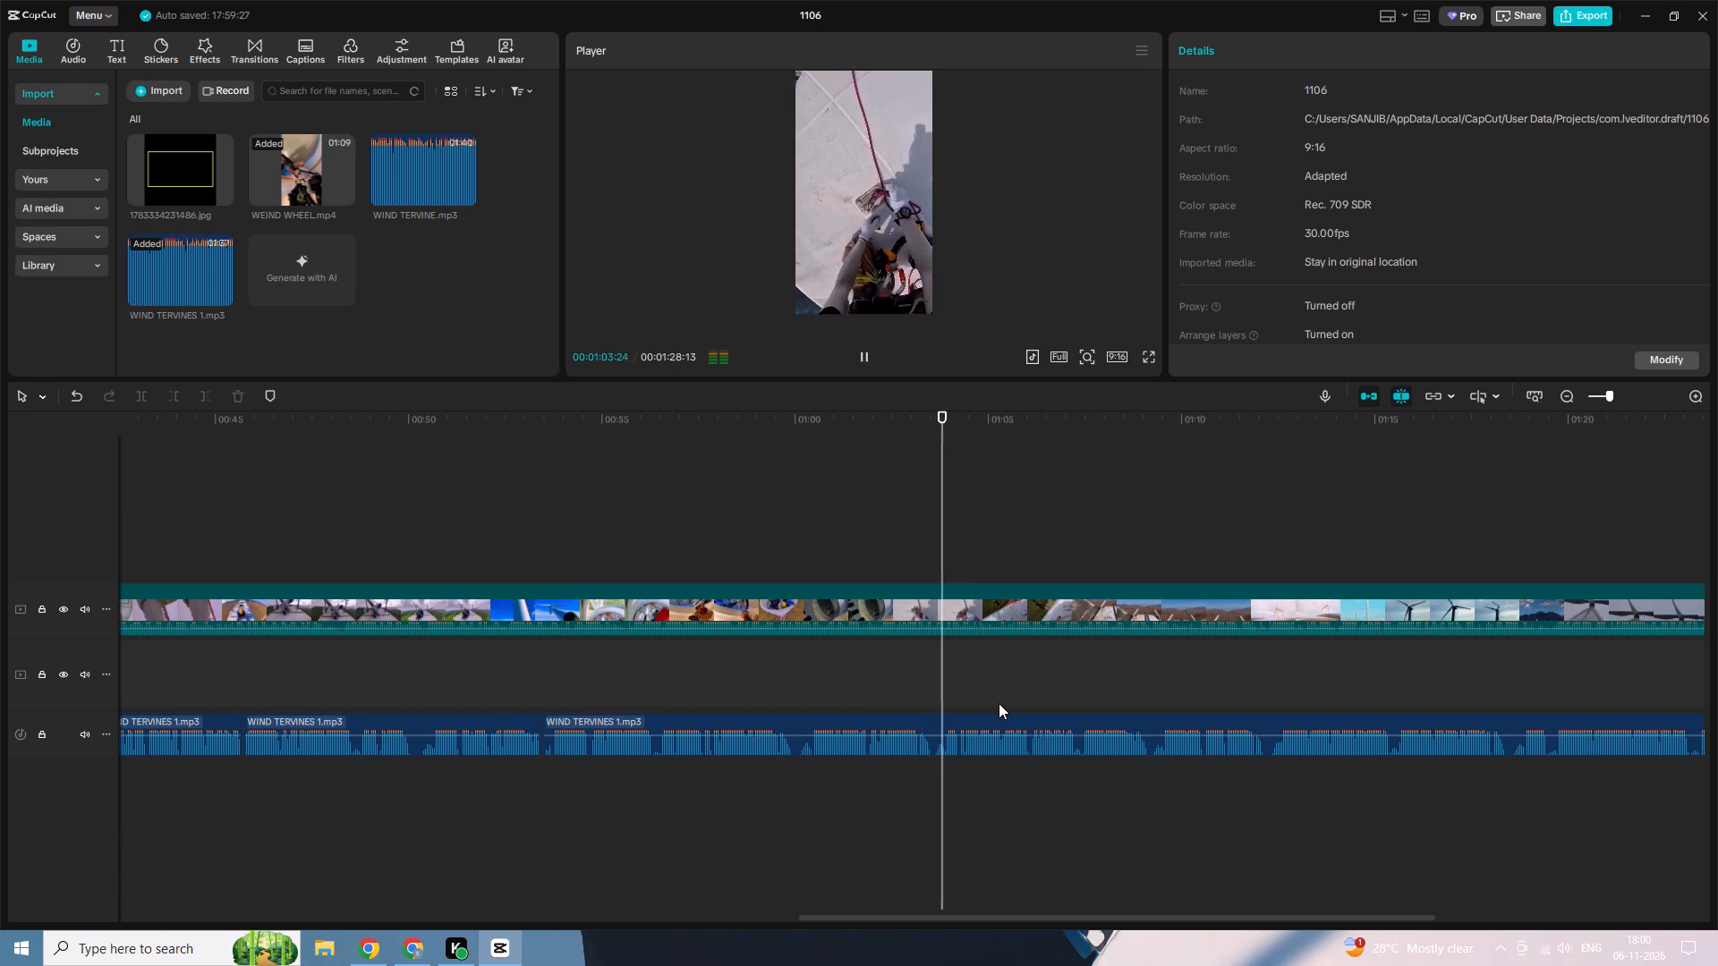
key("space")
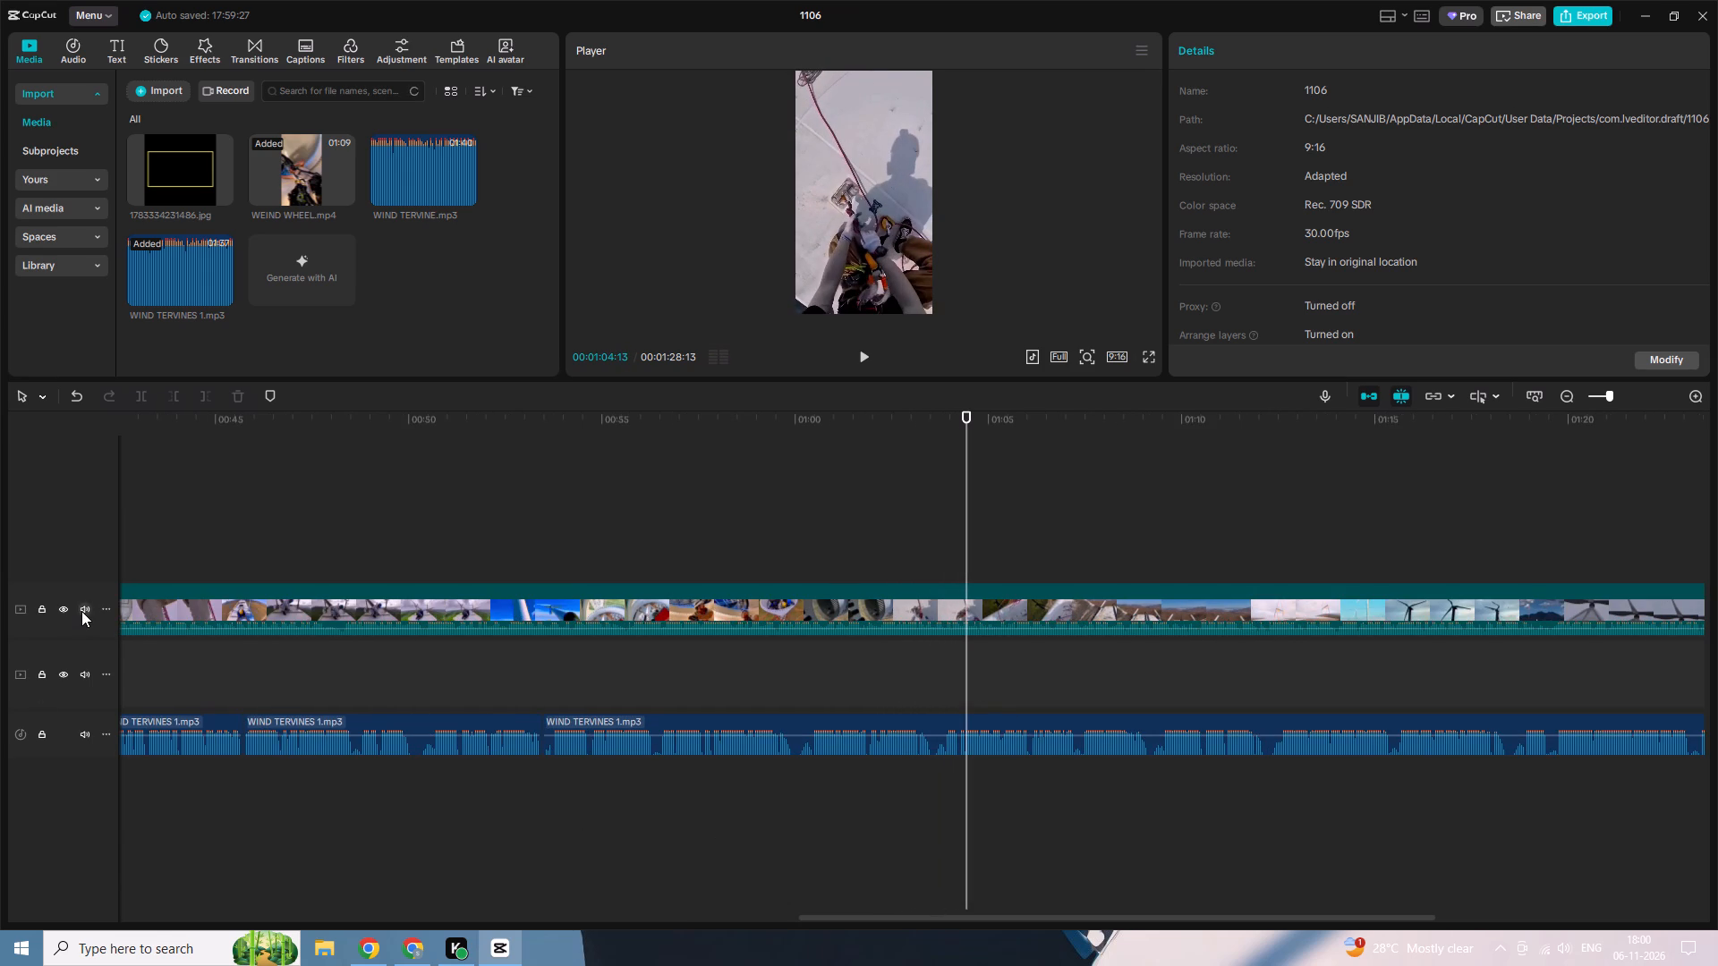
Mute the WEIND WHEEL.mp4 video track.
left_click(81, 611)
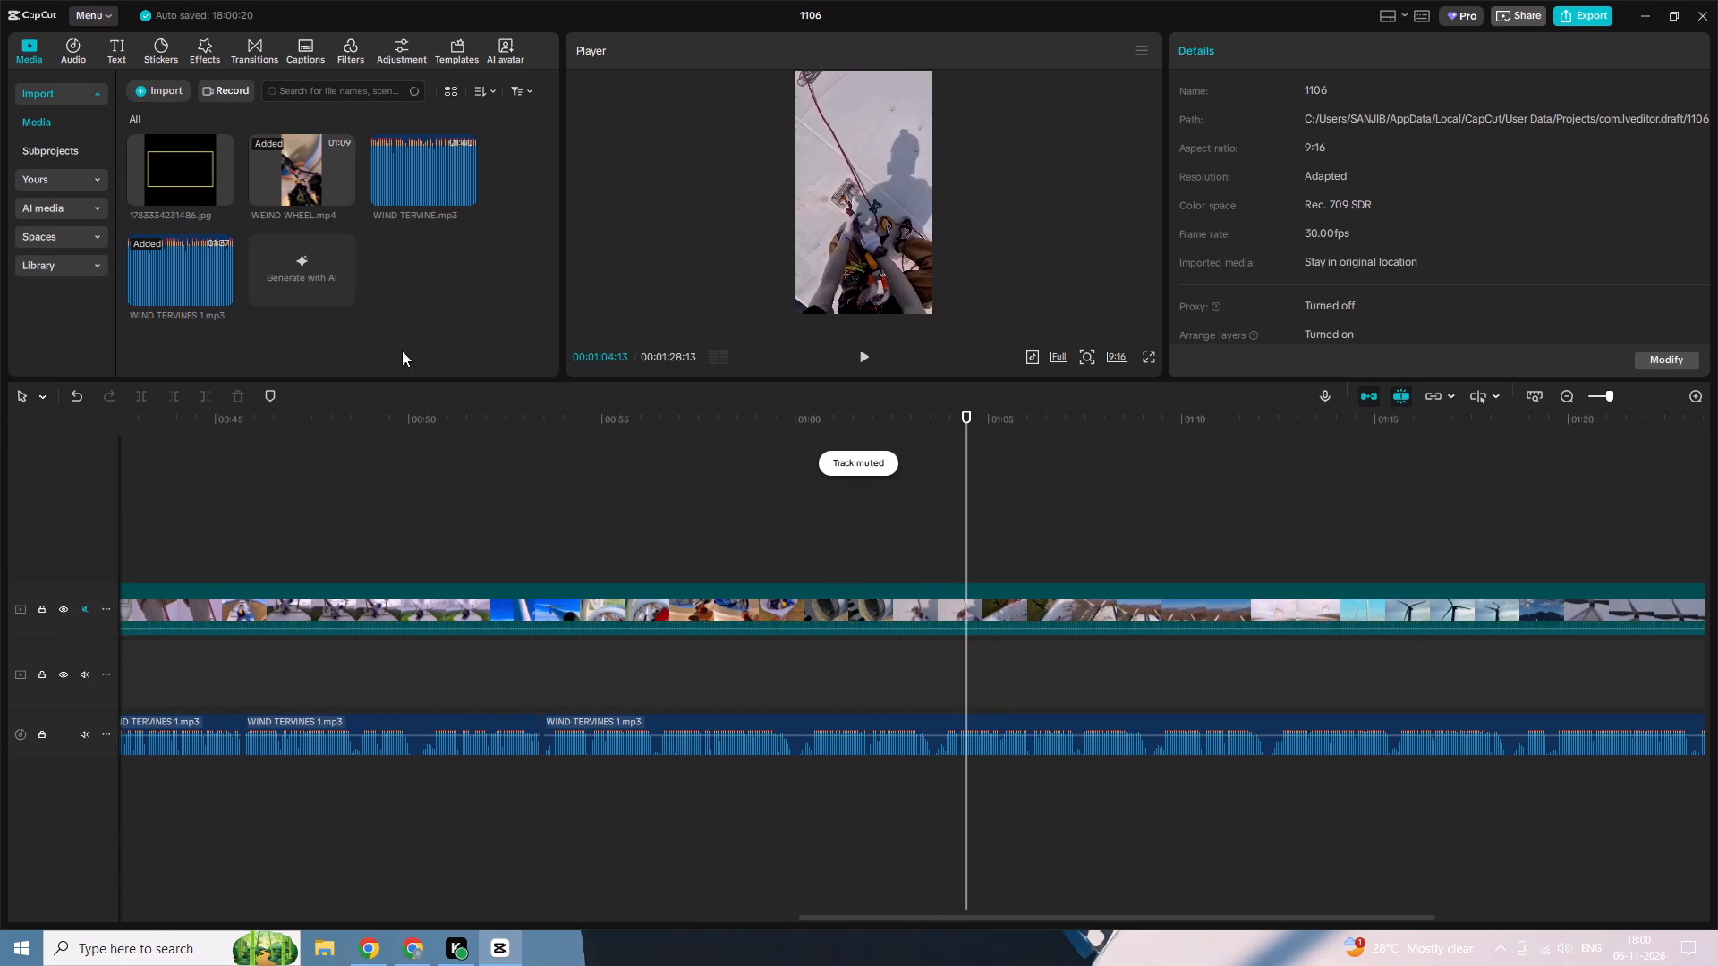
Place the yellow-frame image 1783334231486.jpg on a new track above the WEIND WHEEL footage, starting at 00:00.
left_click(183, 179)
left_click_drag(179, 175, 1379, 525)
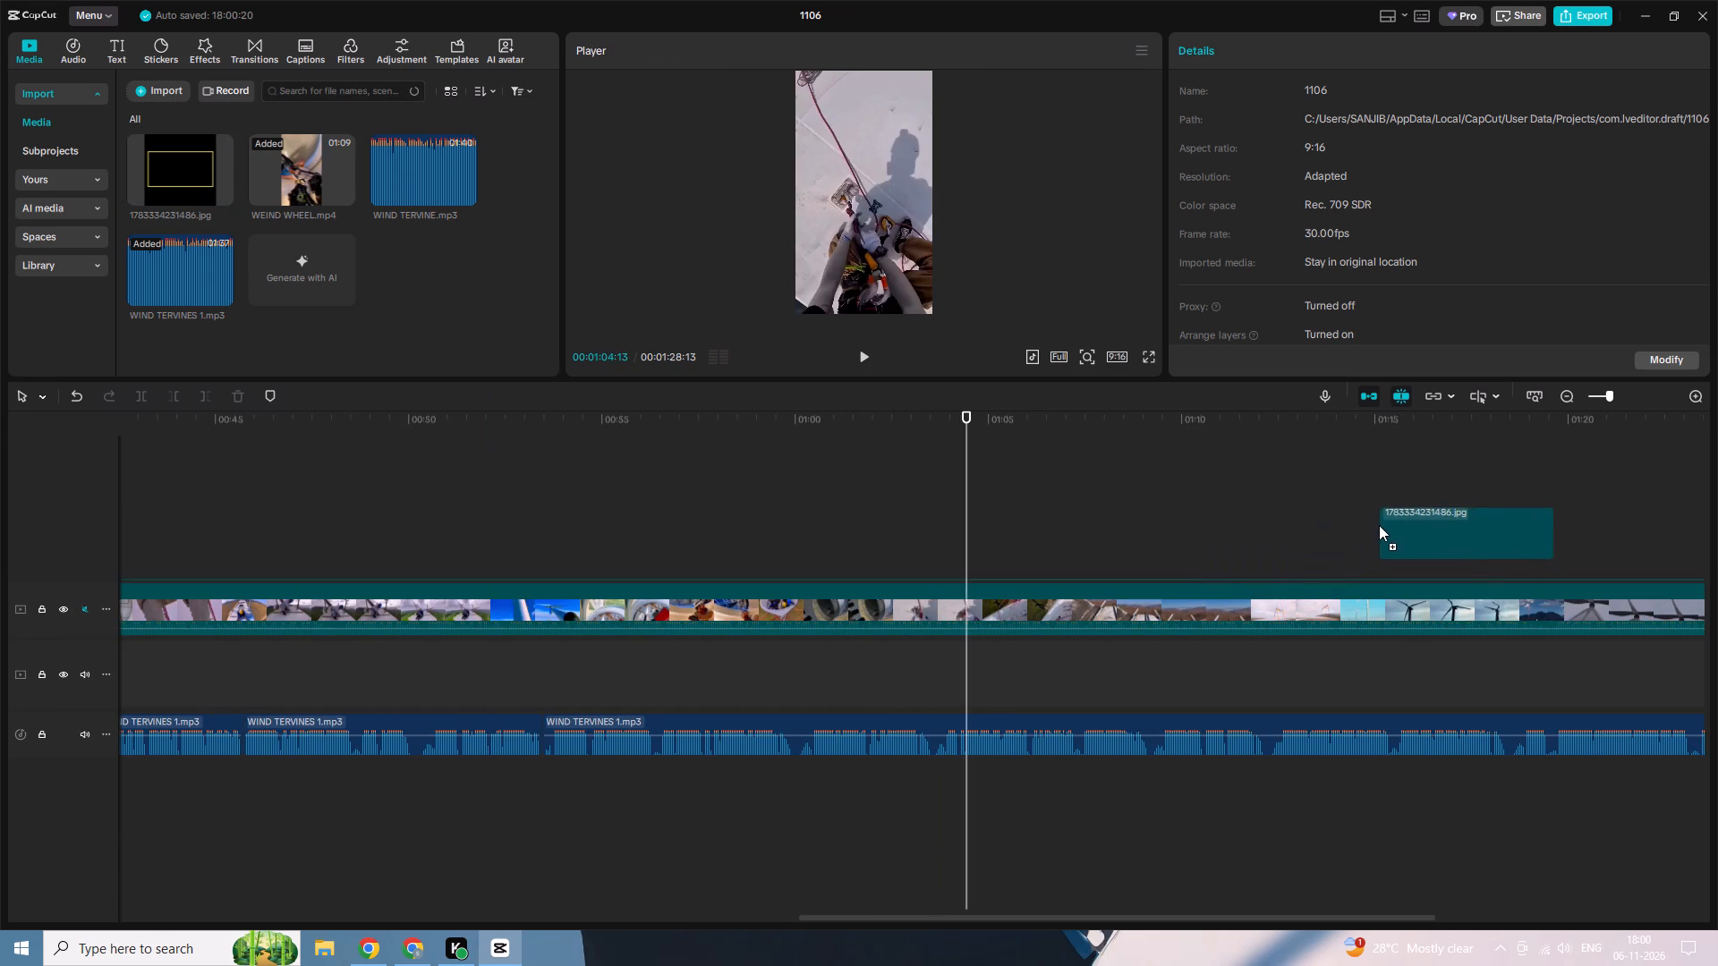
left_click_drag(1379, 525, 77, 551)
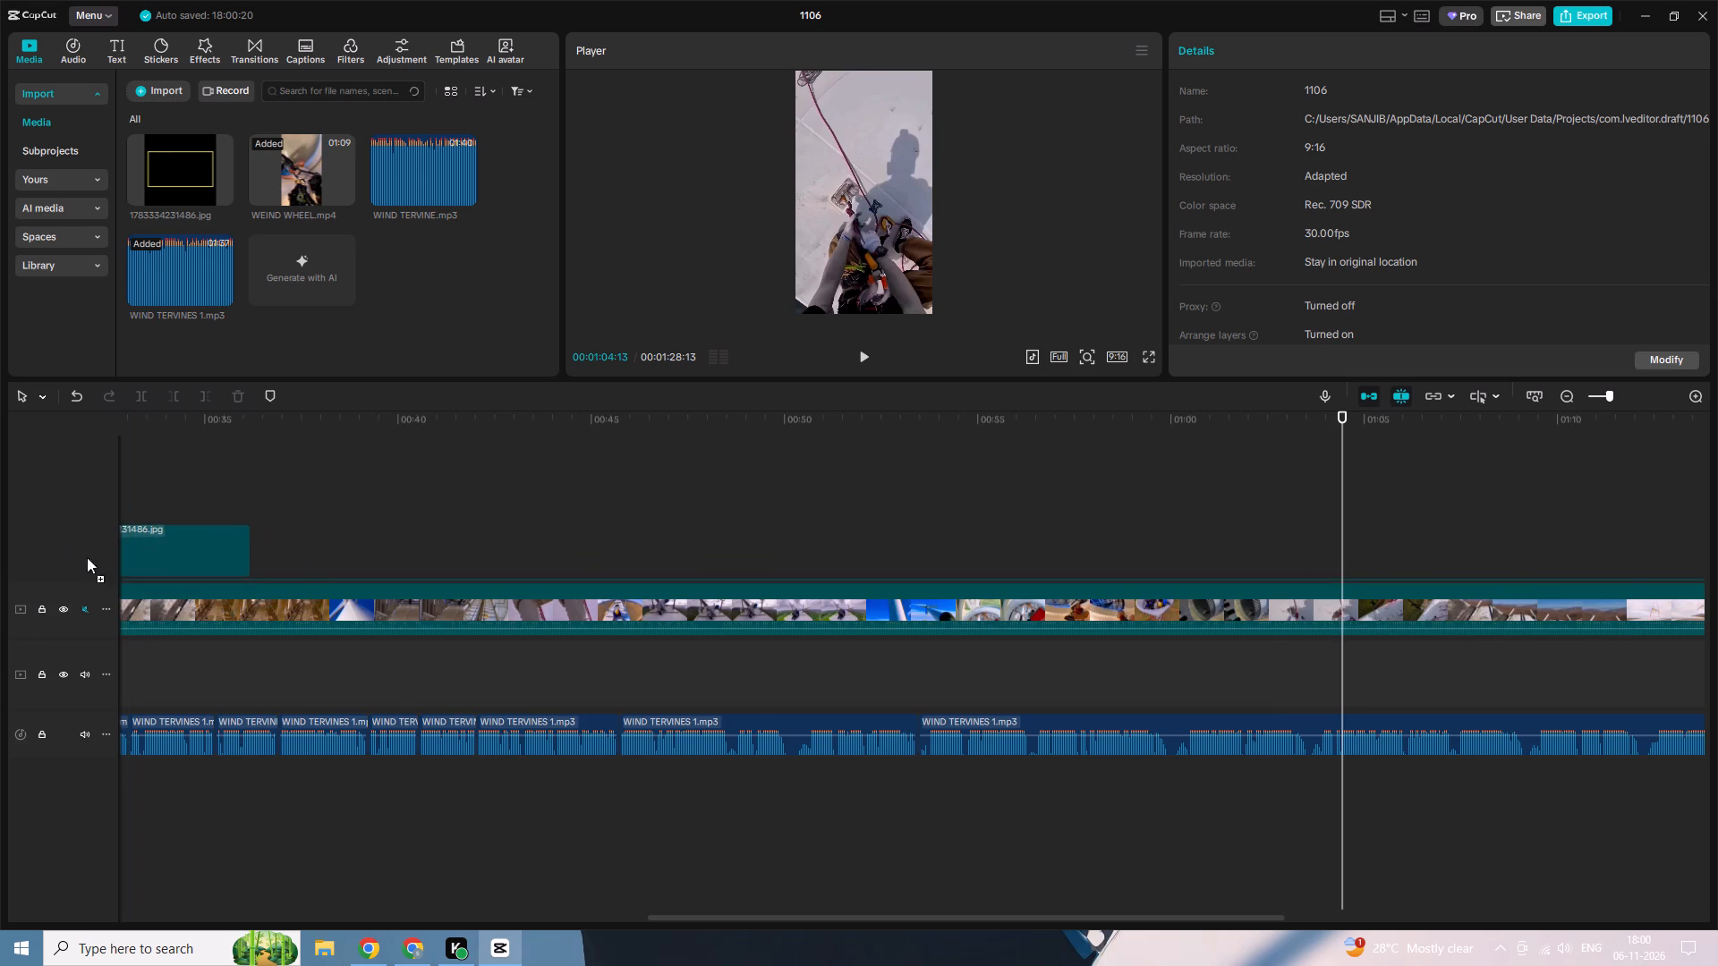
scroll(204, 665, "down", 8, "ctrl")
scroll(426, 717, "down", 5, "ctrl")
left_click_drag(724, 540, 0, 545)
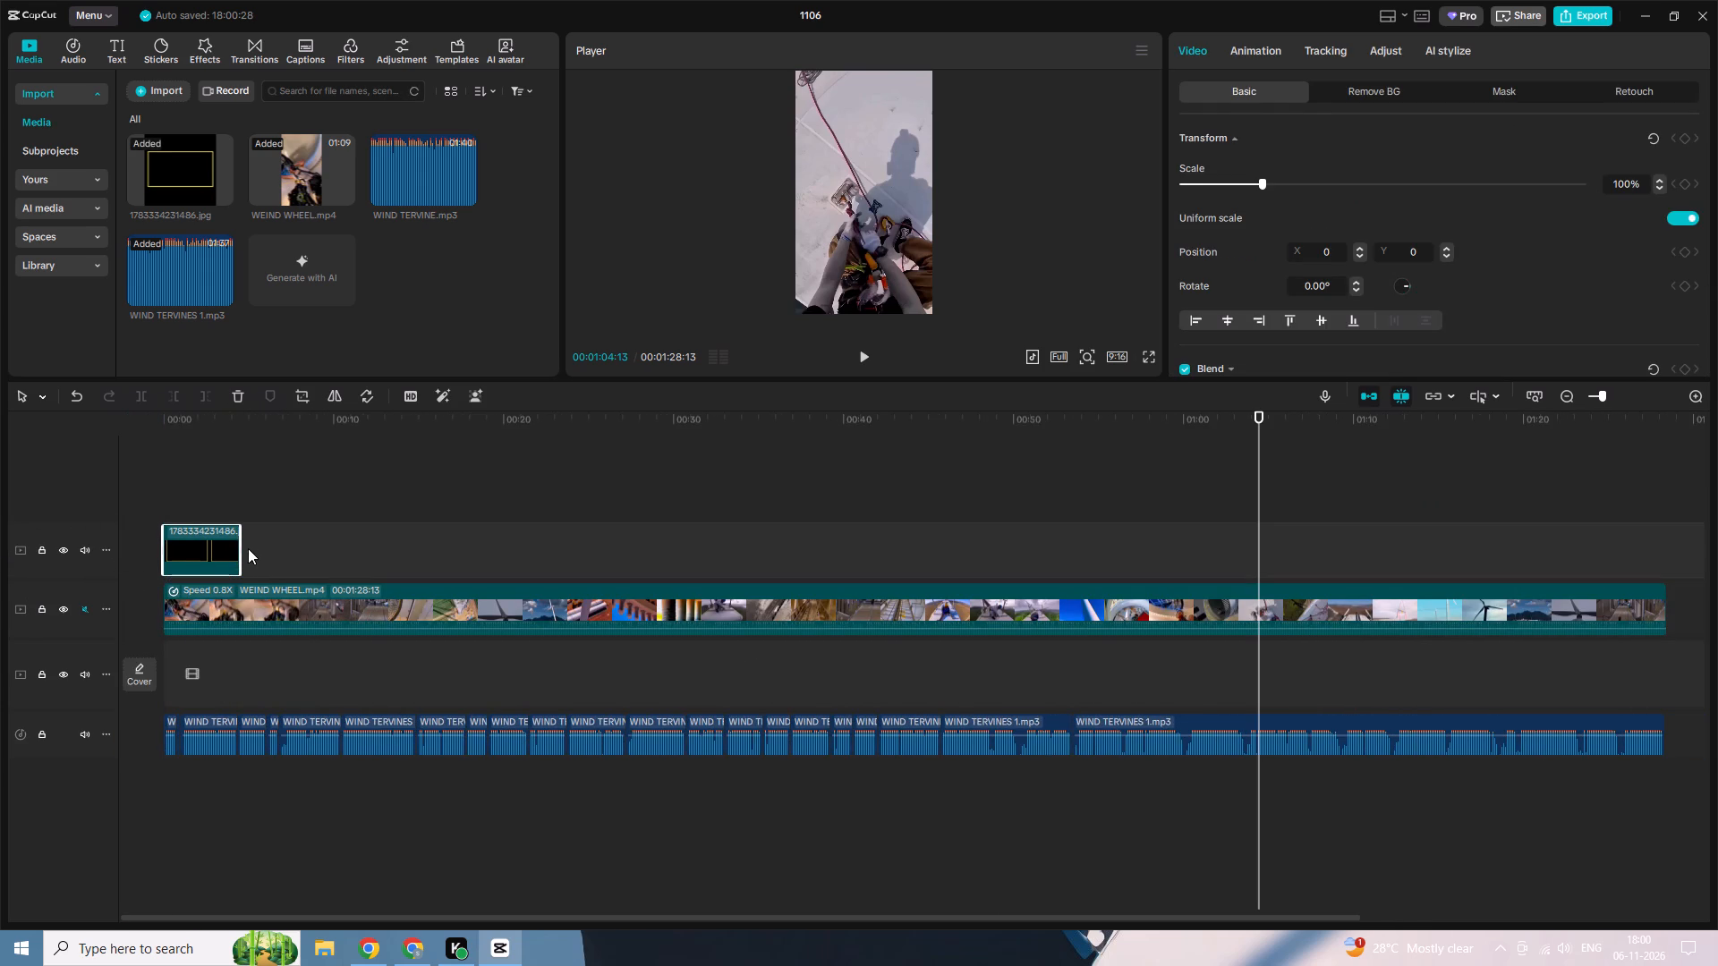
Extend the yellow-frame image clip to the end of the footage, for a duration of 00:01:28:13.
left_click_drag(241, 550, 1654, 597)
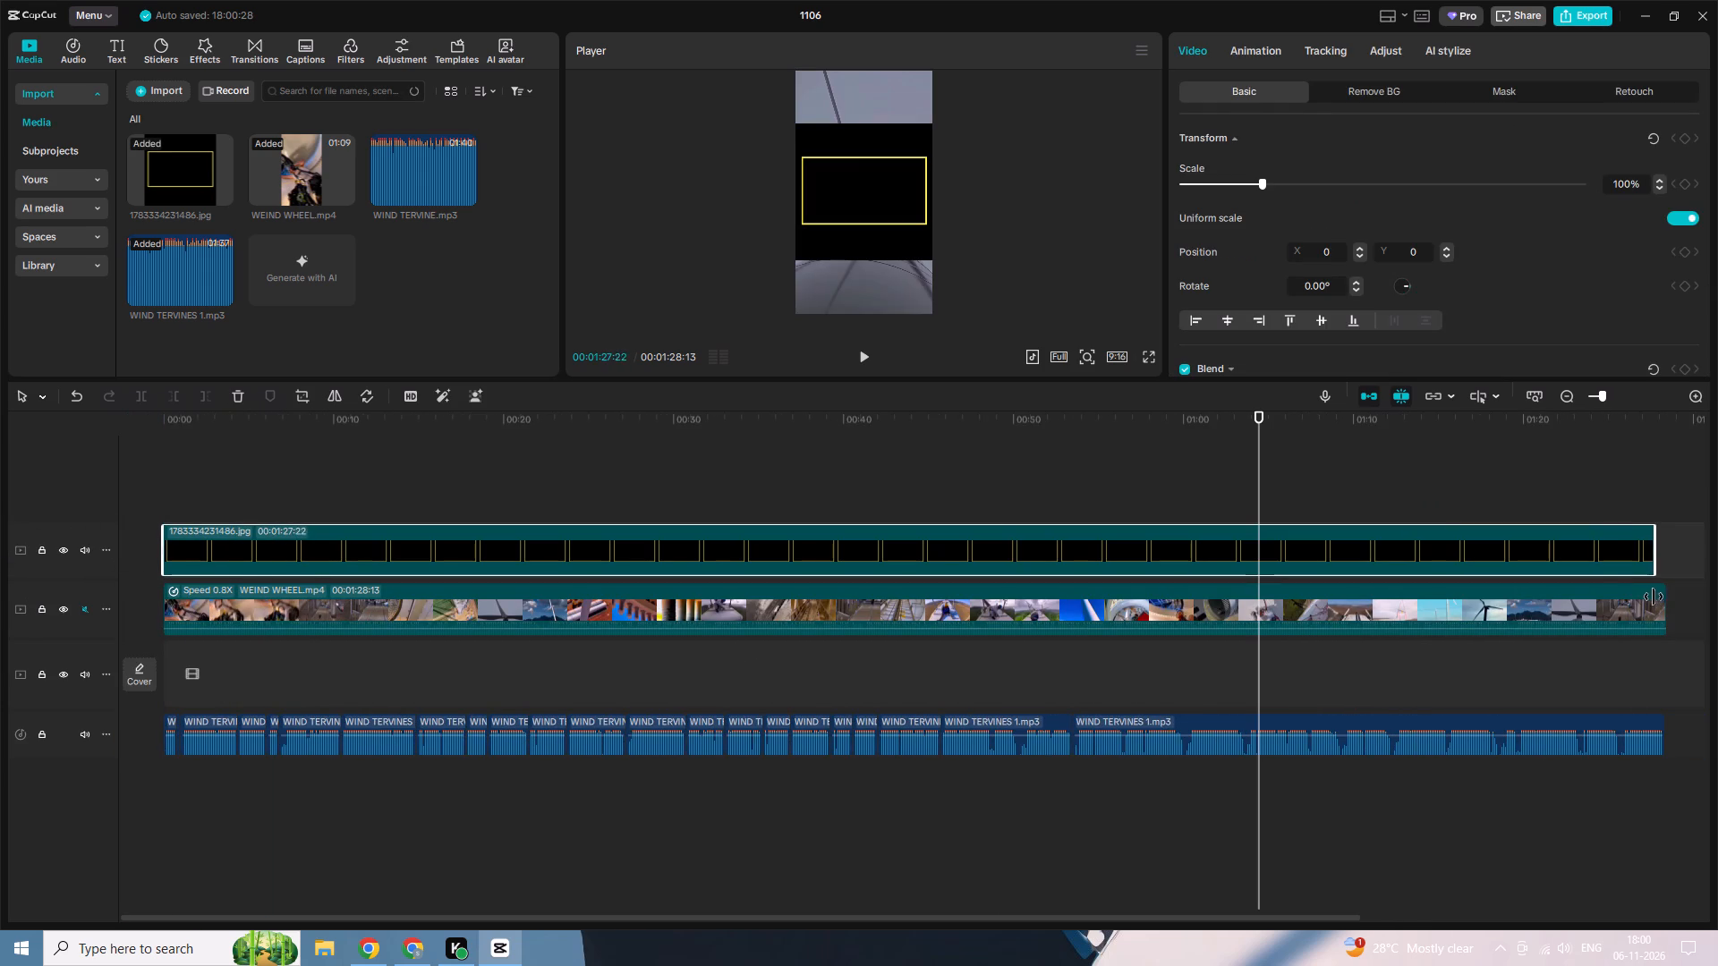
left_click_drag(1654, 597, 1662, 597)
Import the Subscribe(MP4) video from the THE NEW folder into the project media.
scroll(1654, 793, "up", 4, "ctrl")
scroll(1069, 665, "down", 5, "ctrl")
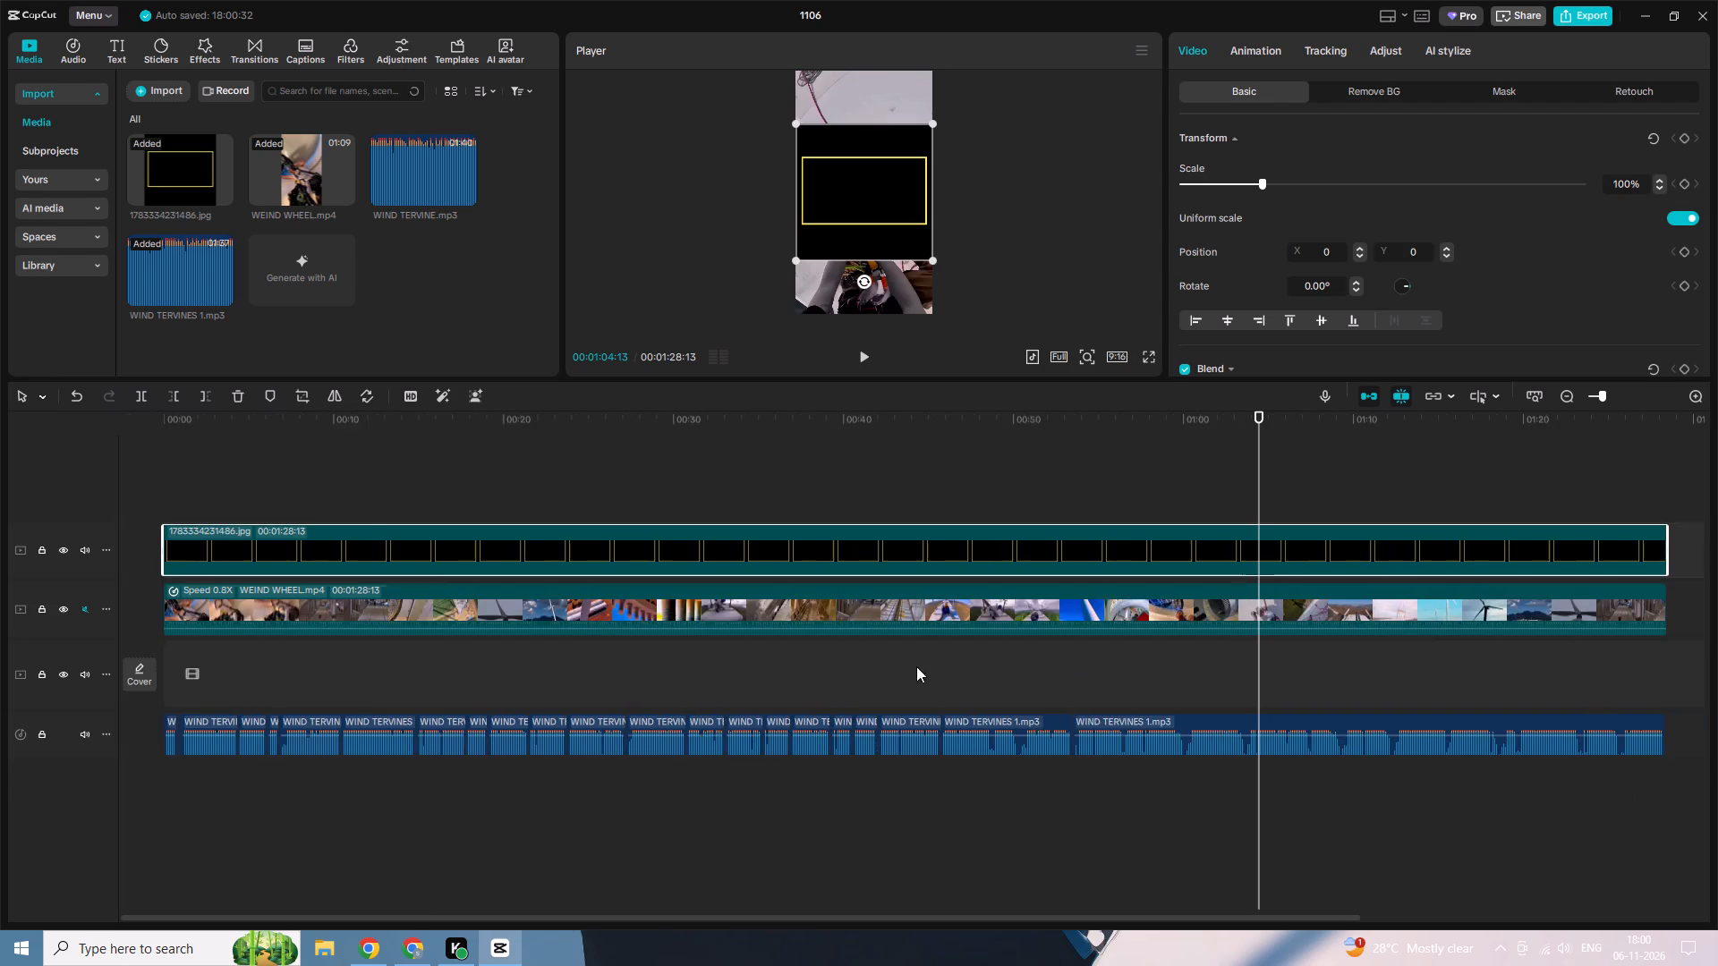
scroll(922, 691, "down", 3, "ctrl")
scroll(884, 413, "down", 1)
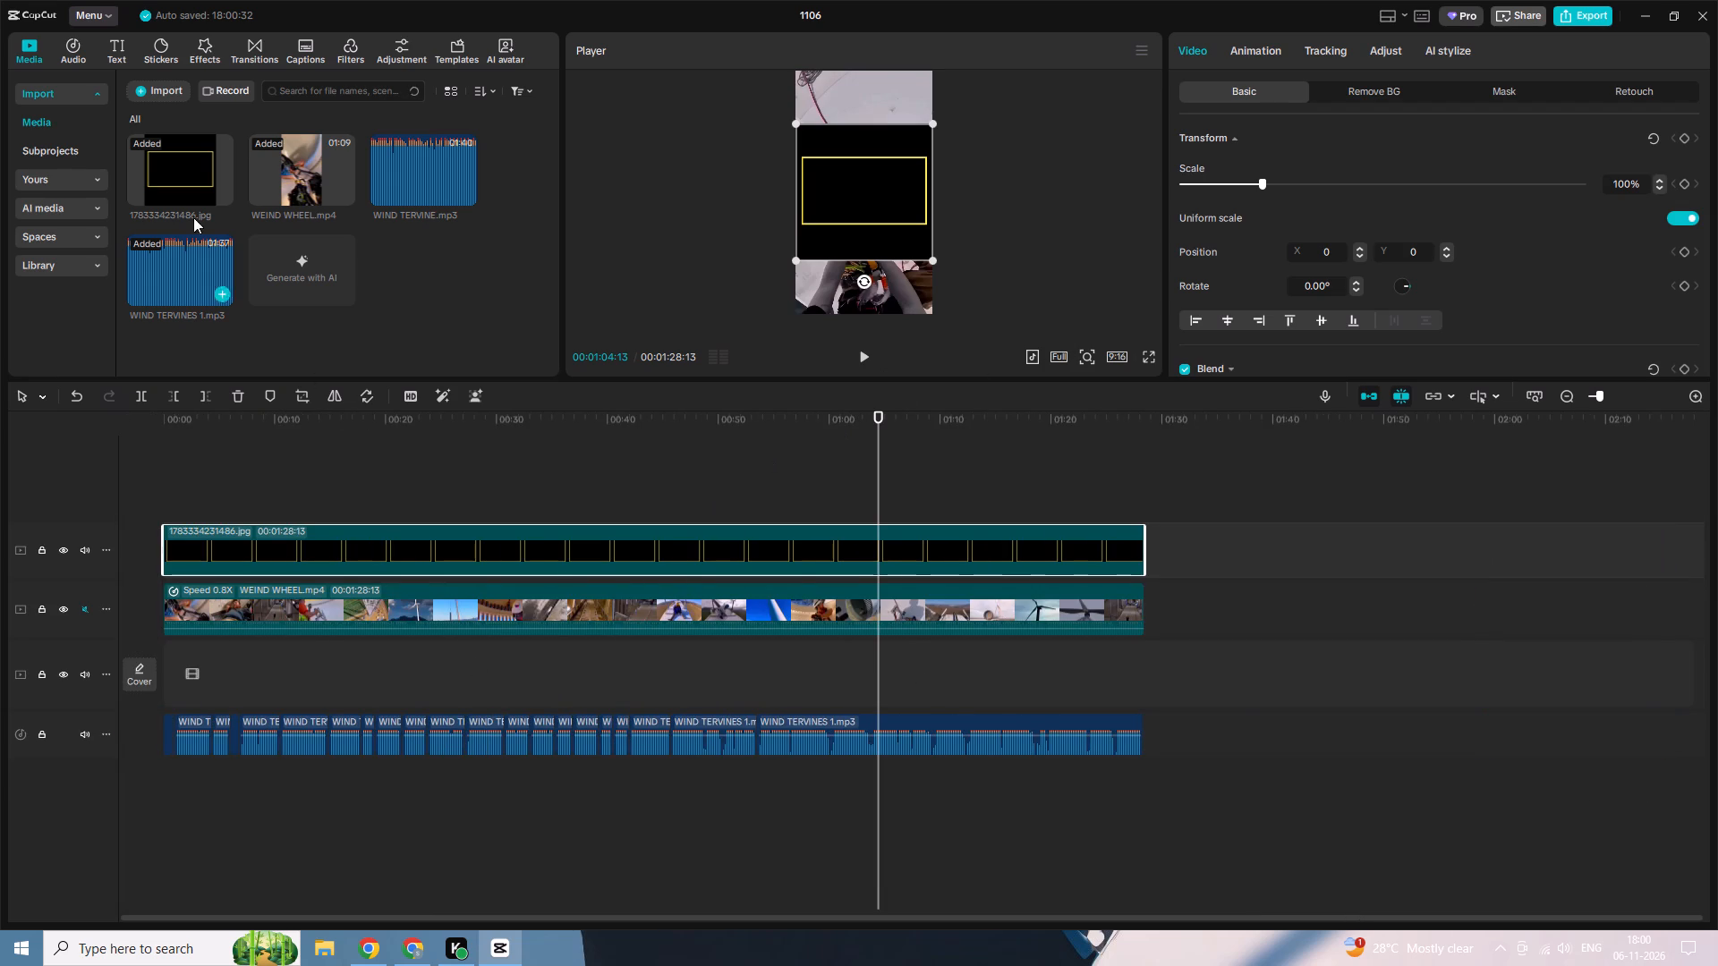
left_click(157, 95)
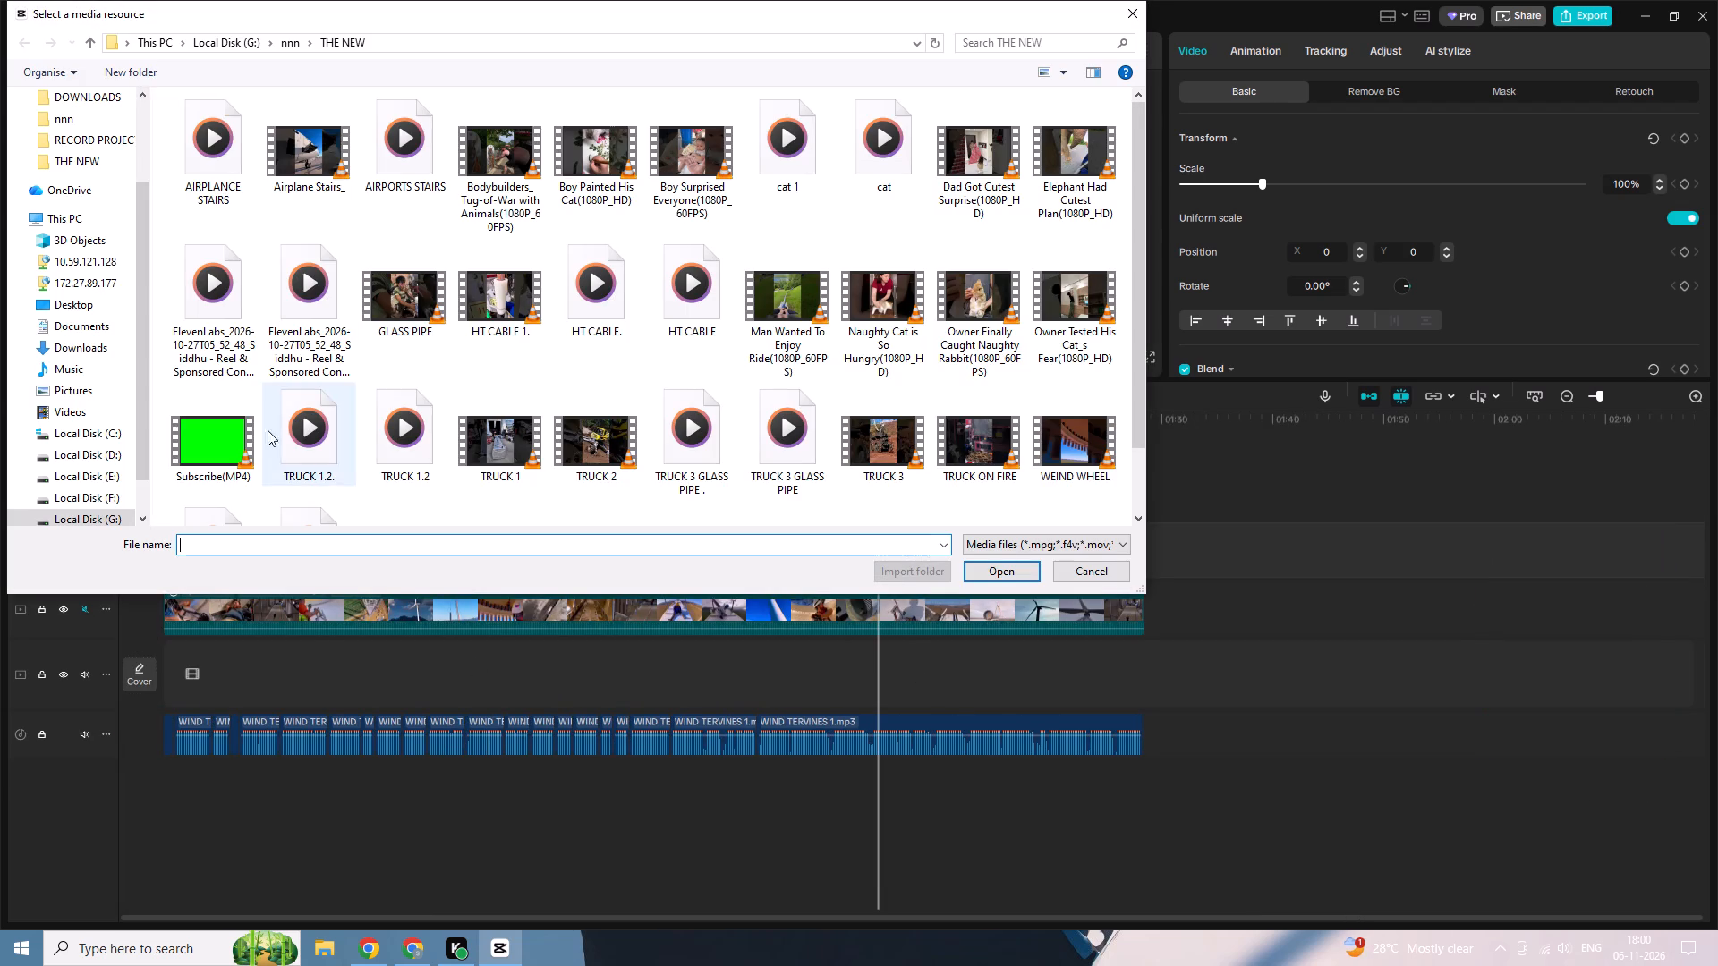
left_click(217, 436)
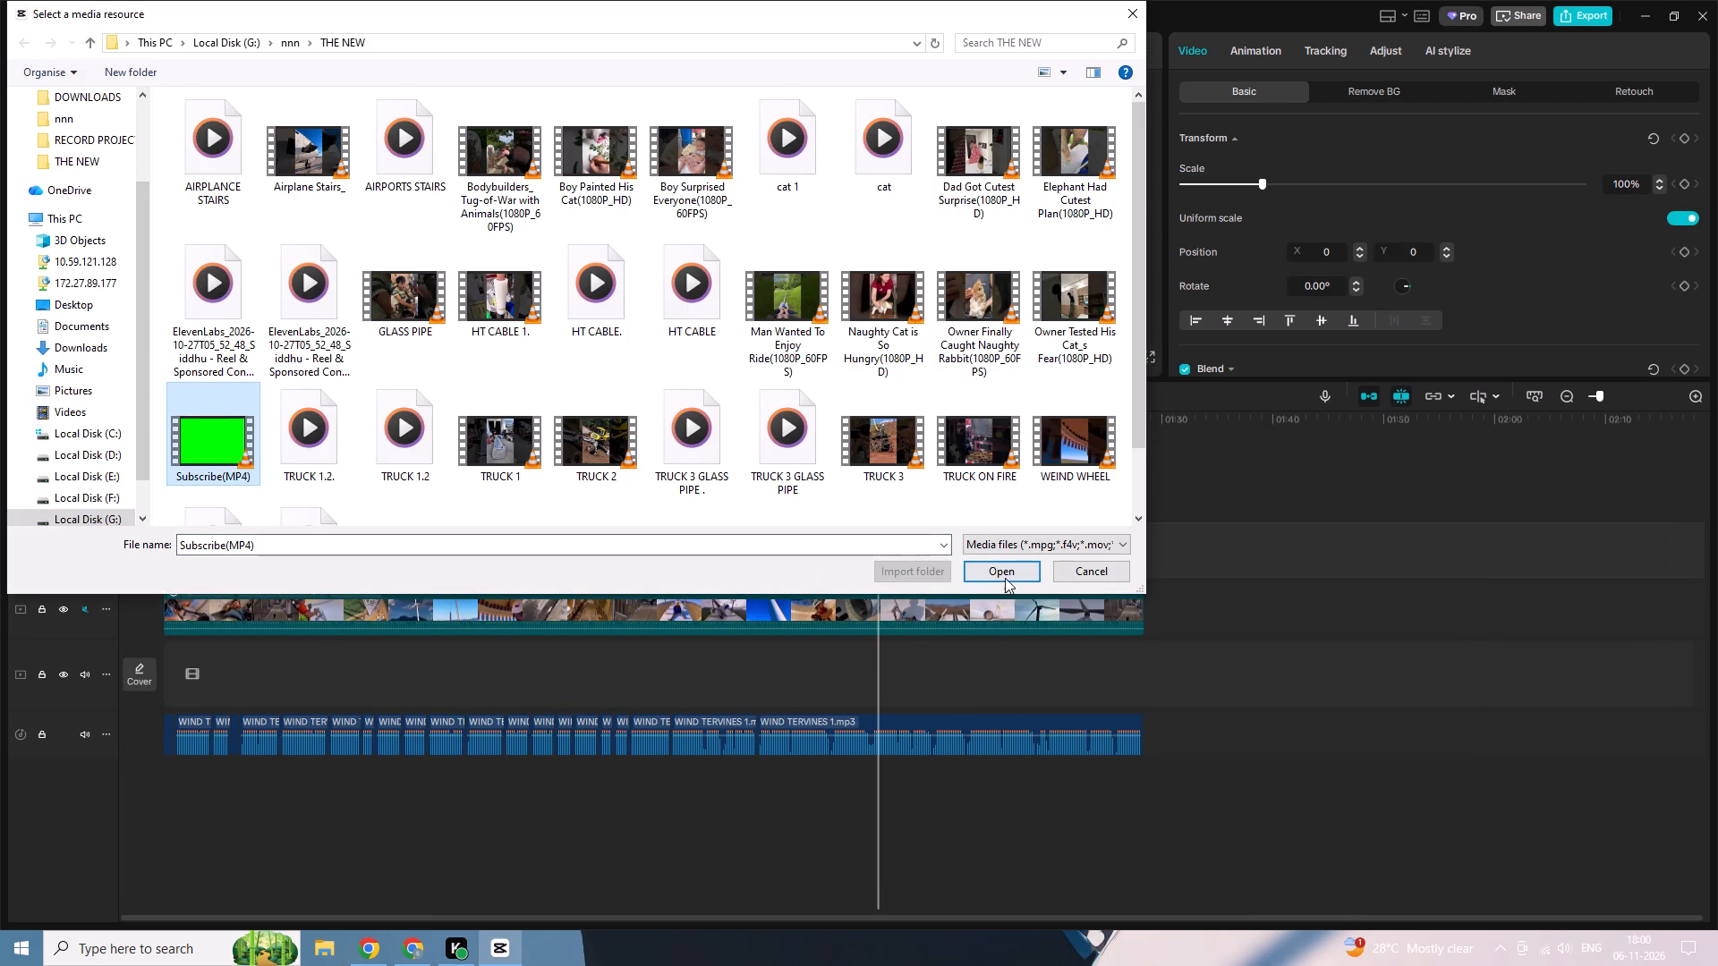
left_click(1001, 572)
Place Subscribe(MP4).mp4 on a new track above the frame image, ending with the footage, and preview it at about 01:25.
left_click_drag(301, 267, 1184, 457)
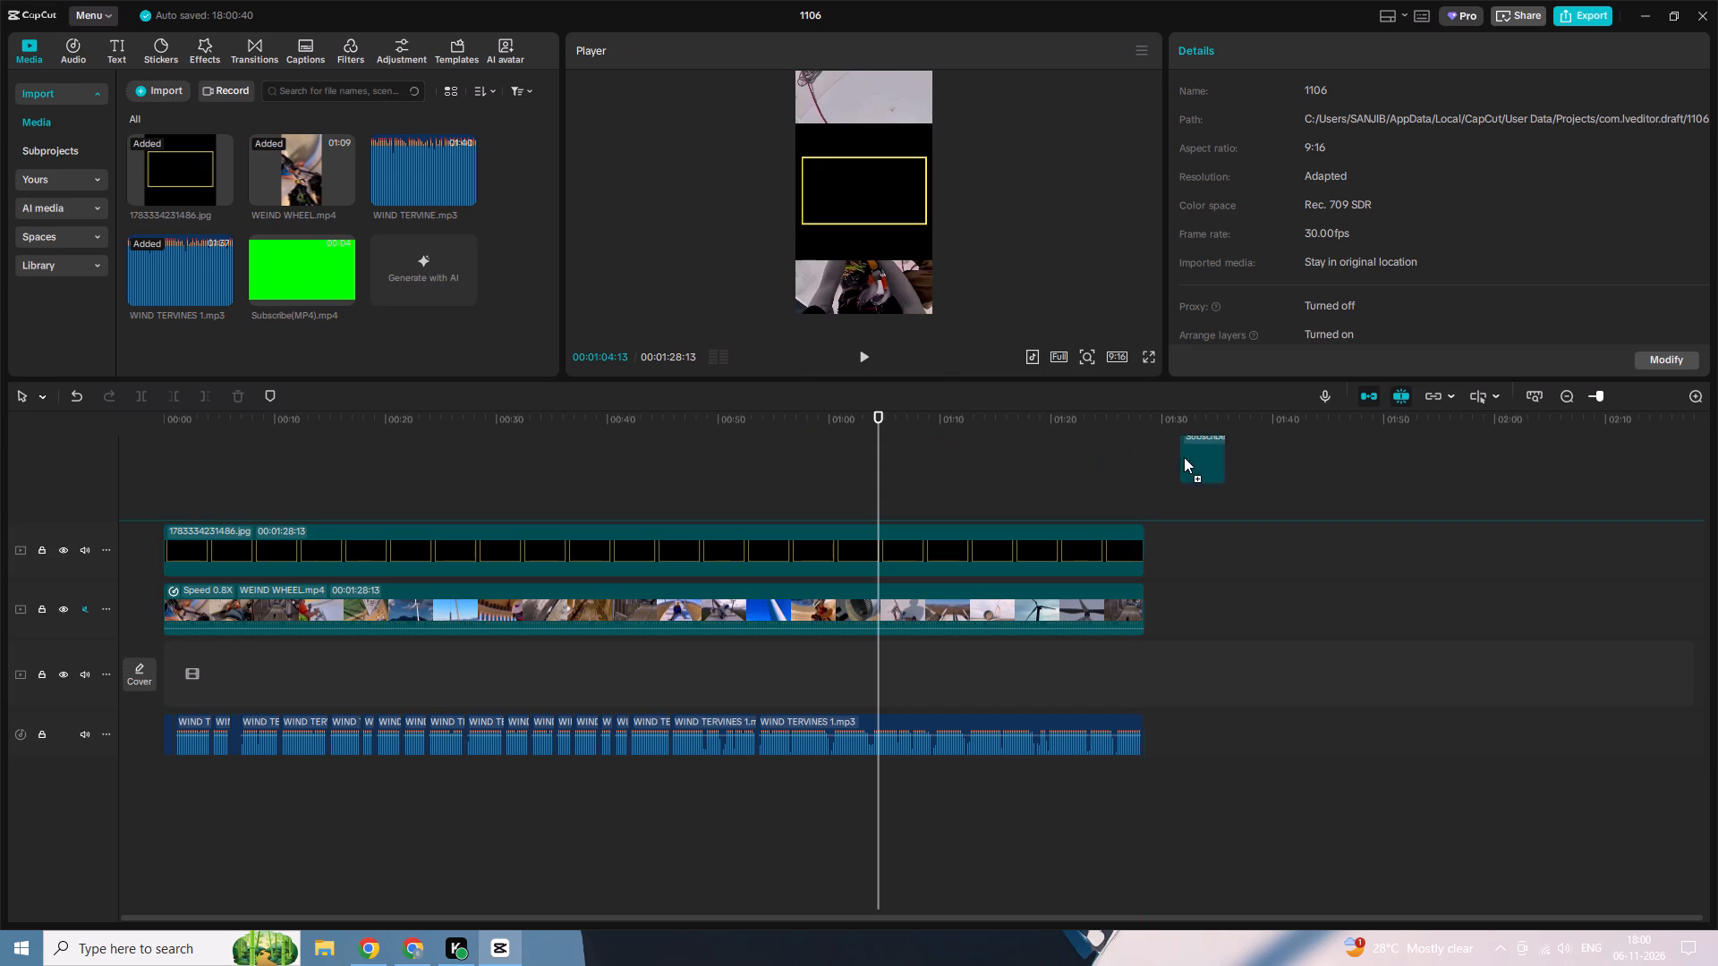
left_click_drag(1184, 457, 1100, 471)
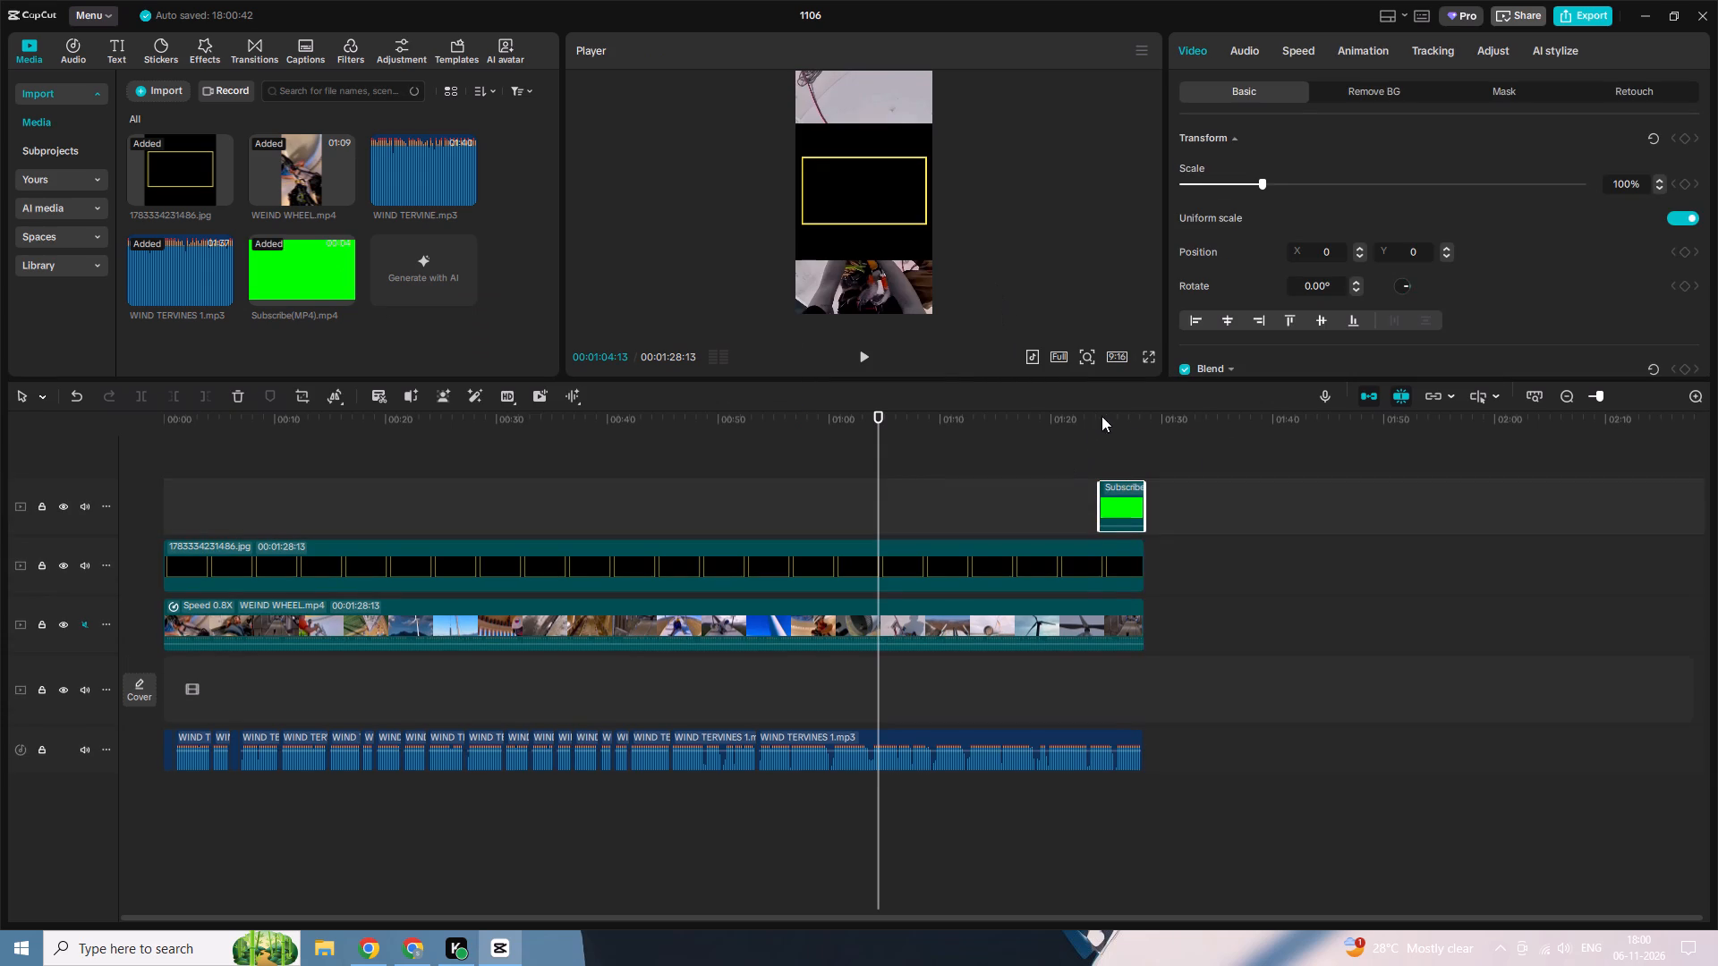
left_click(1112, 416)
left_click(903, 206)
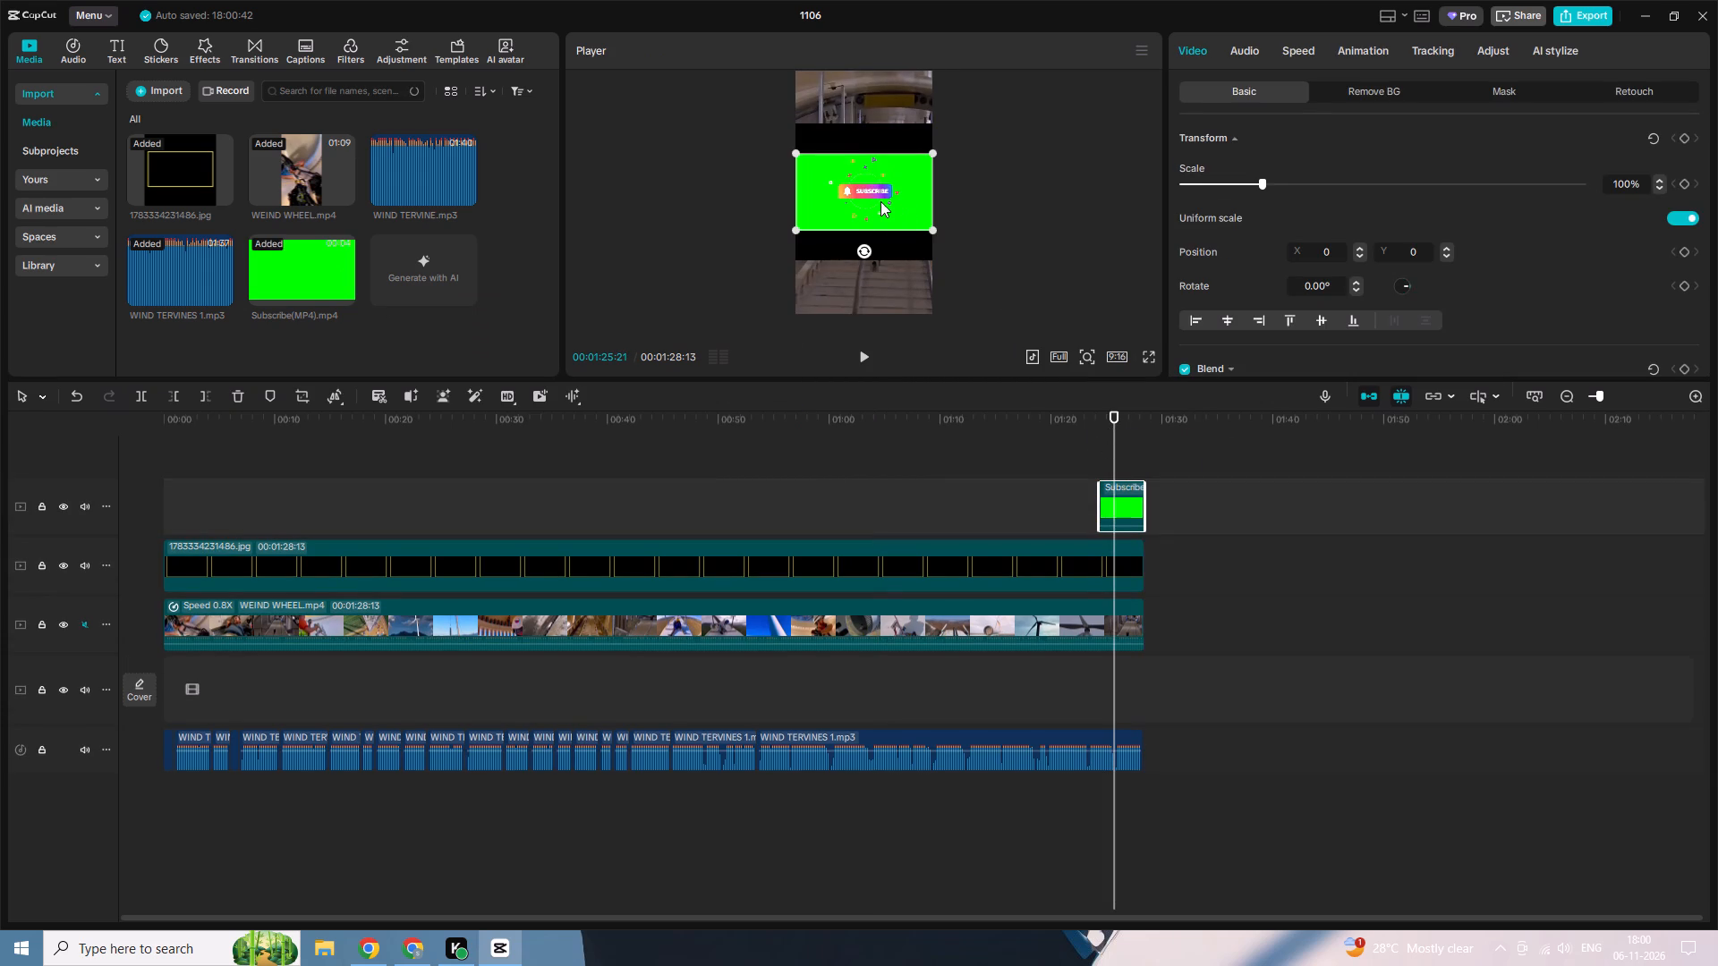
Crop the WEIND WHEEL footage clip to a 3:4 ratio.
left_click(565, 560)
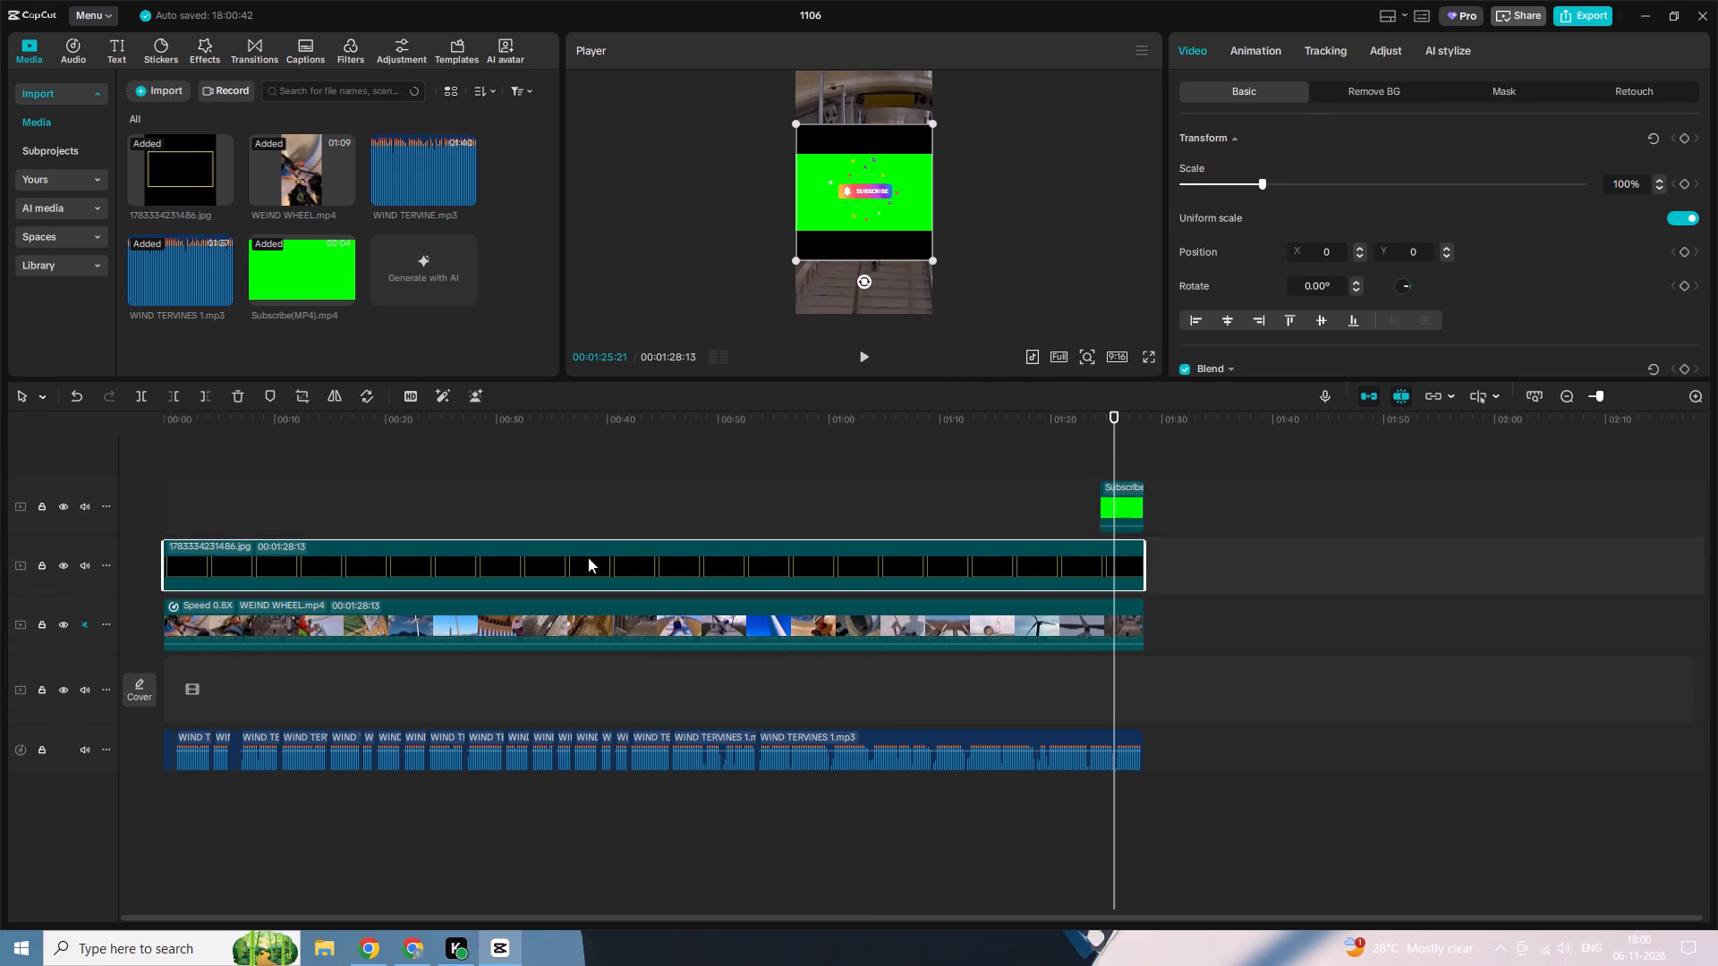
left_click(588, 620)
right_click(591, 623)
left_click(696, 432)
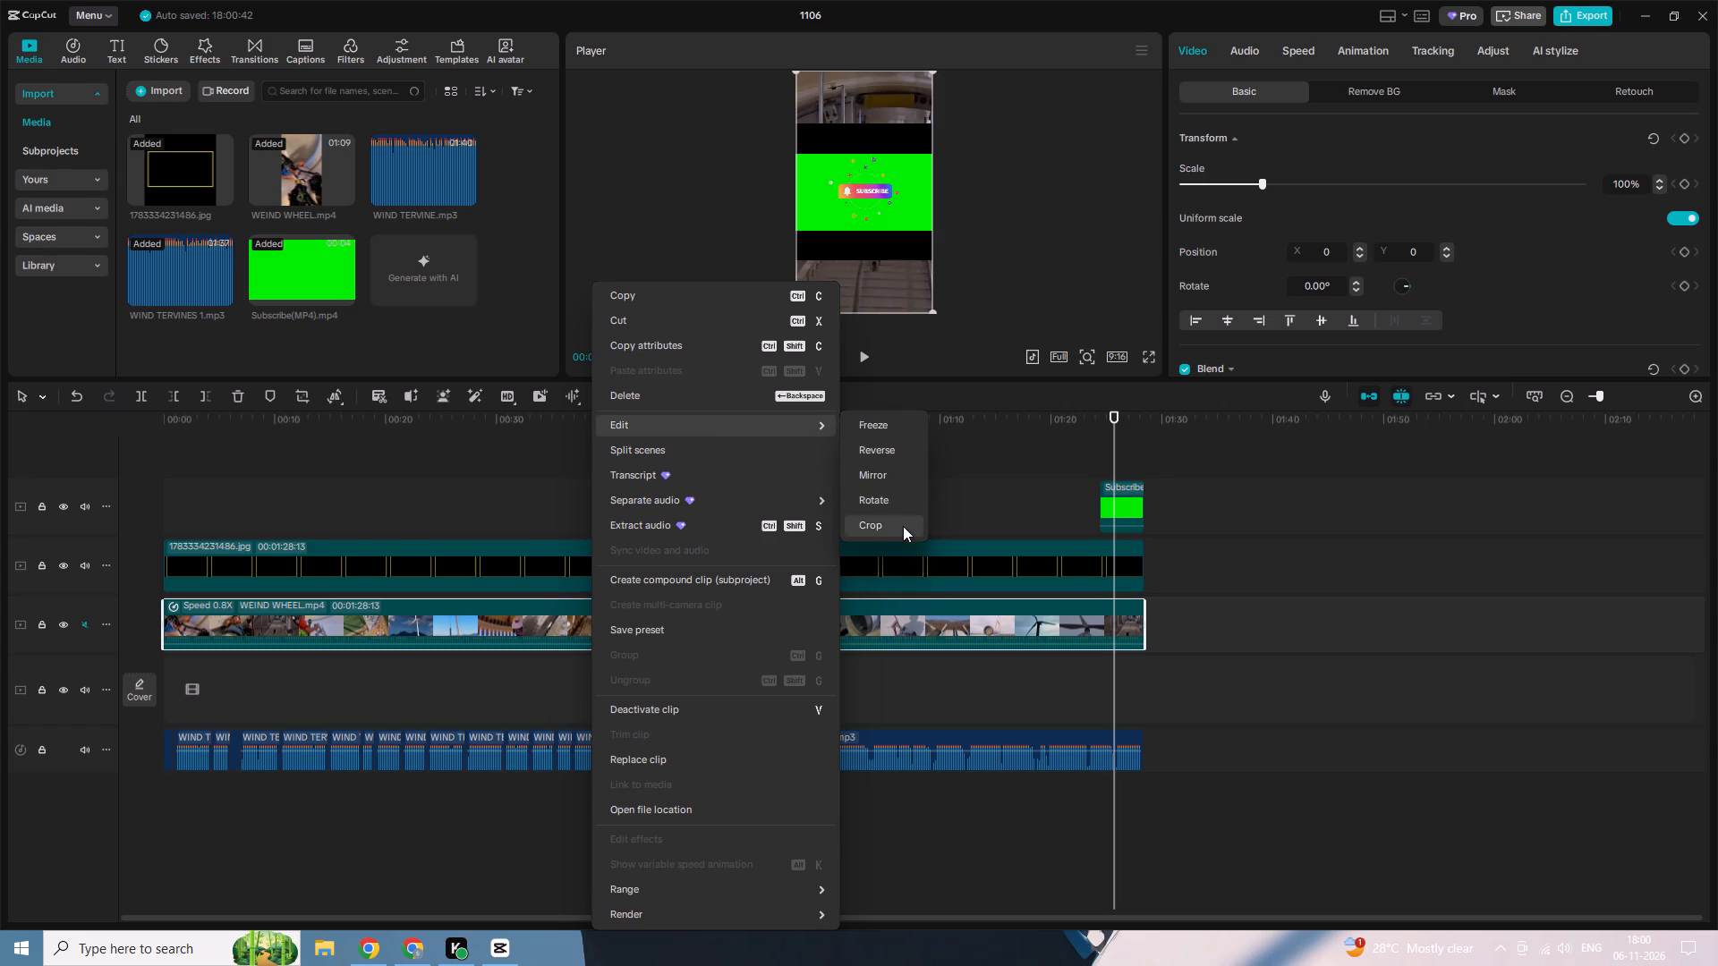
left_click(903, 526)
left_click(818, 740)
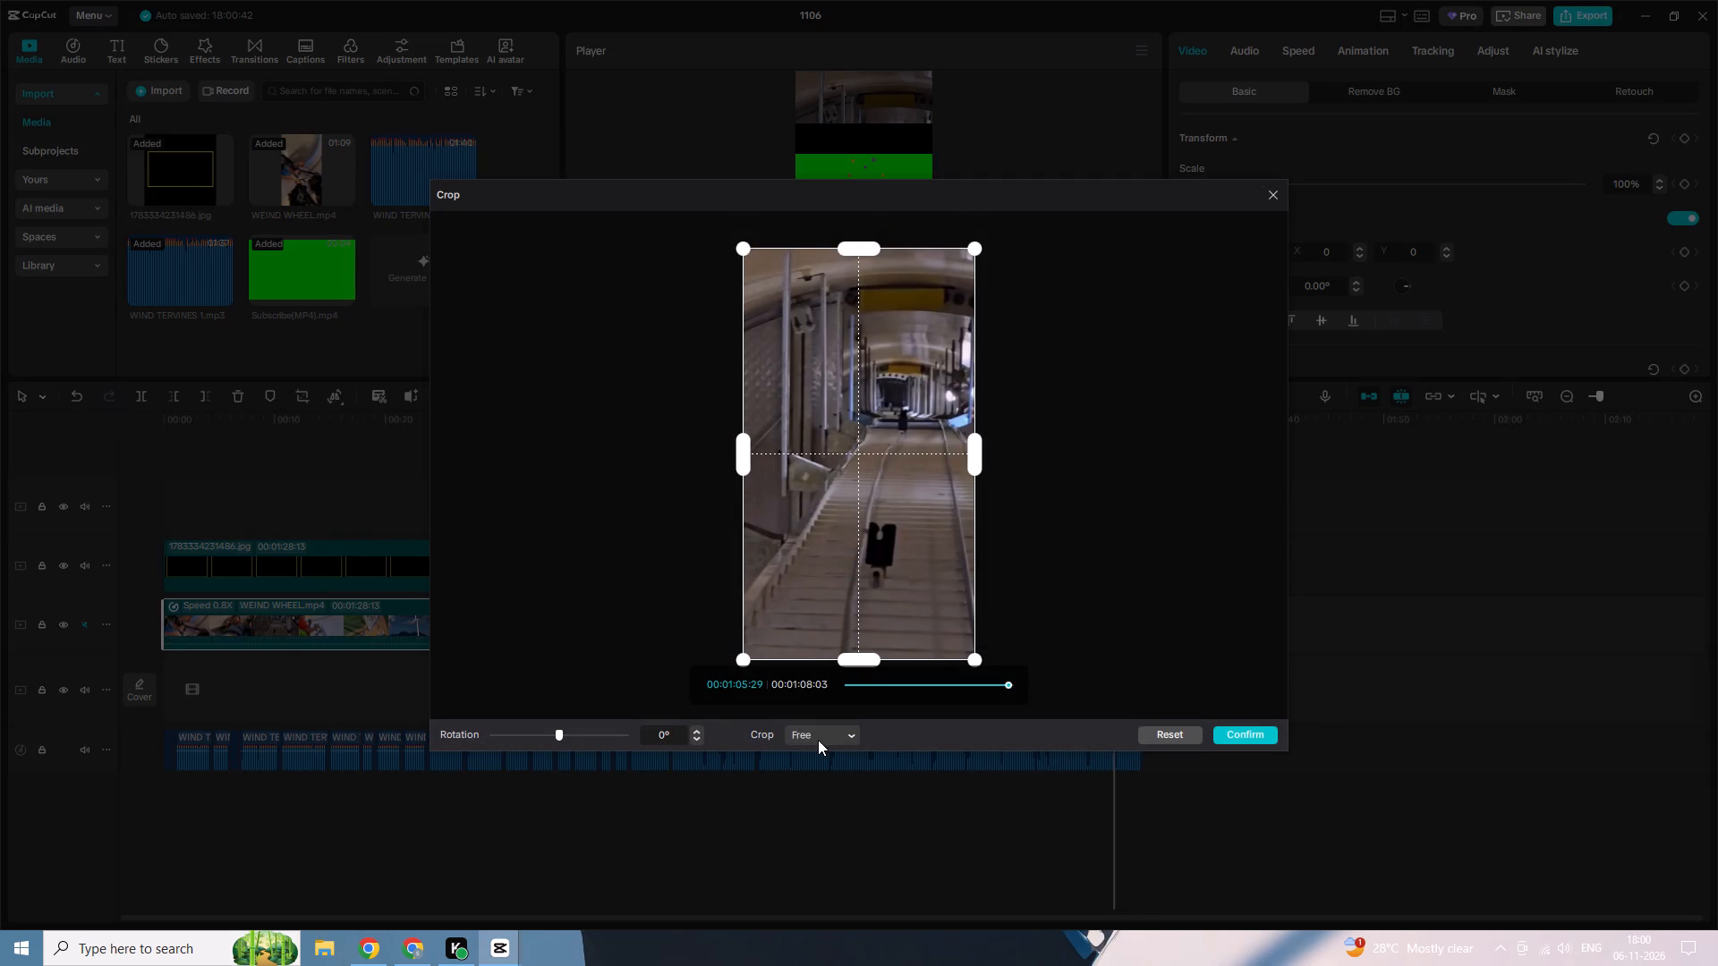
left_click(828, 626)
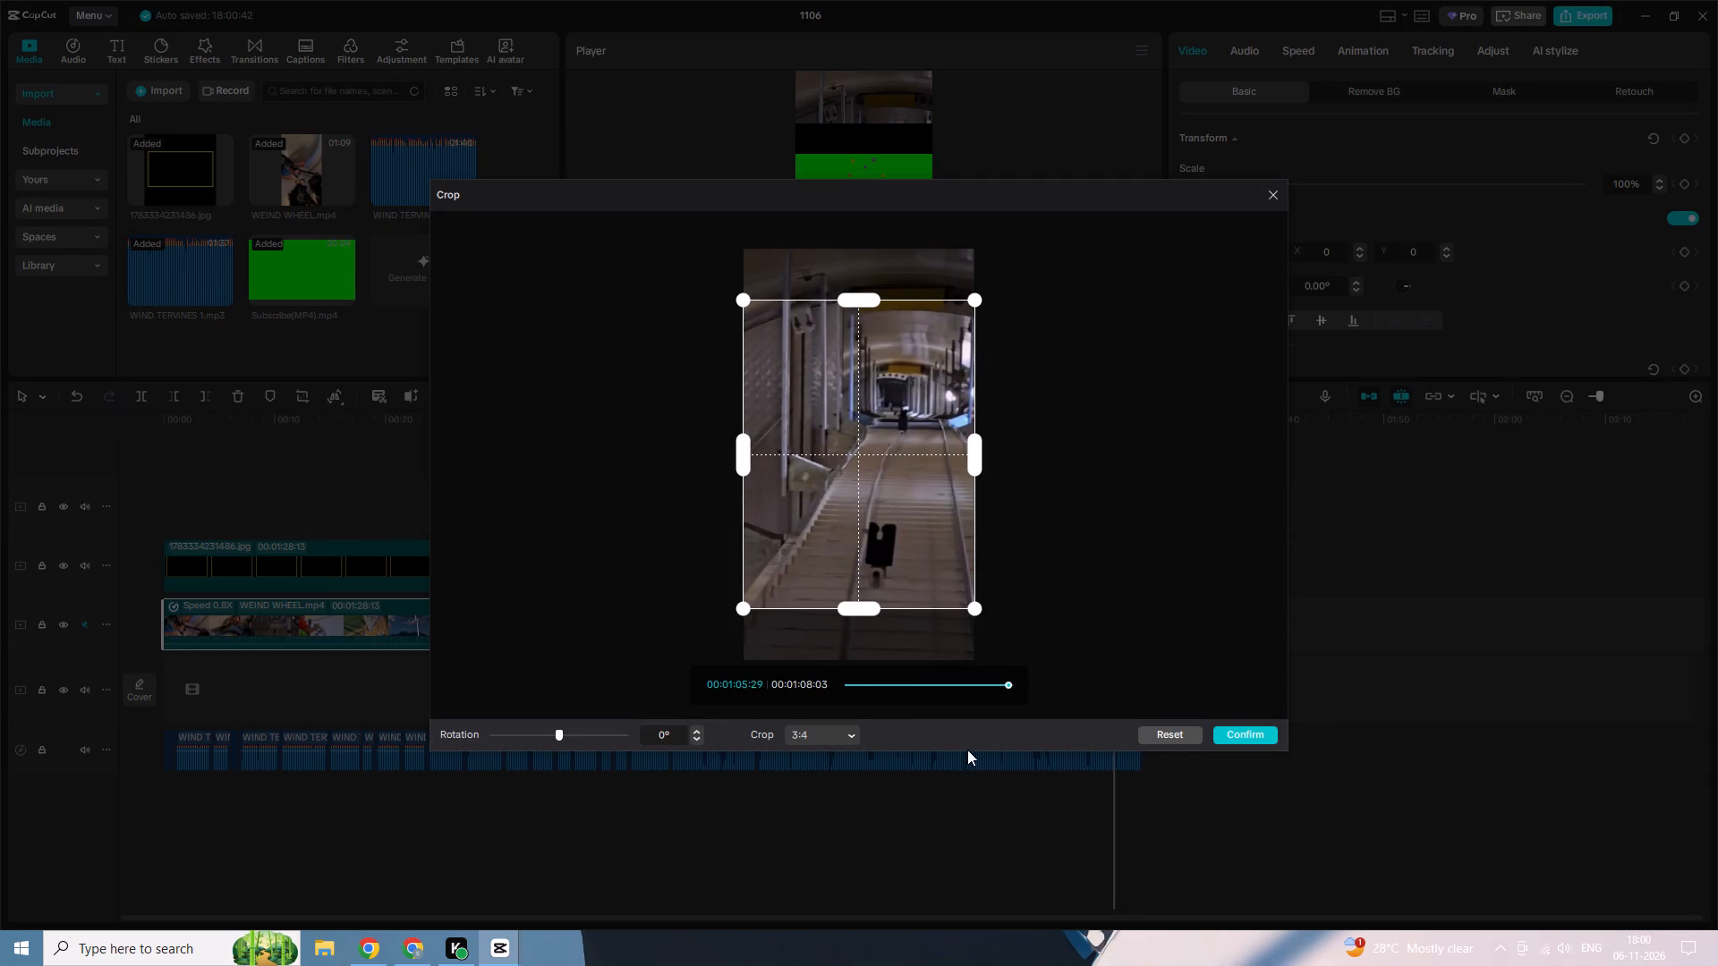
left_click(1218, 735)
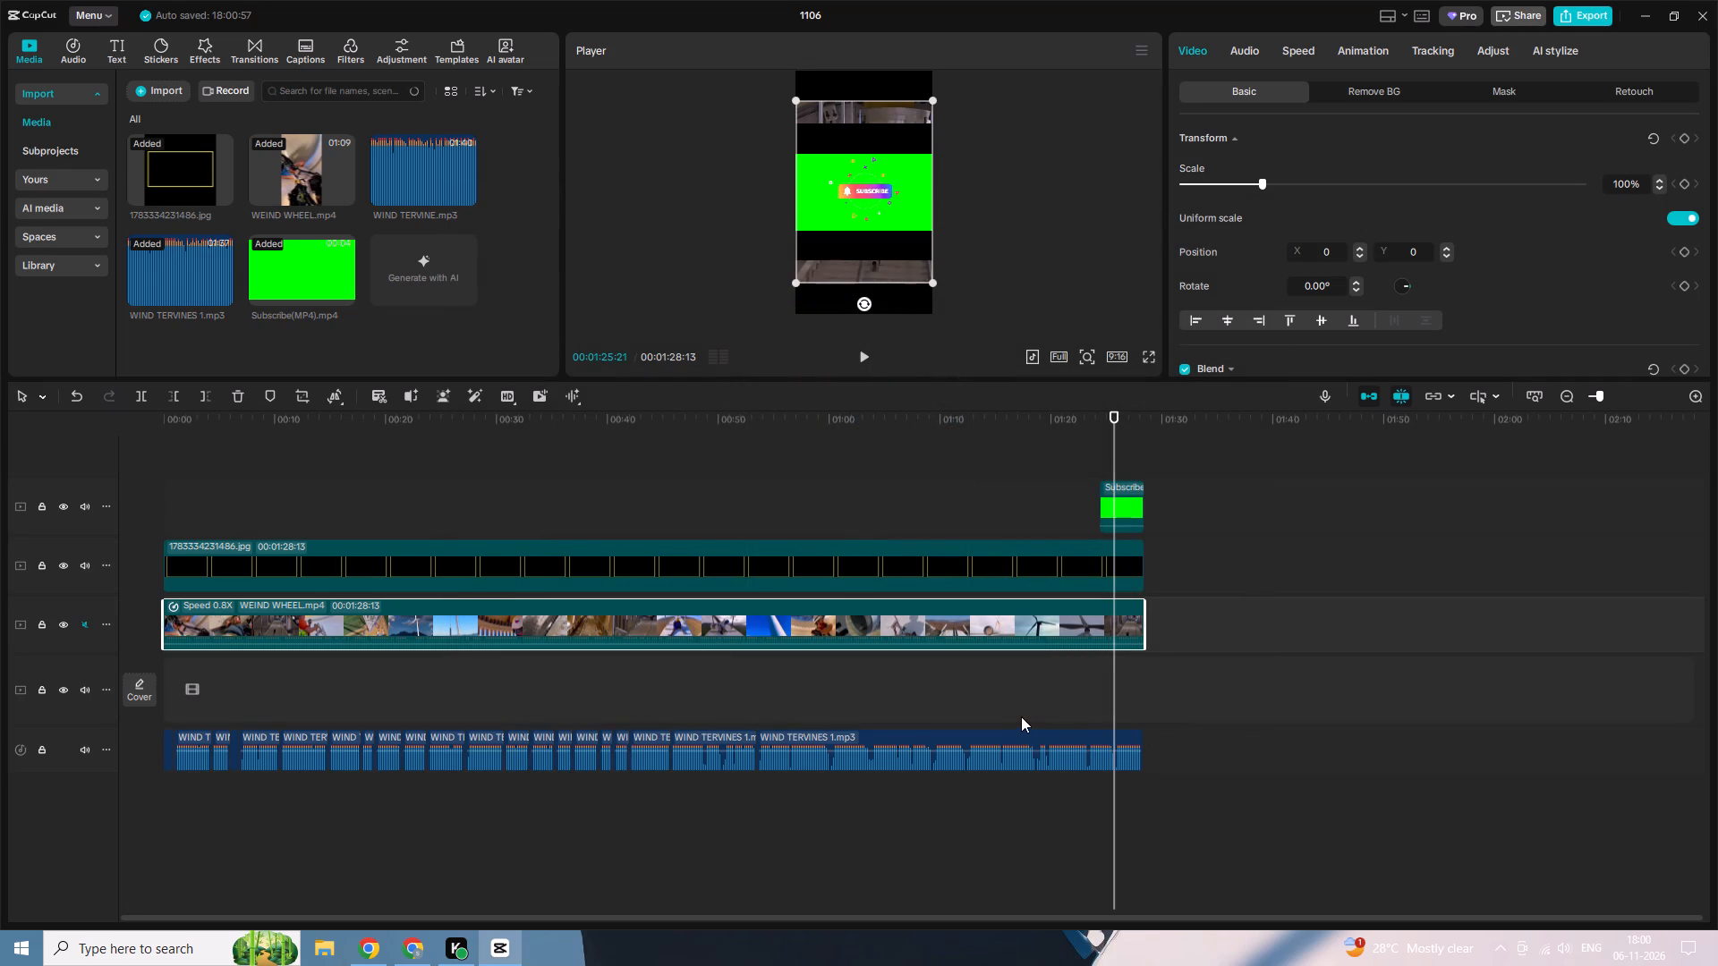
Key out the black background of the yellow-frame image with Chroma key at intensity 100, sampling black at about 00:44.
left_click(710, 577)
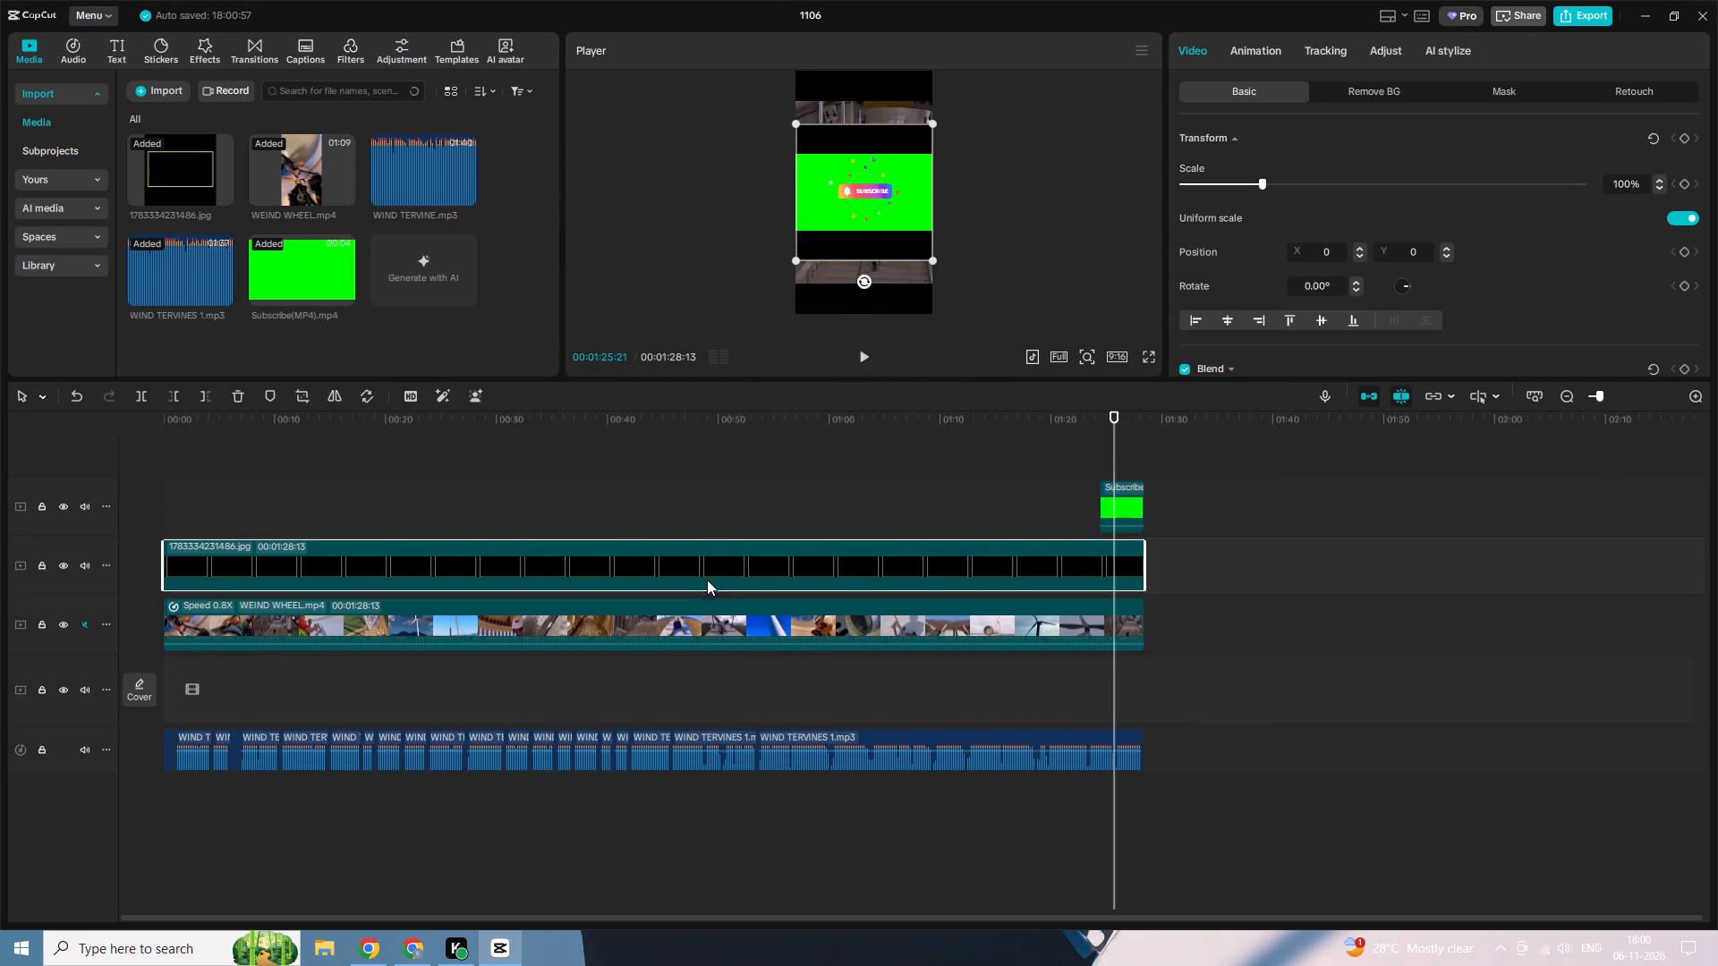
left_click(1357, 92)
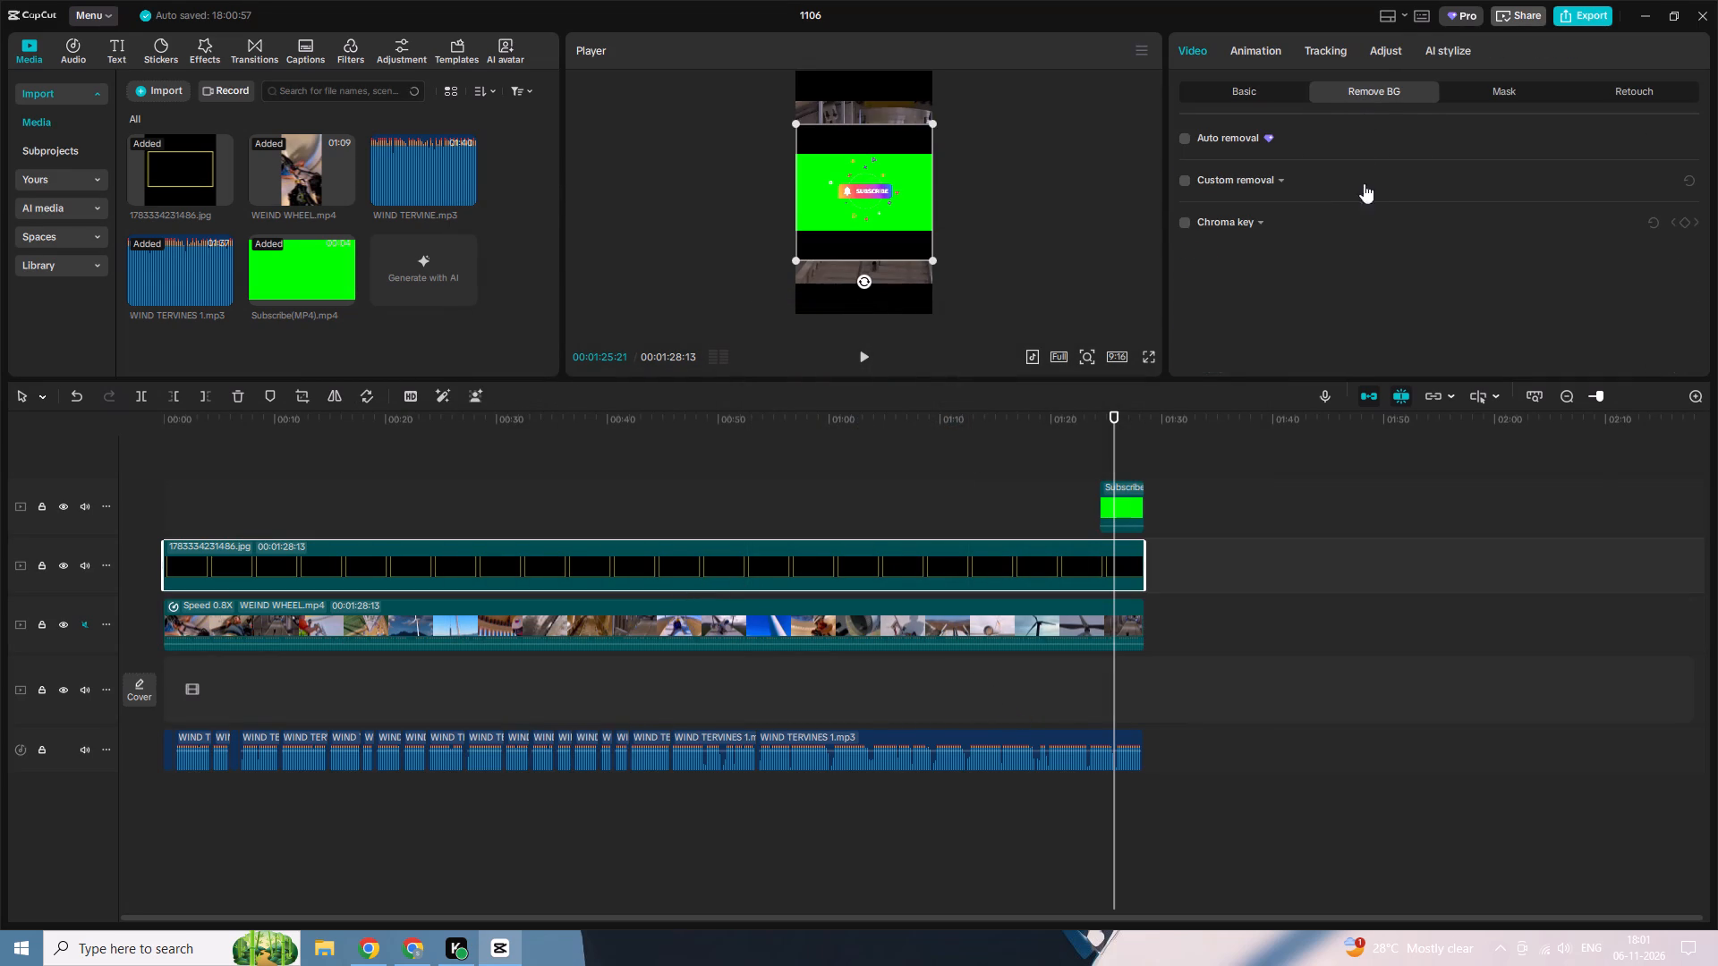
left_click(1195, 225)
left_click(658, 422)
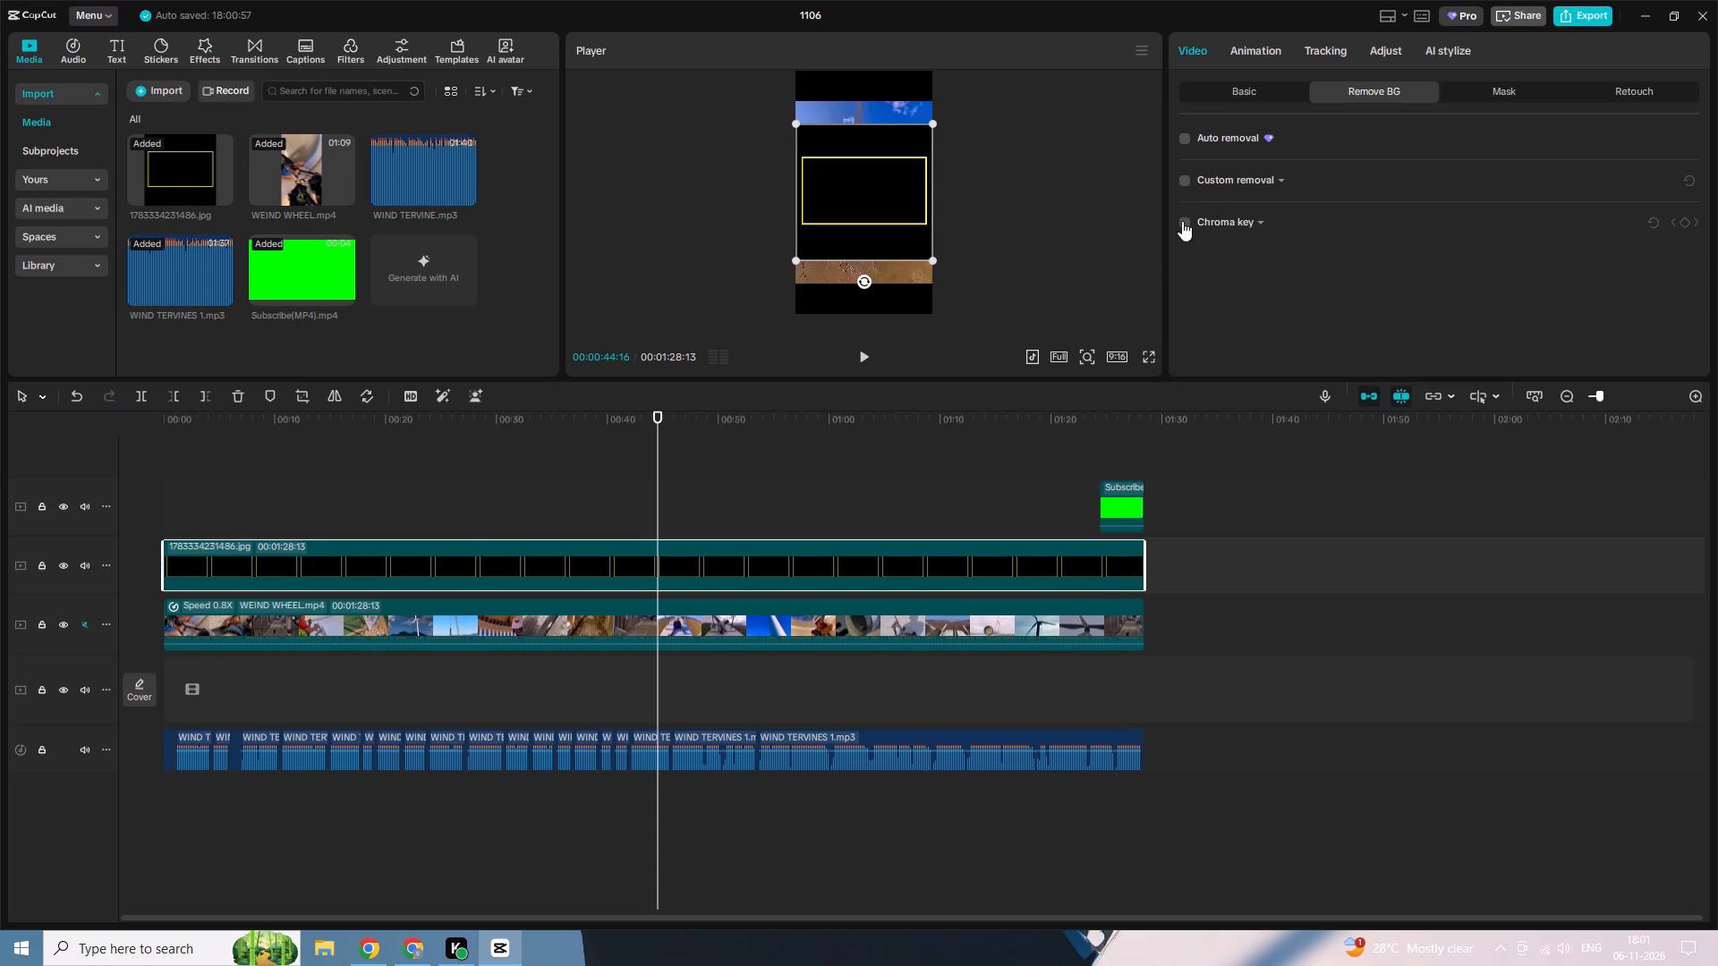
left_click(1182, 221)
left_click(884, 185)
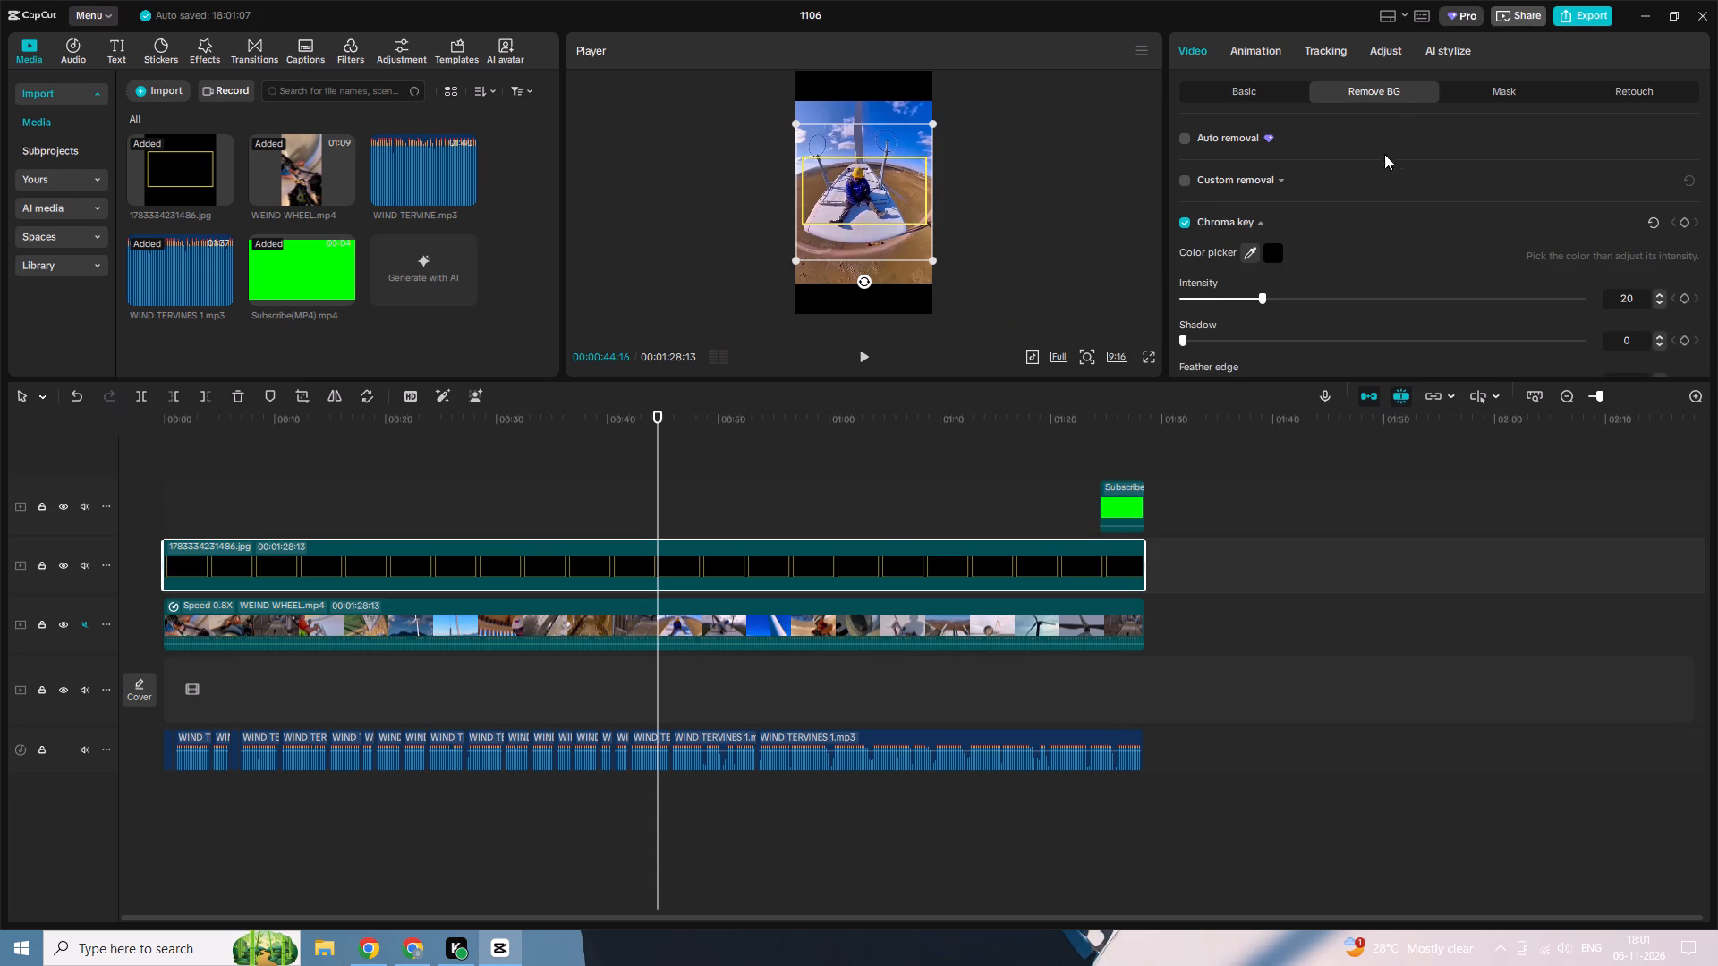
left_click_drag(1633, 298, 1605, 298)
type("100")
key("Return")
Scale the yellow-frame image to 279% and shift its vertical position to Y -64.
left_click(1276, 86)
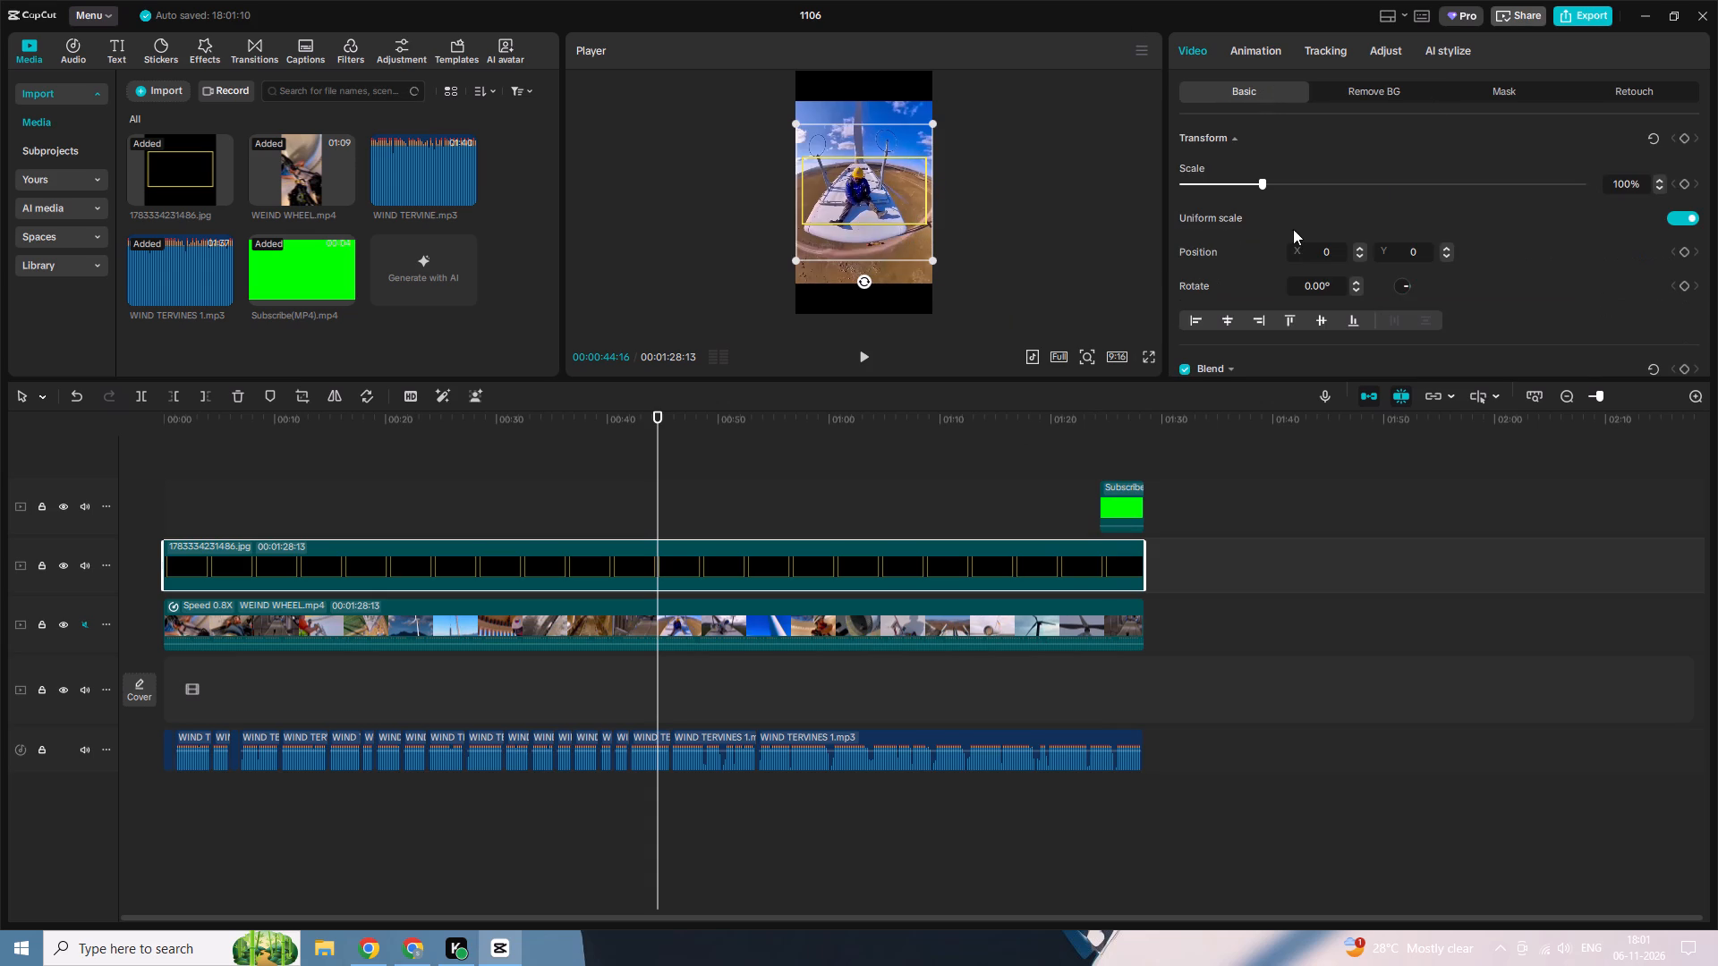
left_click_drag(1633, 186, 1473, 196)
type("279")
key("Return")
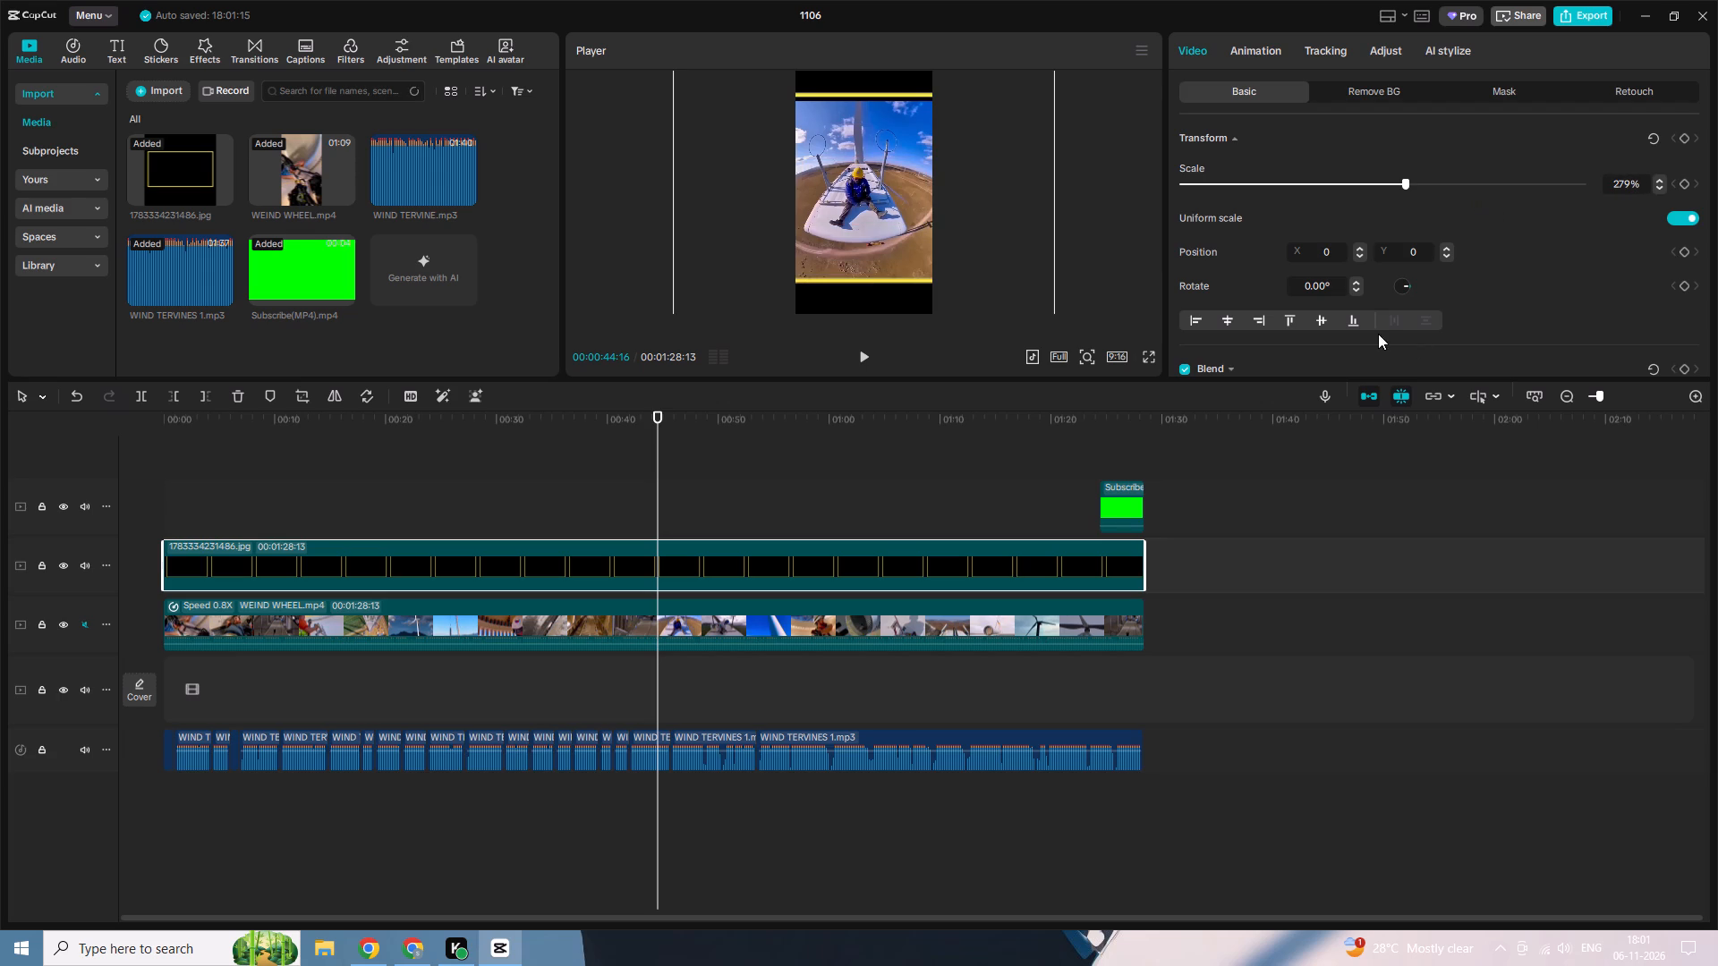
left_click(1449, 260)
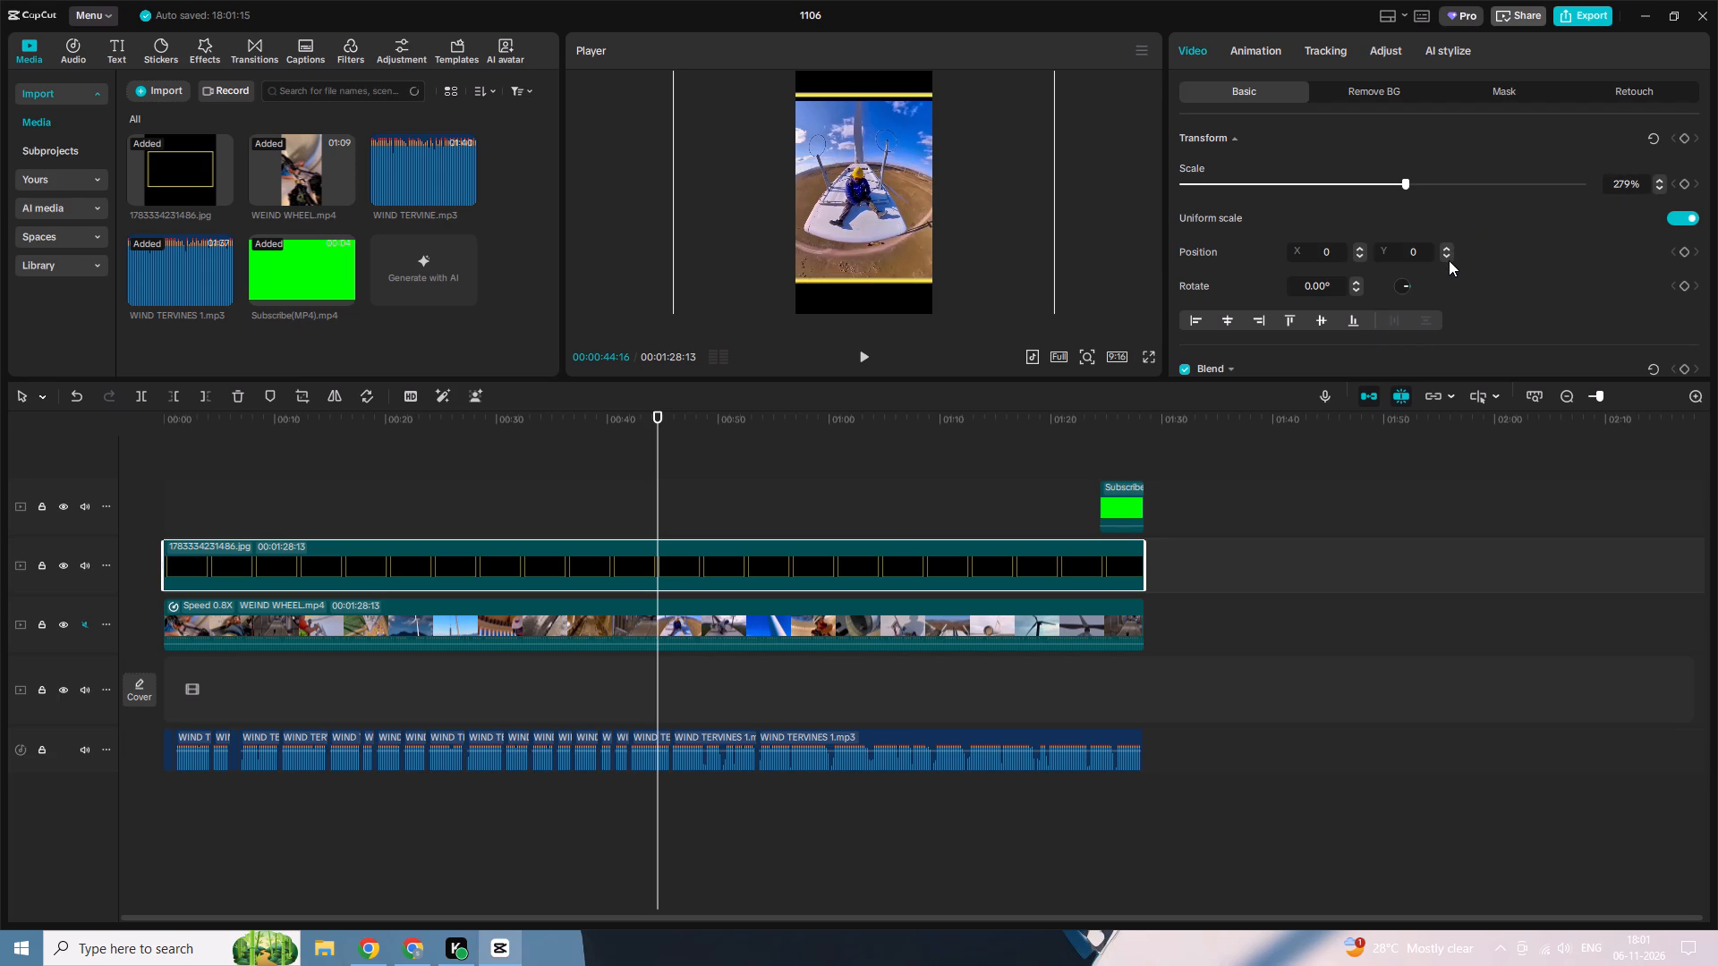
left_click(1445, 259)
left_click(1445, 256)
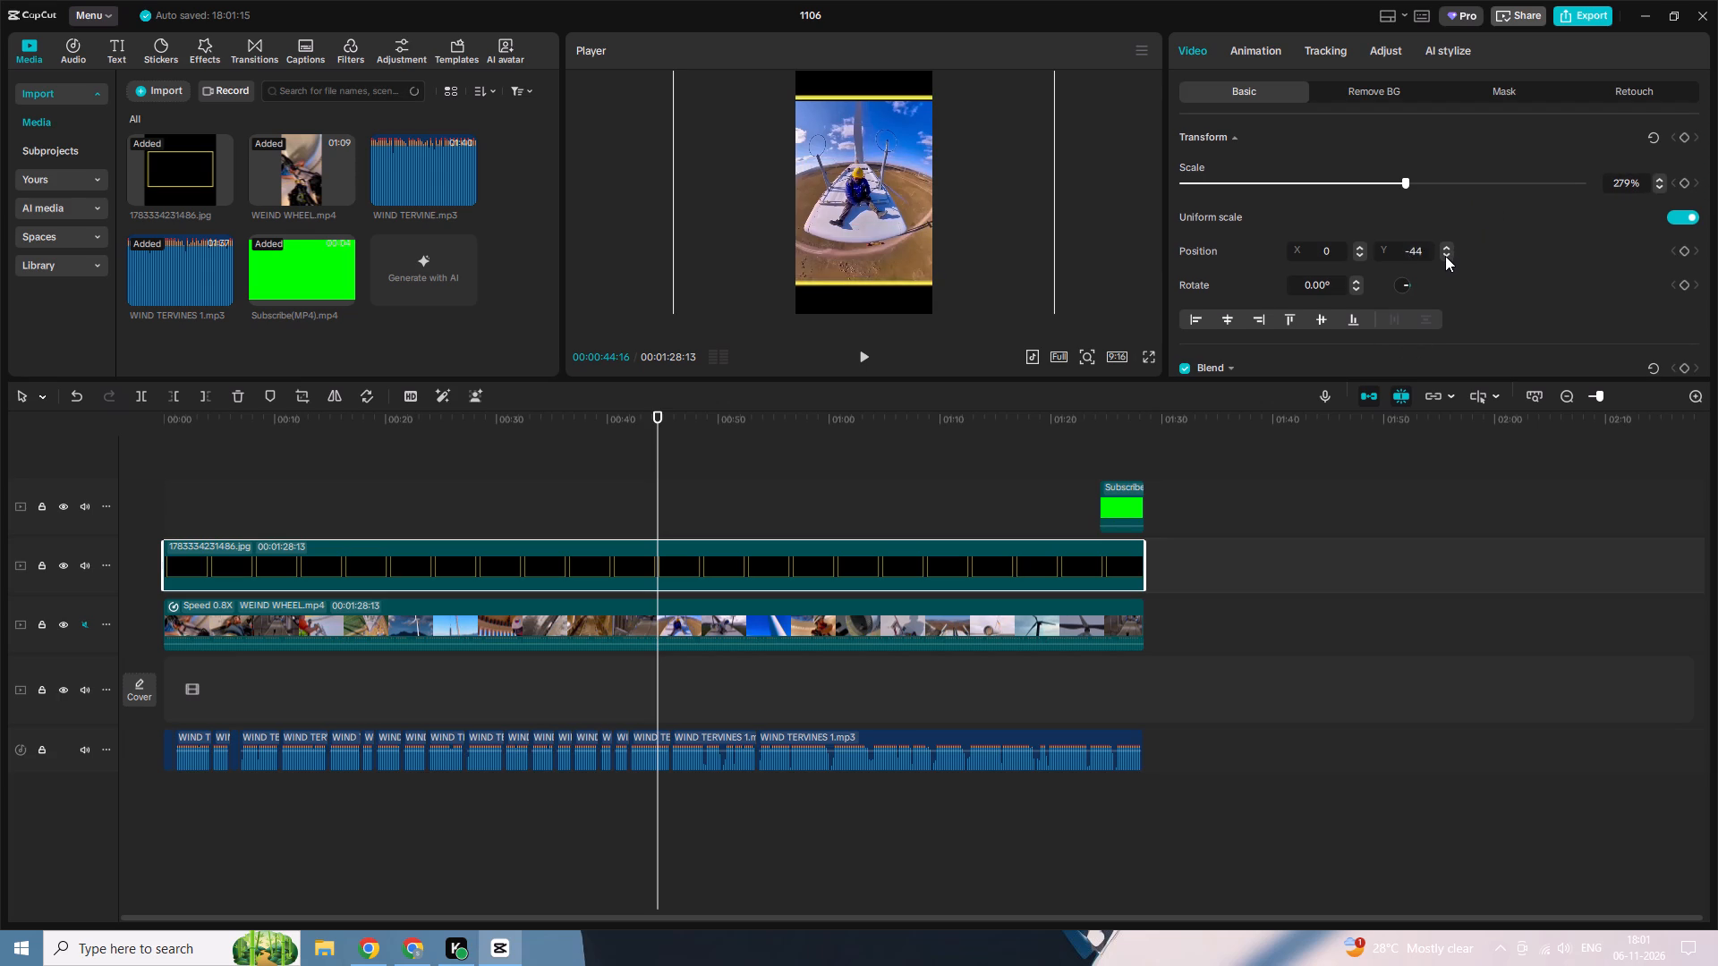
Check the yellow lines' fit around the footage in full screen and play a few seconds from 00:44.
left_click(1145, 360)
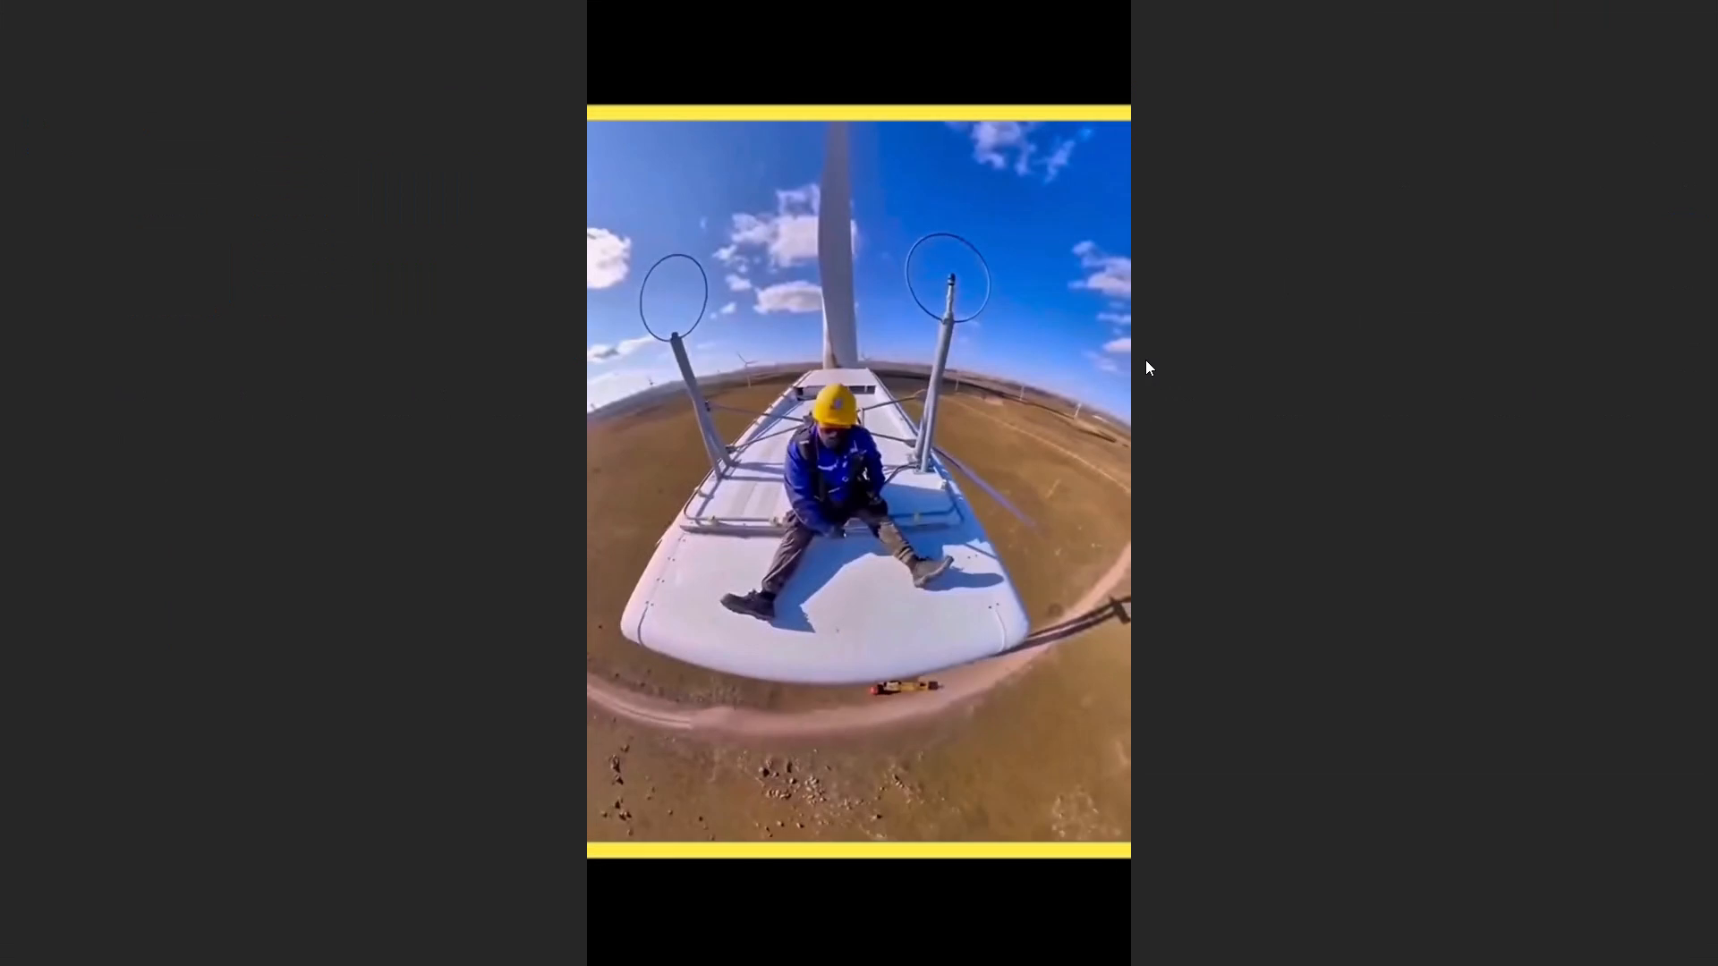
type("1`")
key("Escape")
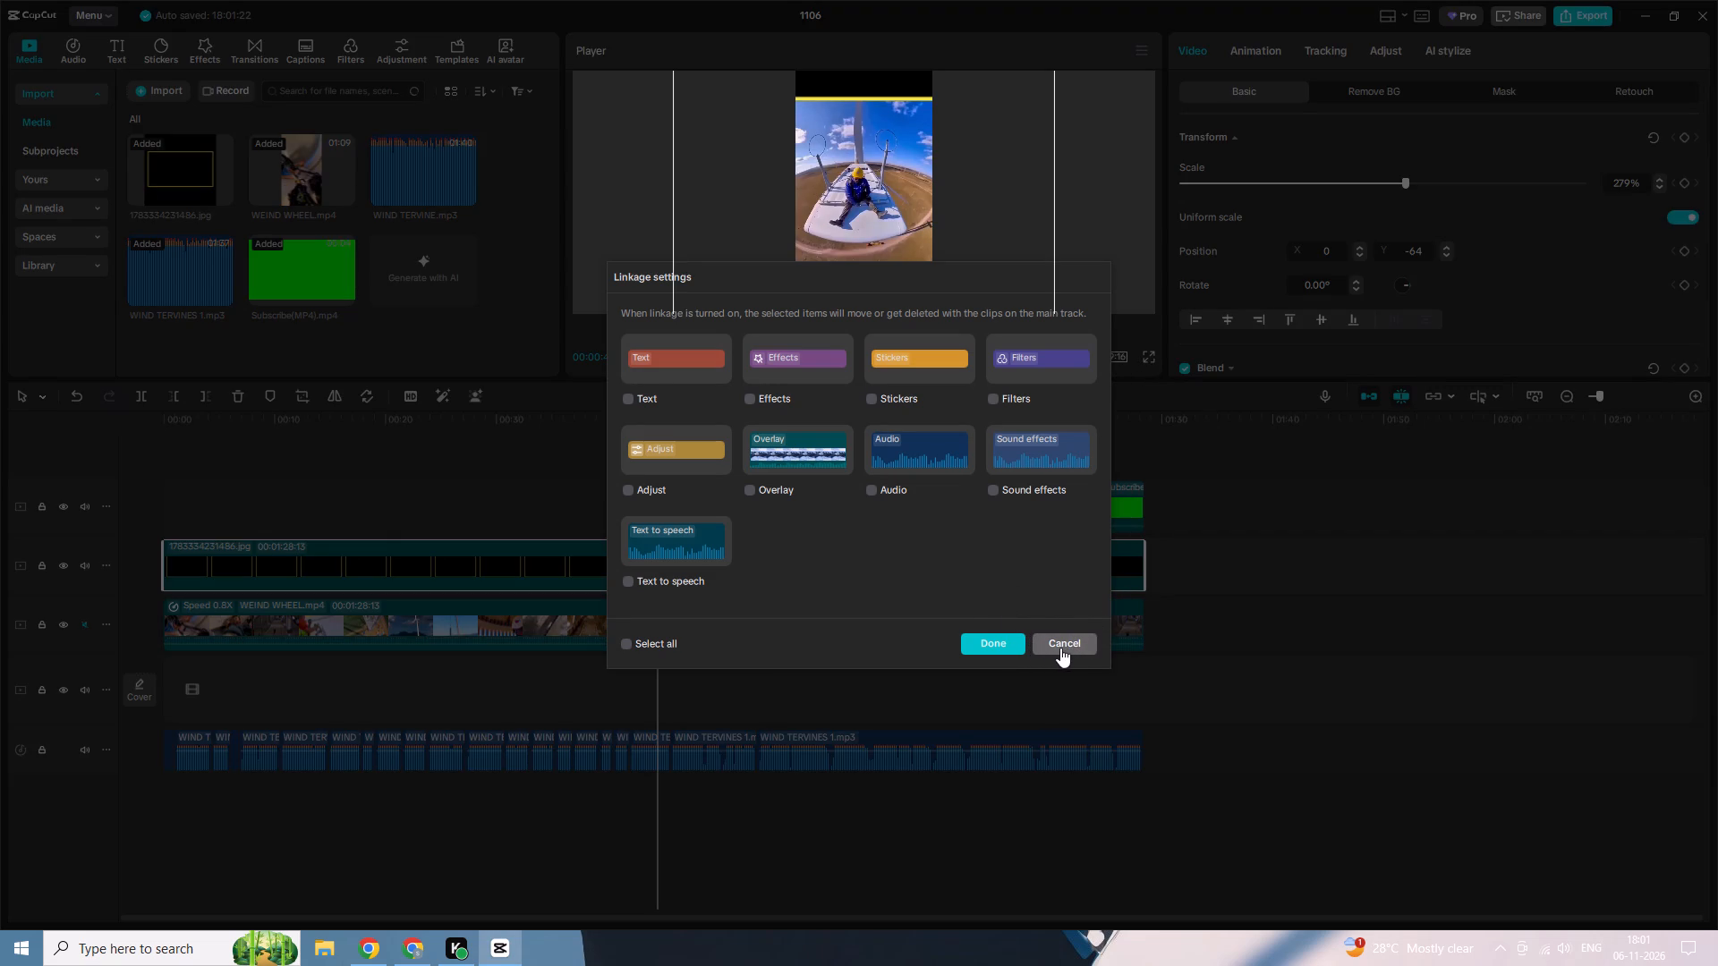
left_click(798, 372)
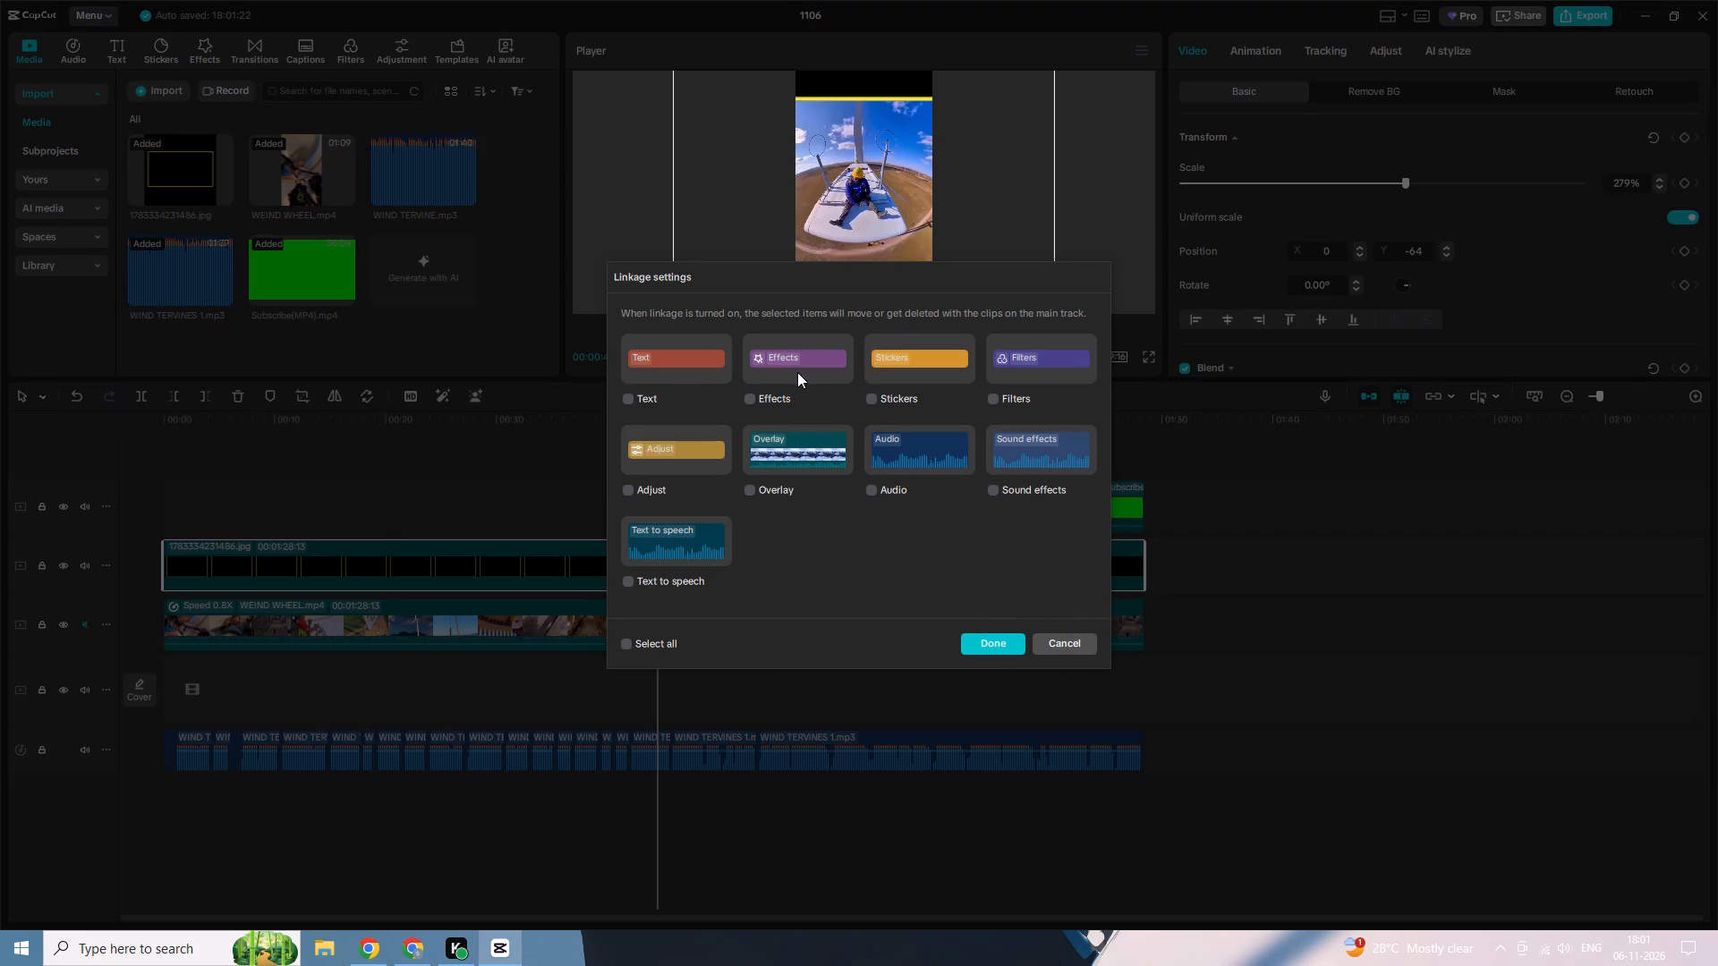
double_click(795, 373)
left_click(1076, 646)
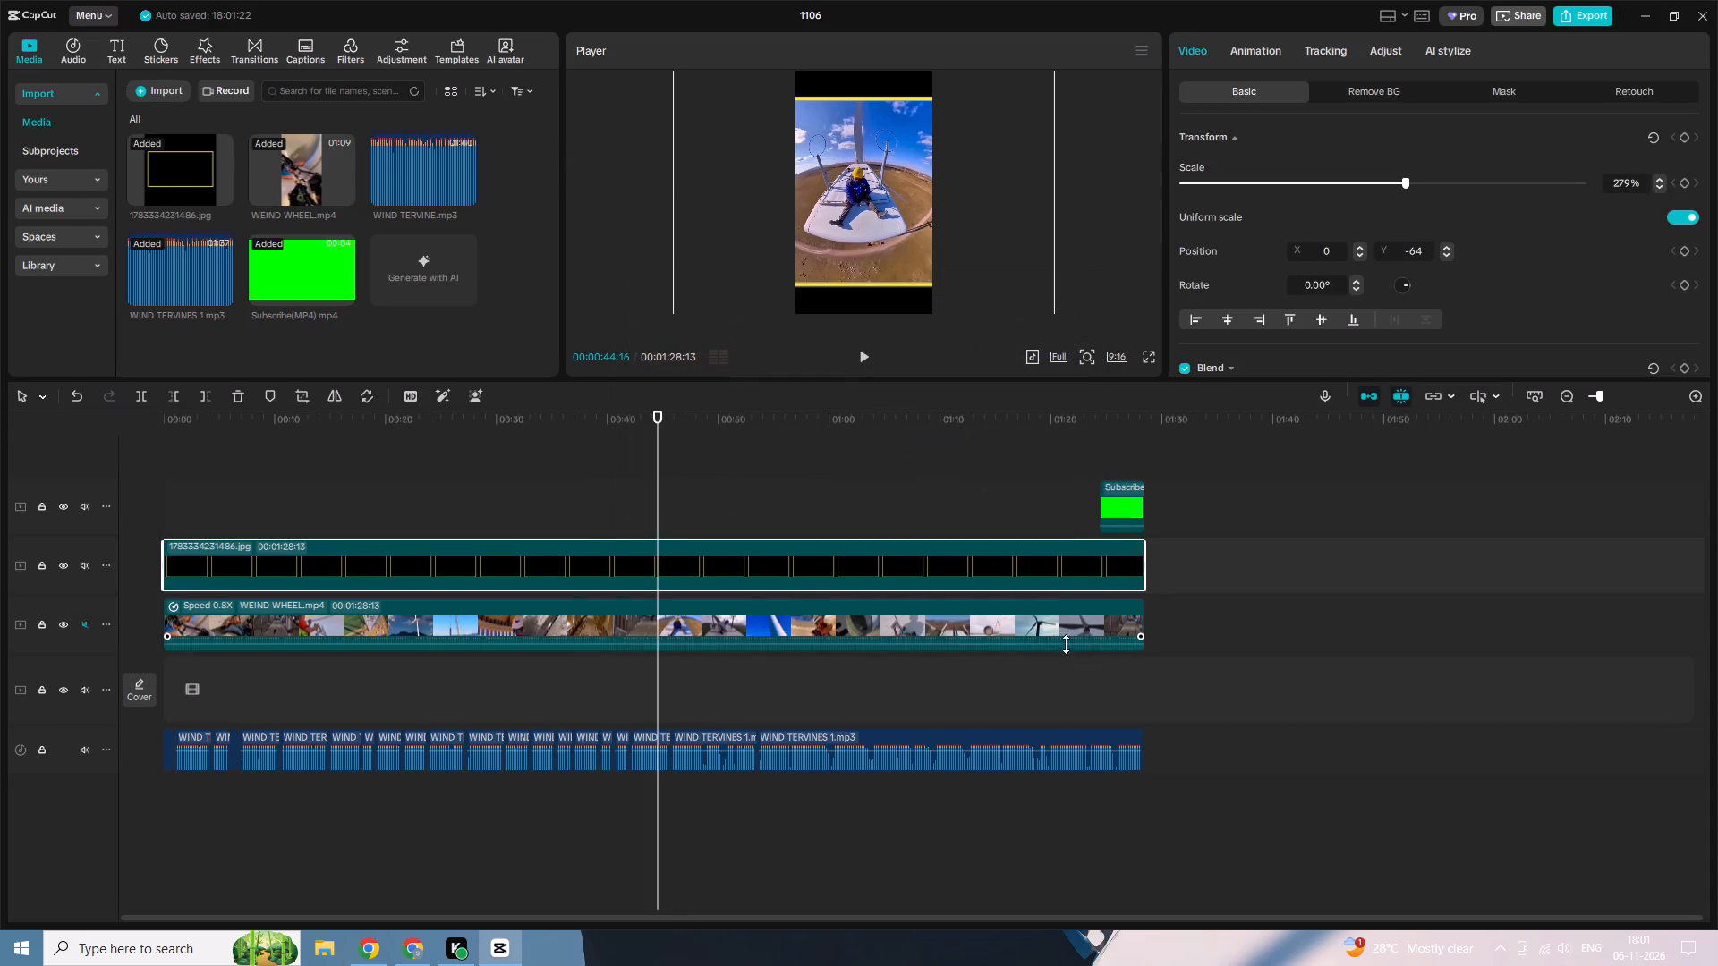
key("space")
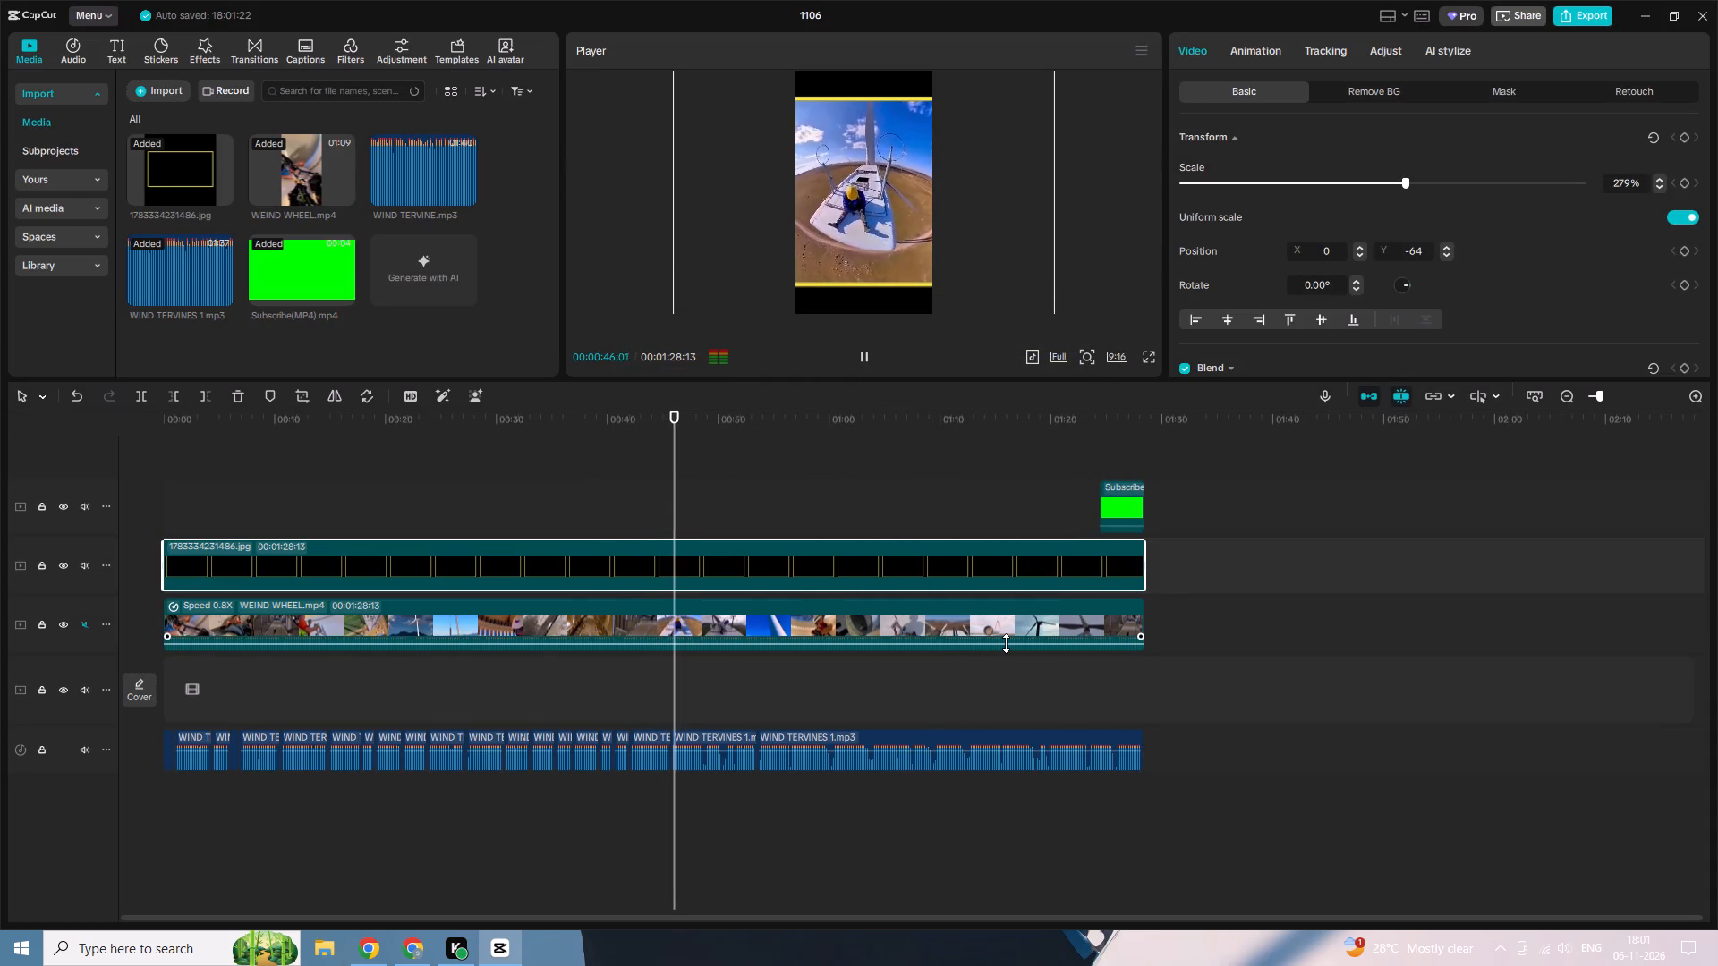
key("space")
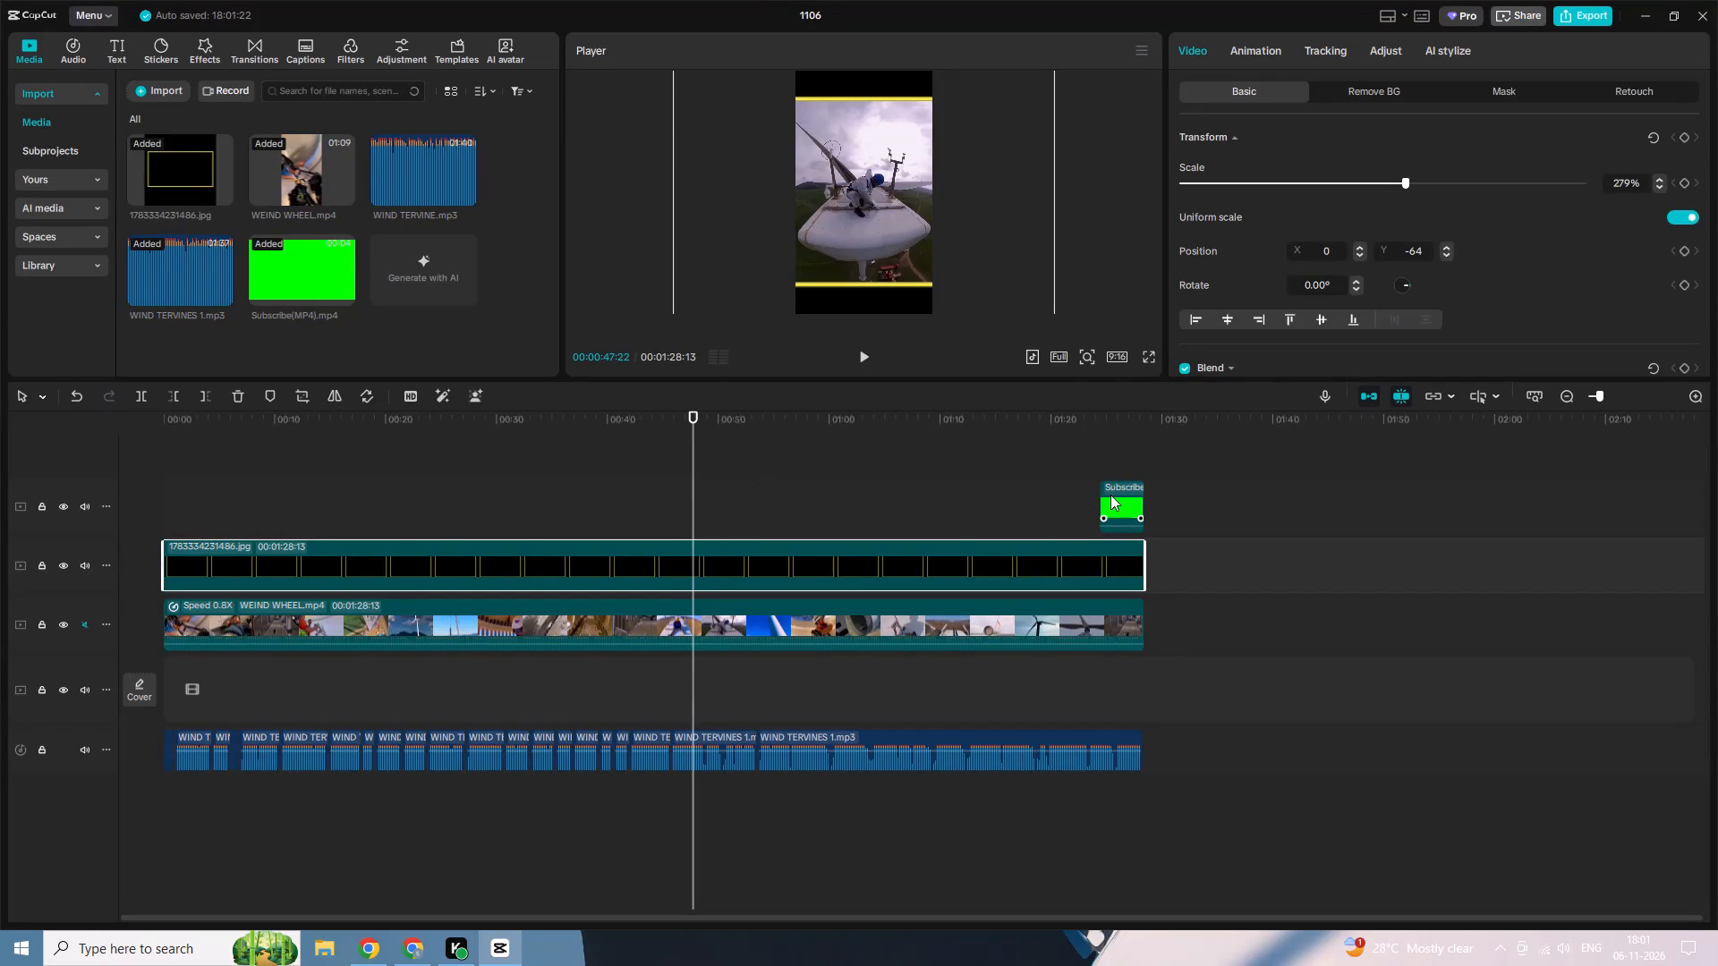
Key out the green background of the Subscribe clip at about 01:27 with Chroma key at intensity 30.
left_click(1131, 423)
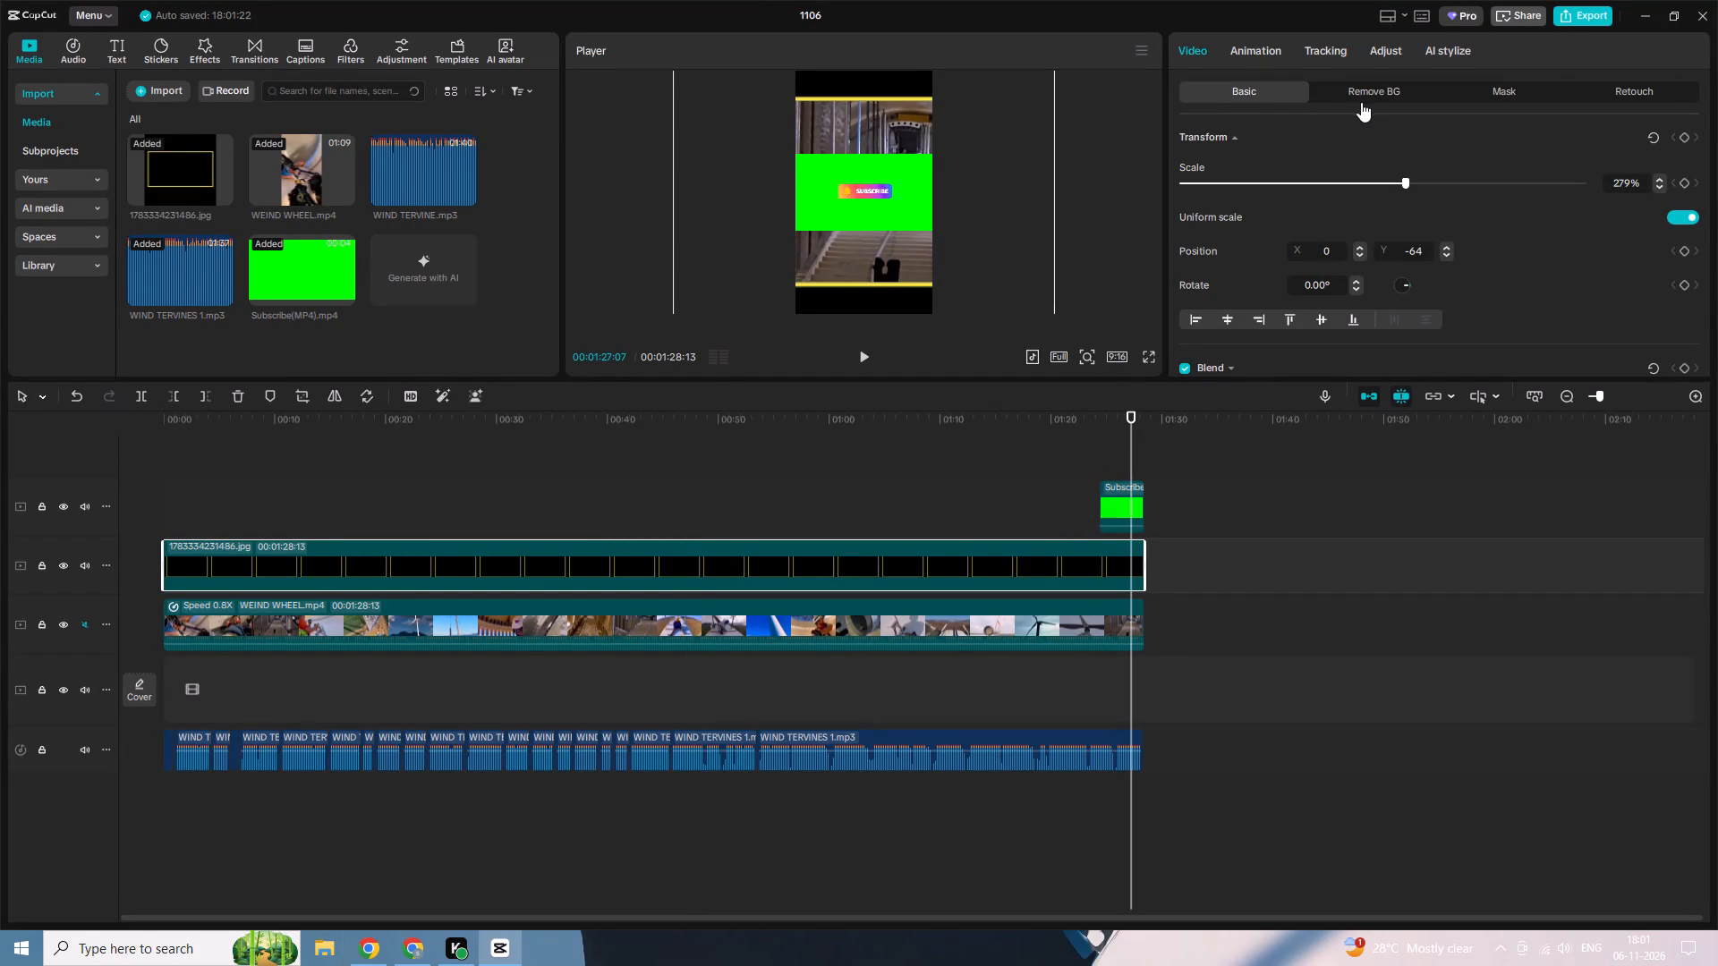
left_click(1363, 96)
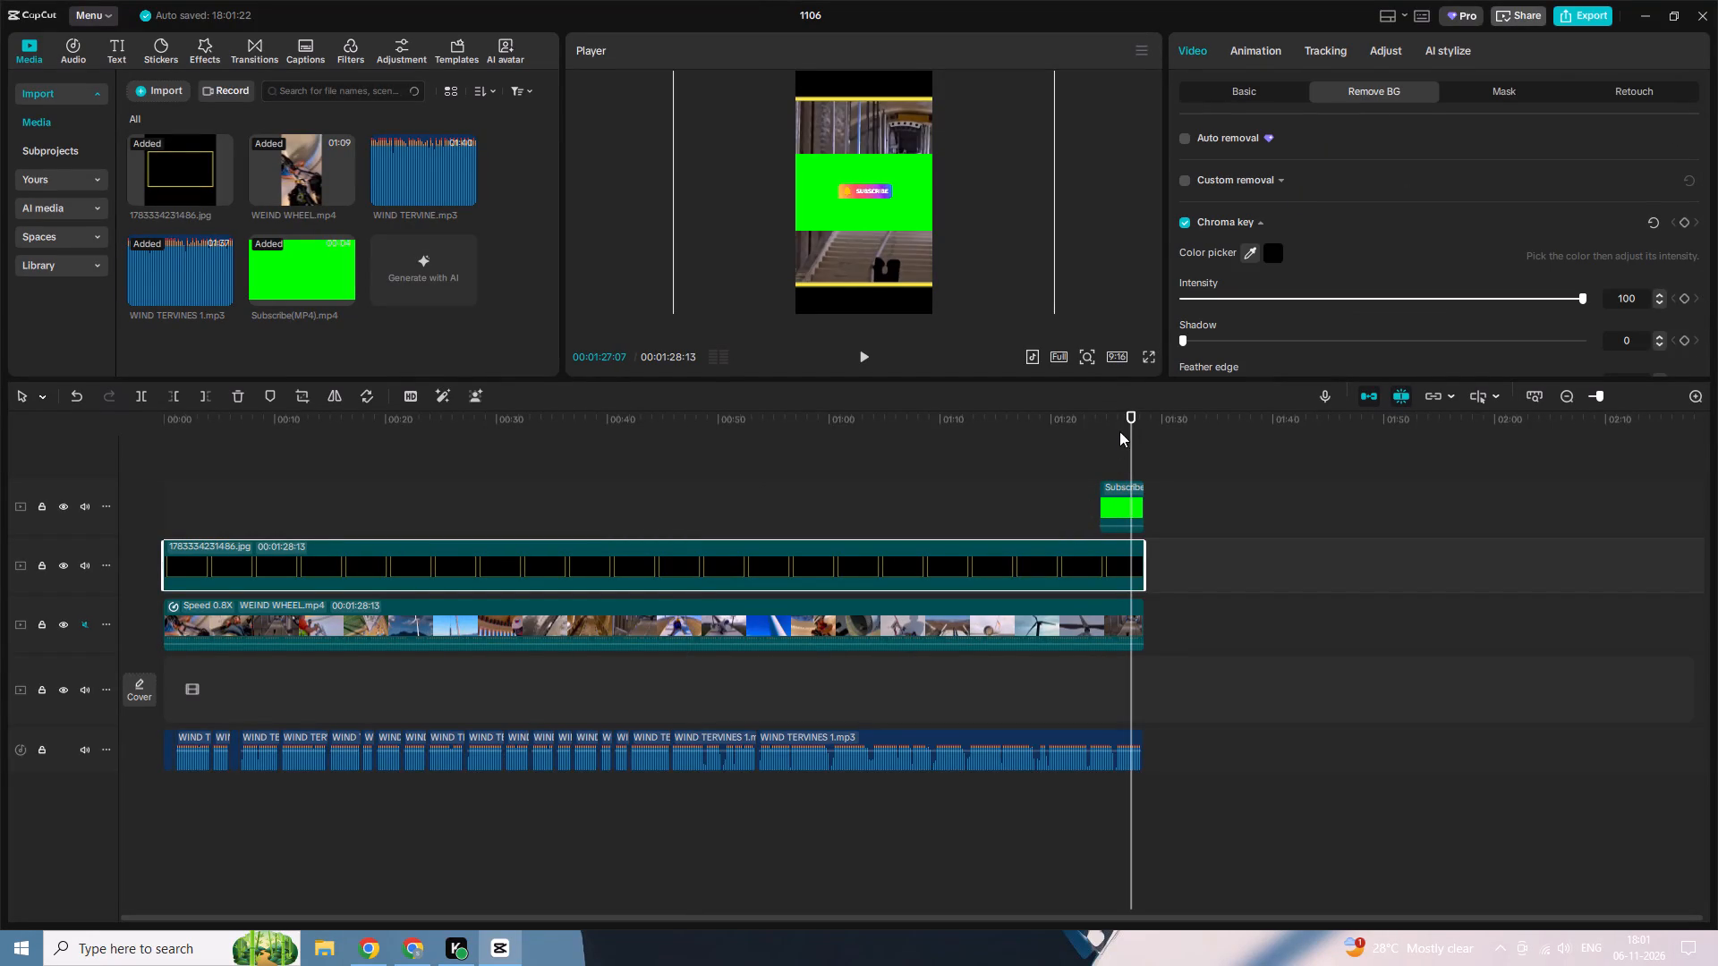
left_click(1127, 506)
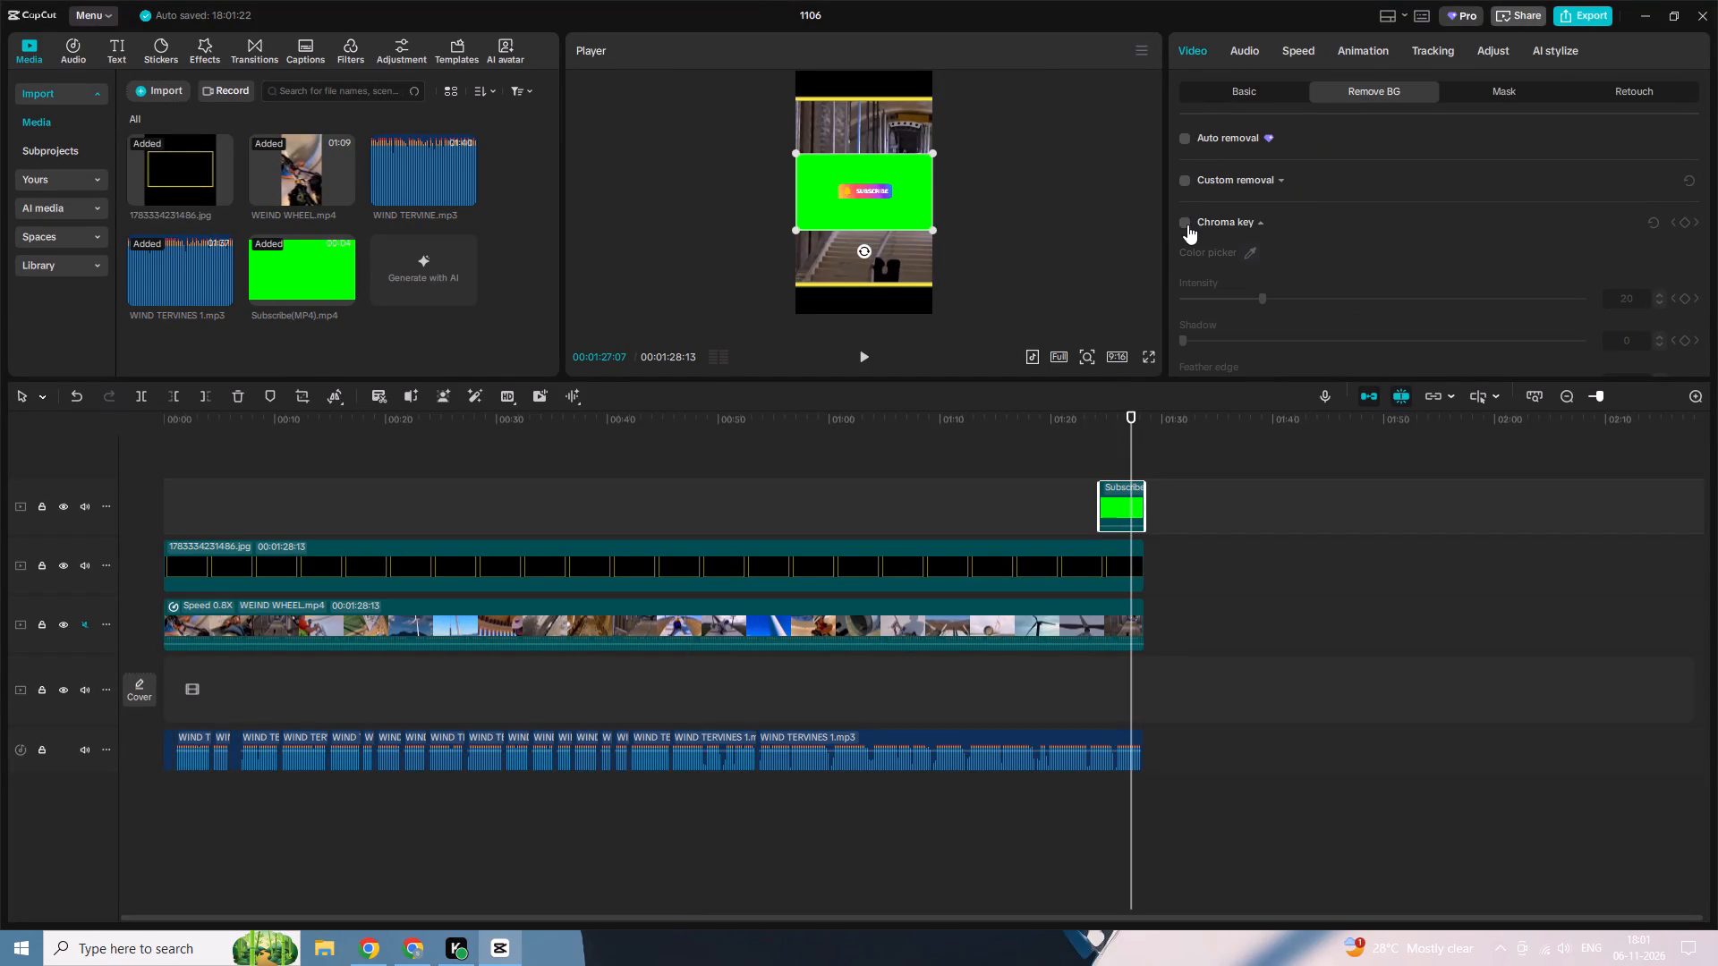
left_click(1187, 225)
left_click(930, 205)
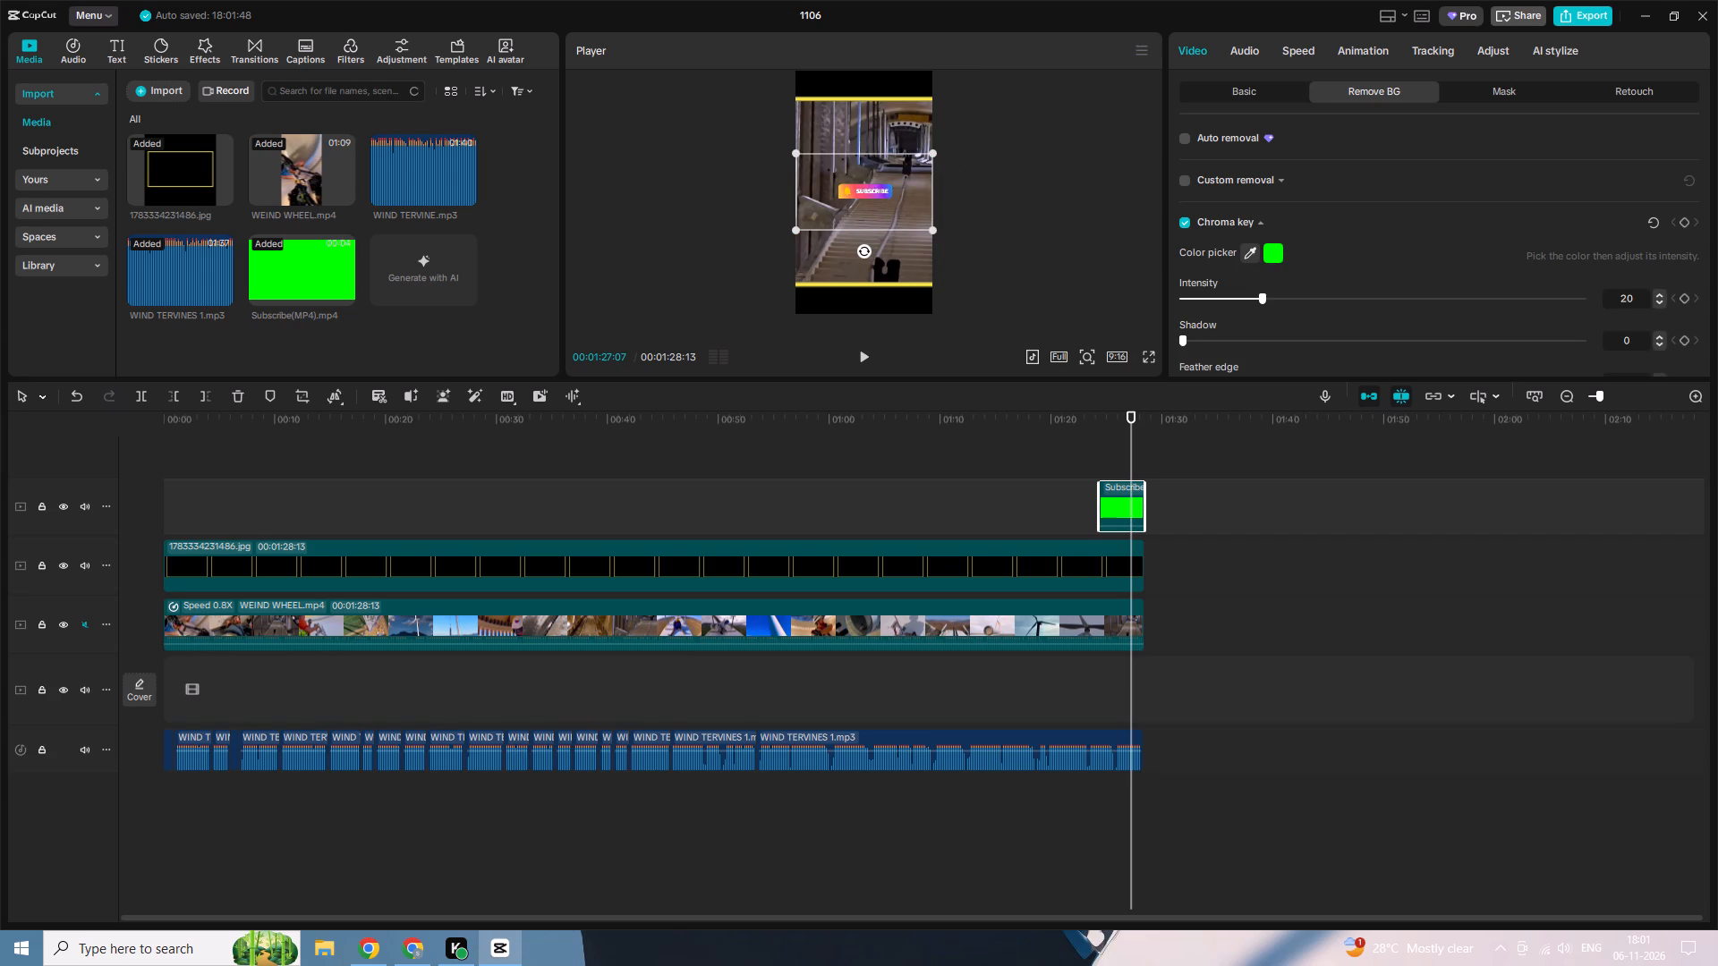
left_click_drag(1643, 294, 1564, 297)
type("30")
key("Return")
Scale the Subscribe clip down to 65%.
left_click(1261, 94)
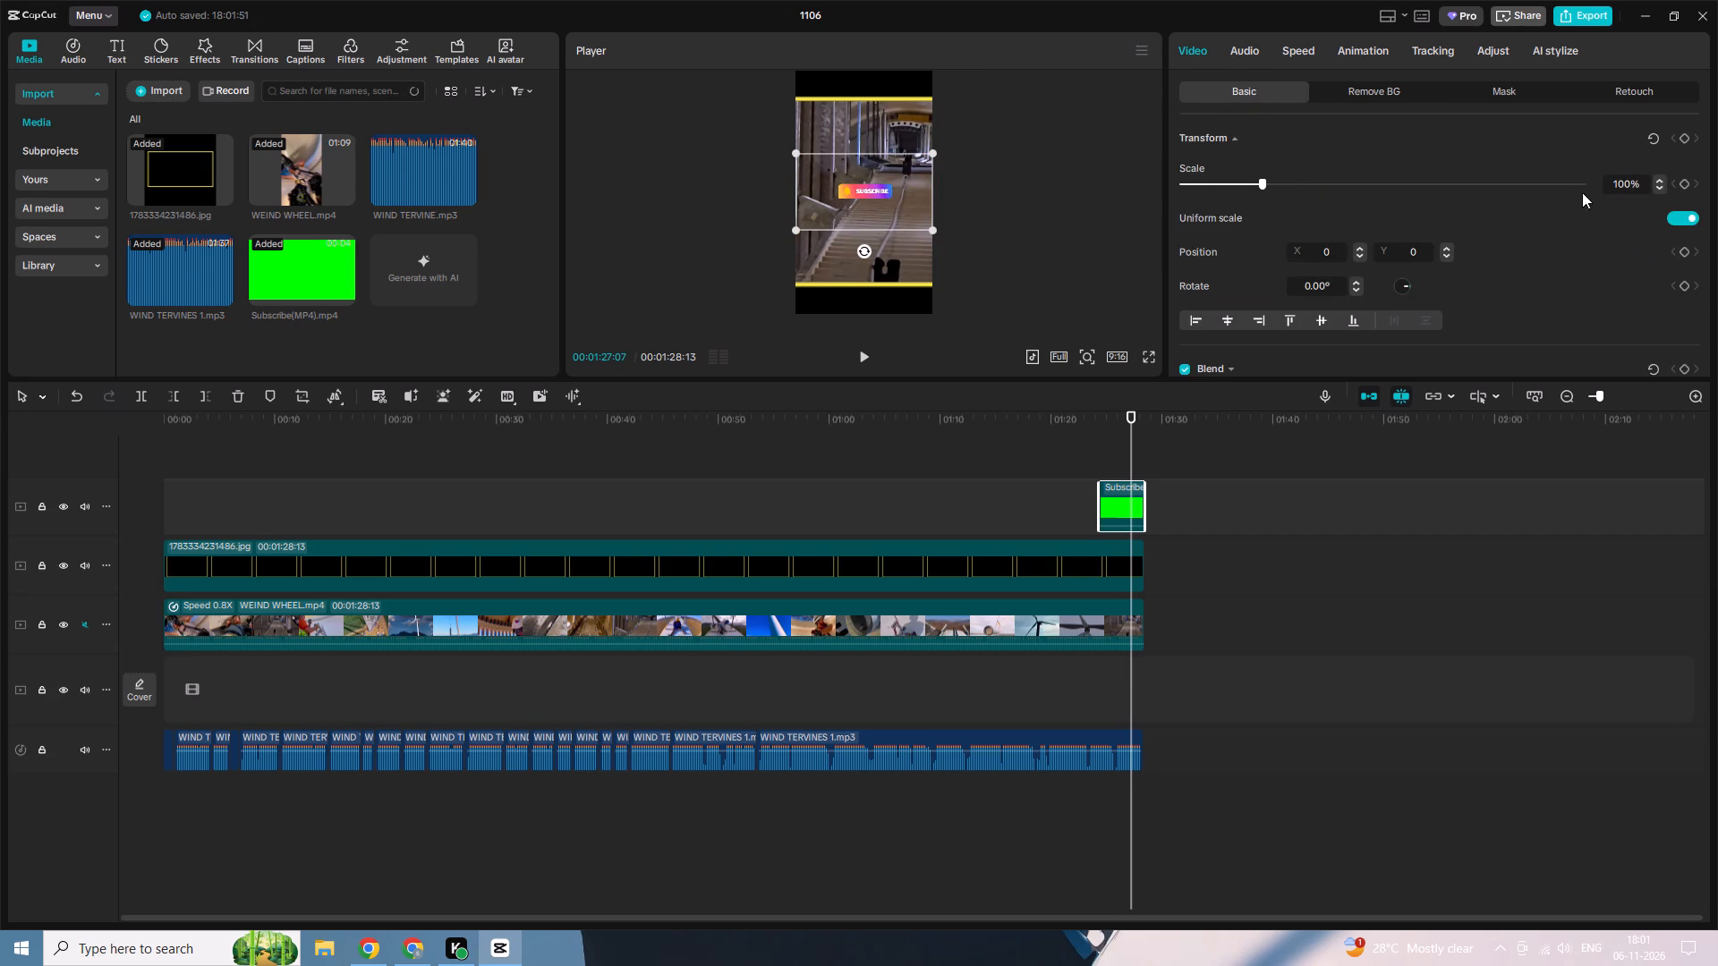
left_click_drag(1631, 182, 1547, 191)
type("65")
key("Return")
Move the Subscribe animation down near the lower yellow line, at position X 0, Y -1311.
left_click_drag(852, 196, 860, 262)
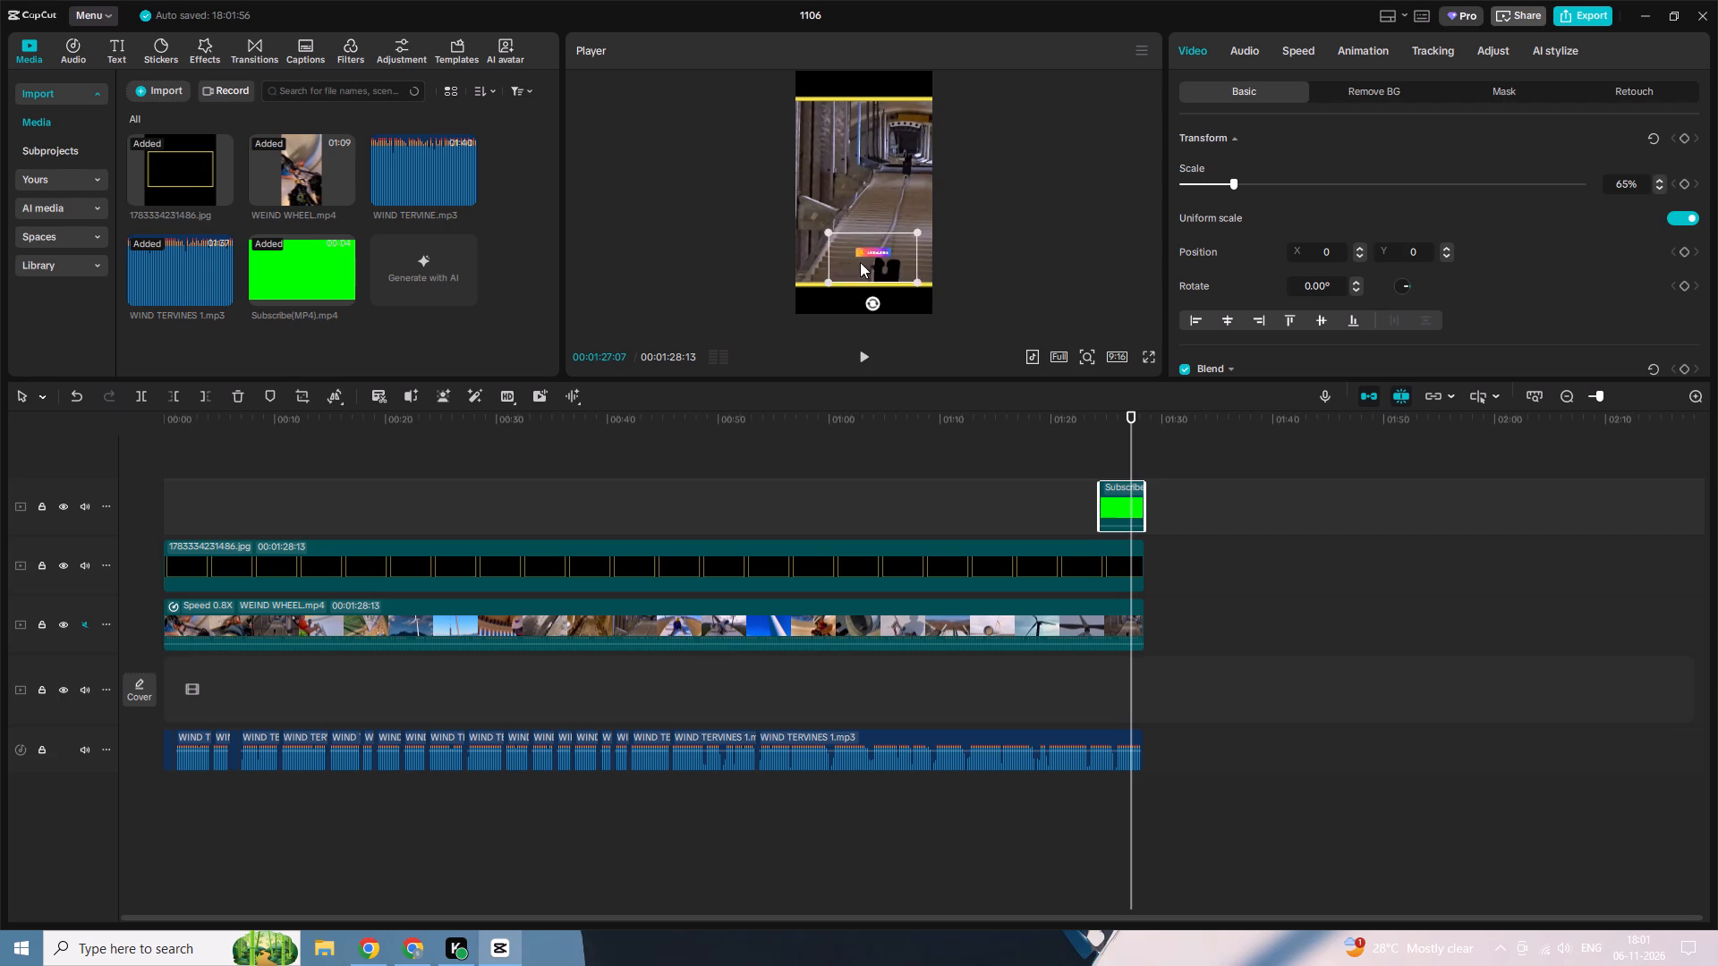
left_click_drag(860, 262, 849, 278)
double_click(1447, 254)
left_click_drag(1447, 254, 1440, 264)
triple_click(1442, 258)
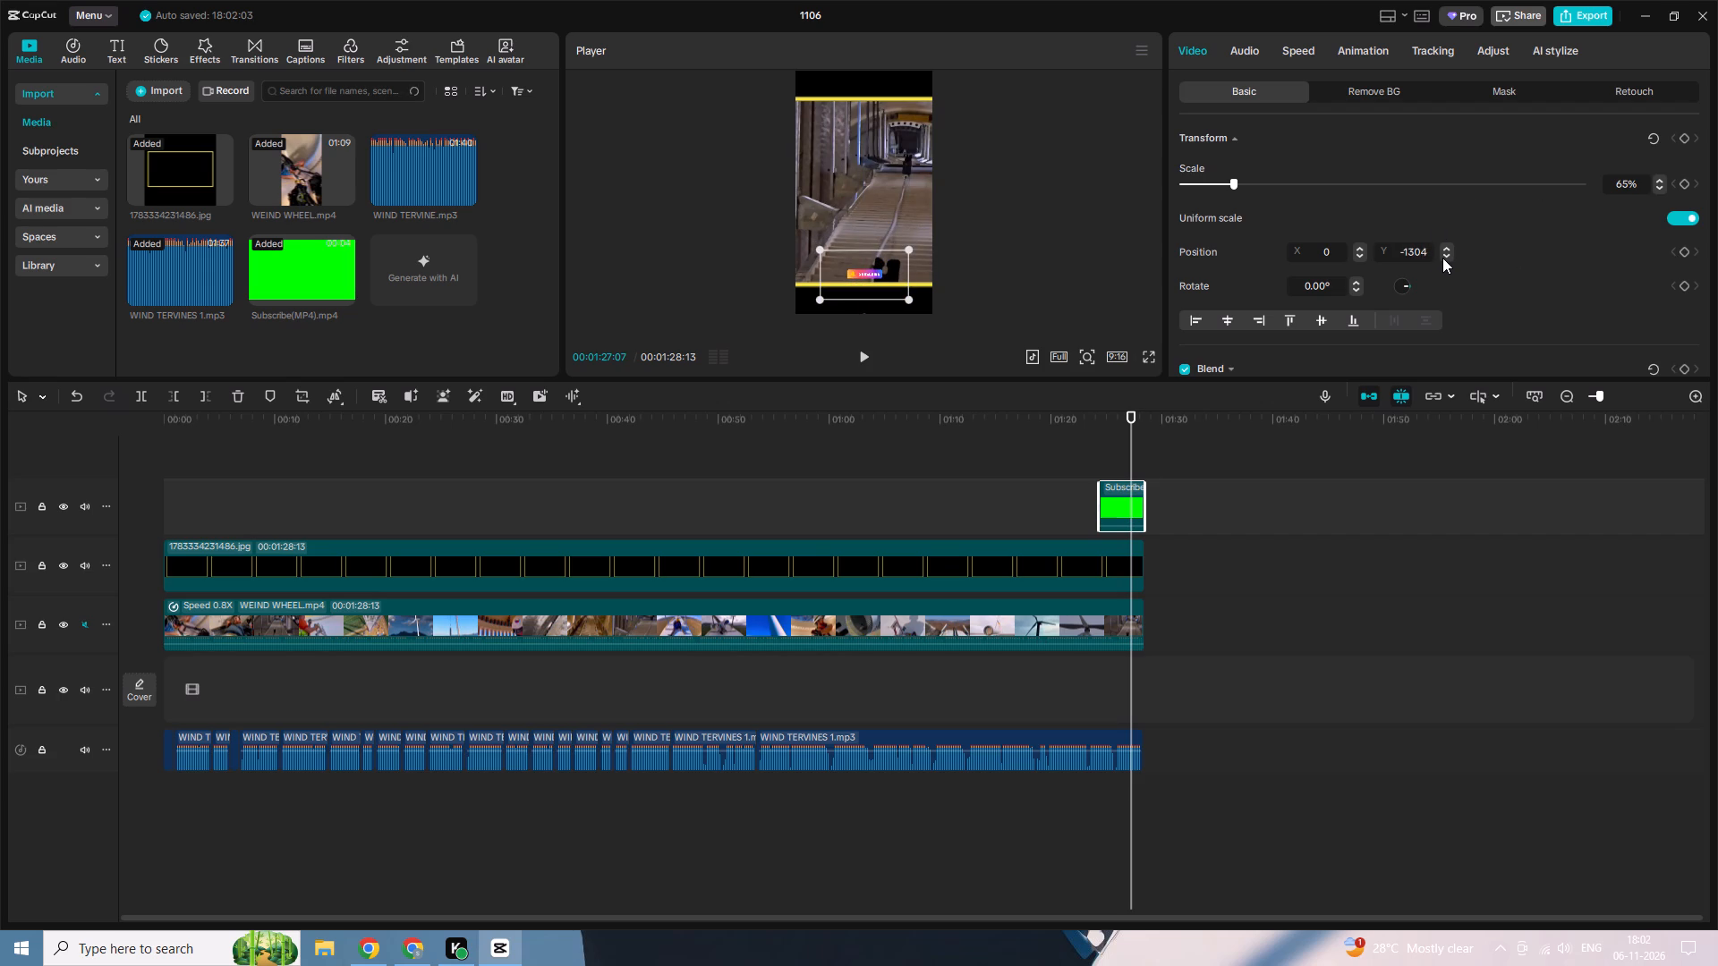
triple_click(1442, 258)
triple_click(1442, 257)
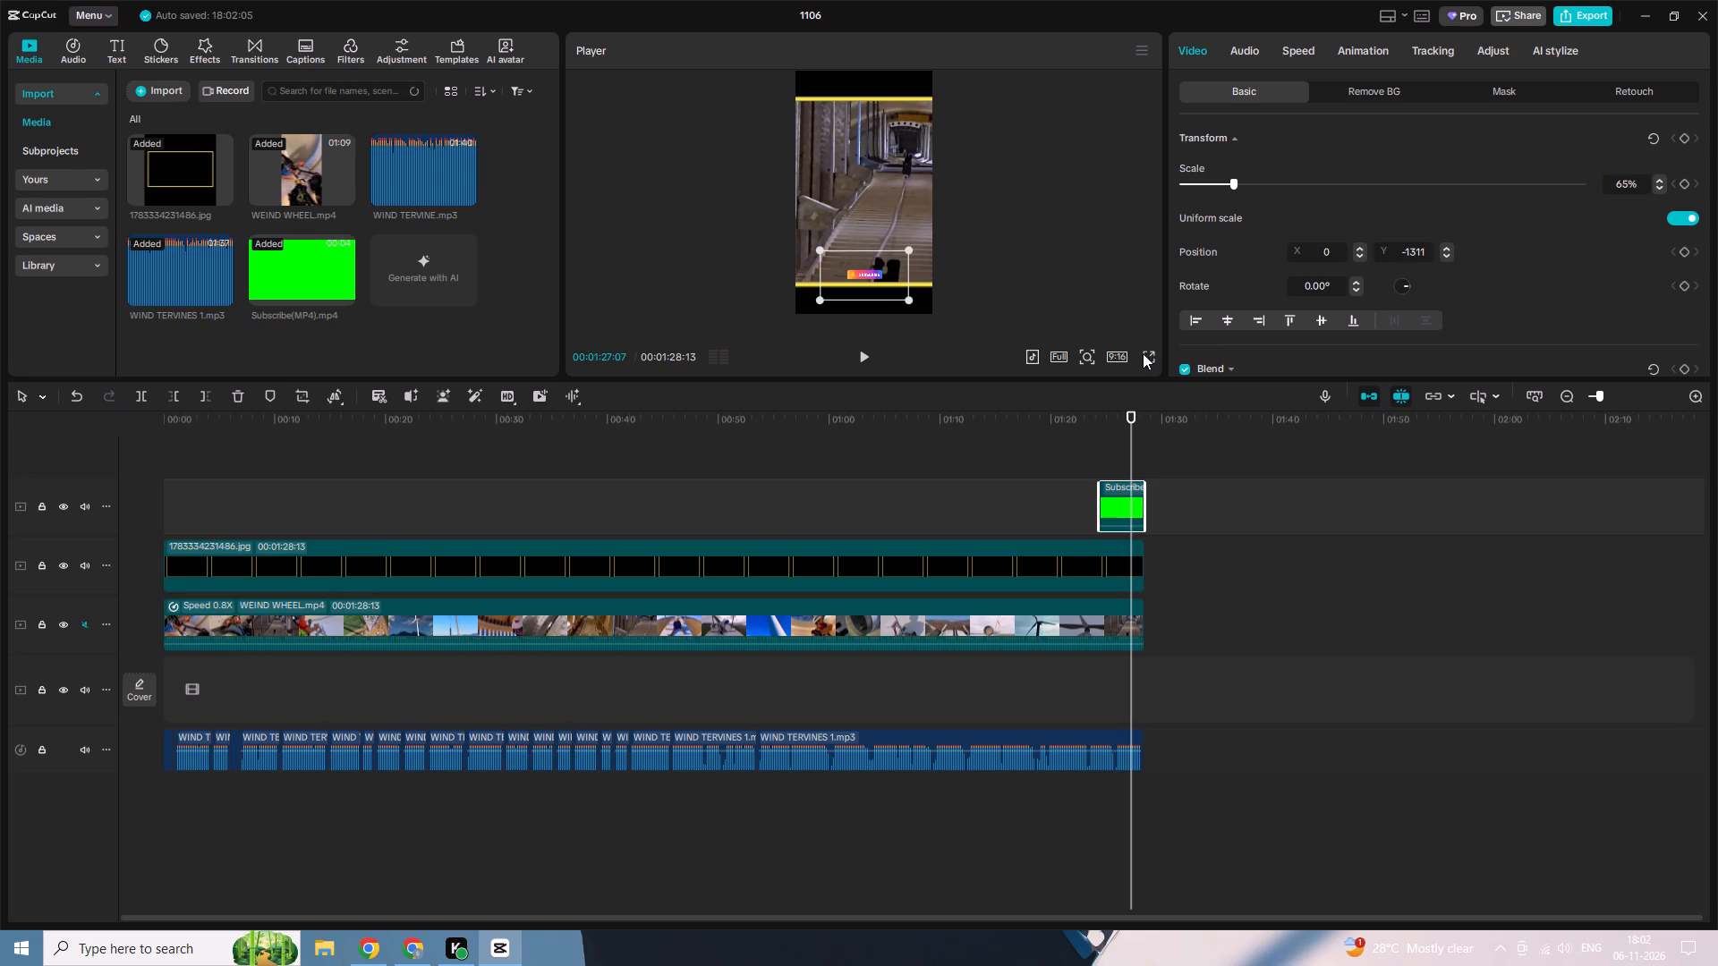
Check the Subscribe animation's placement in full screen and fine-tune its vertical position to Y -1333.
left_click(1143, 353)
key("grave")
key("Escape")
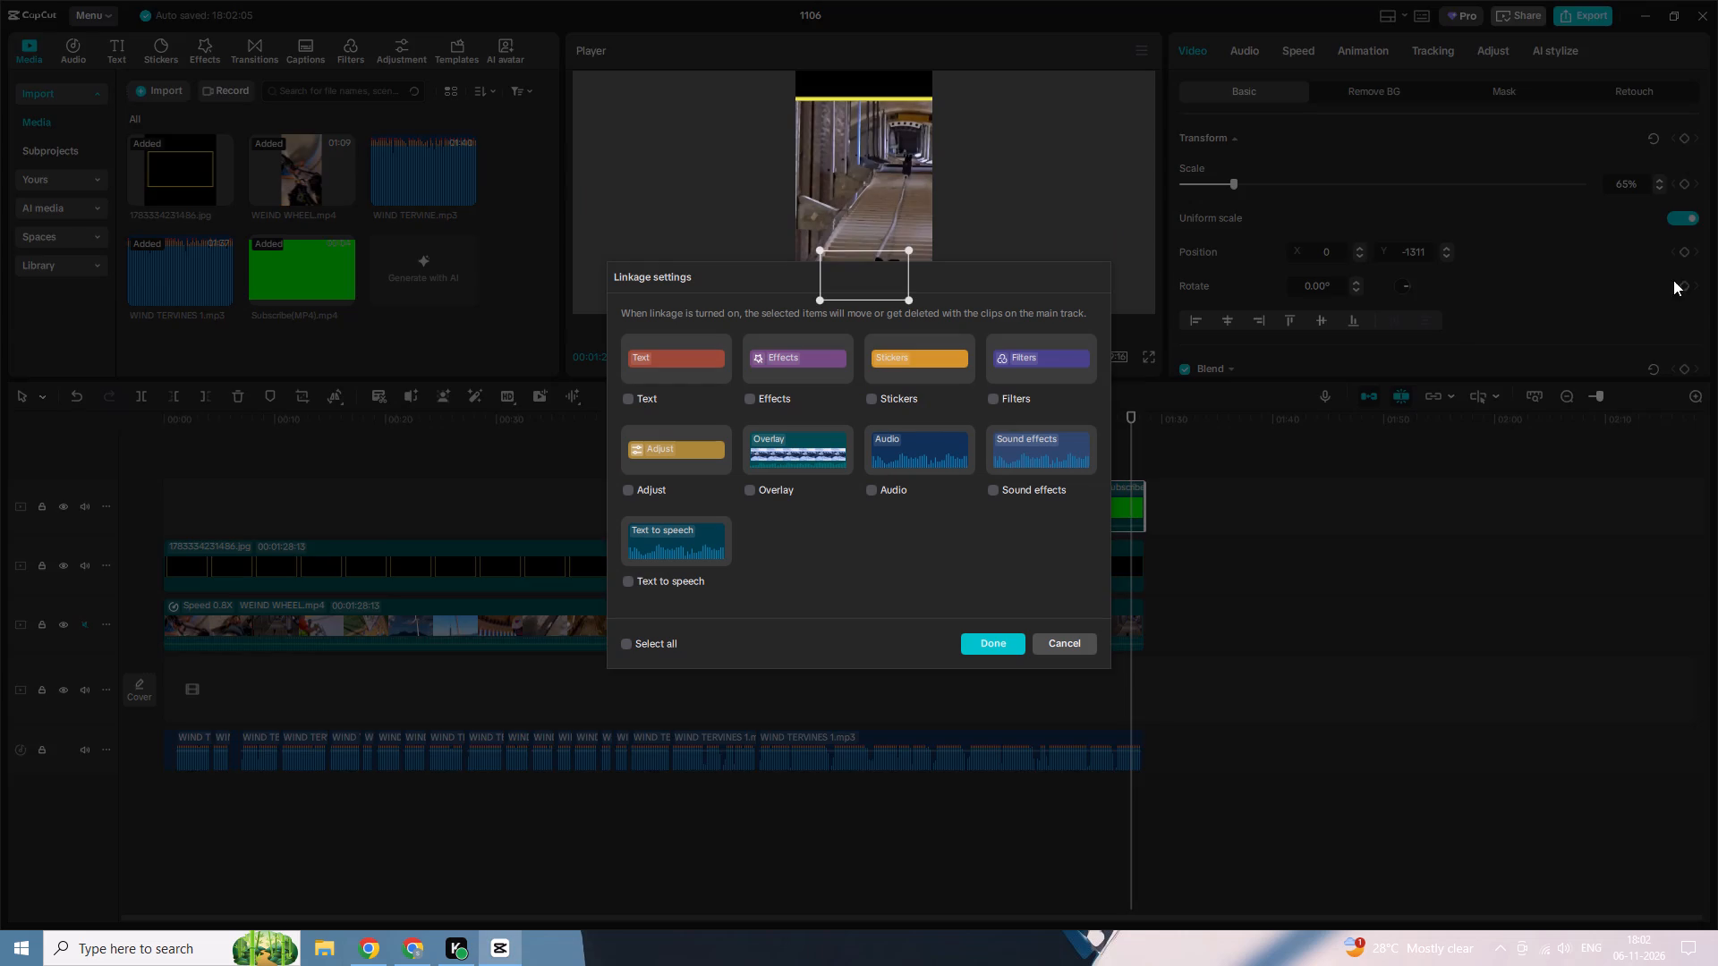
key("grave")
left_click(1076, 642)
left_click(1015, 644)
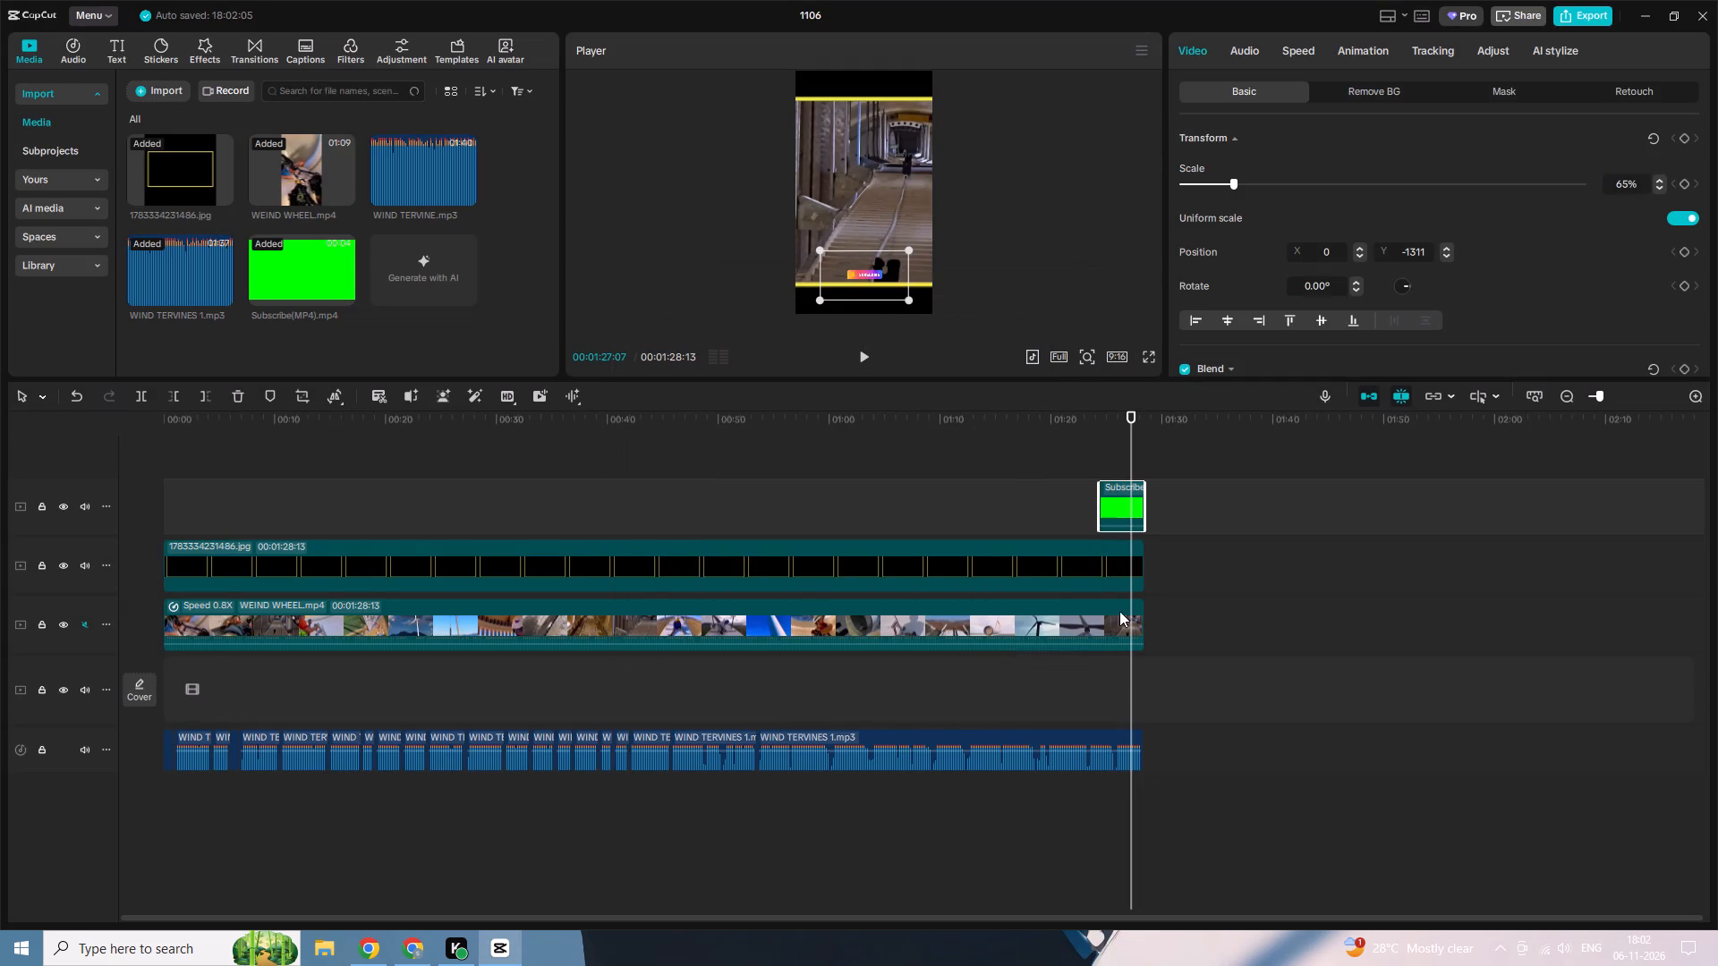
triple_click(1450, 254)
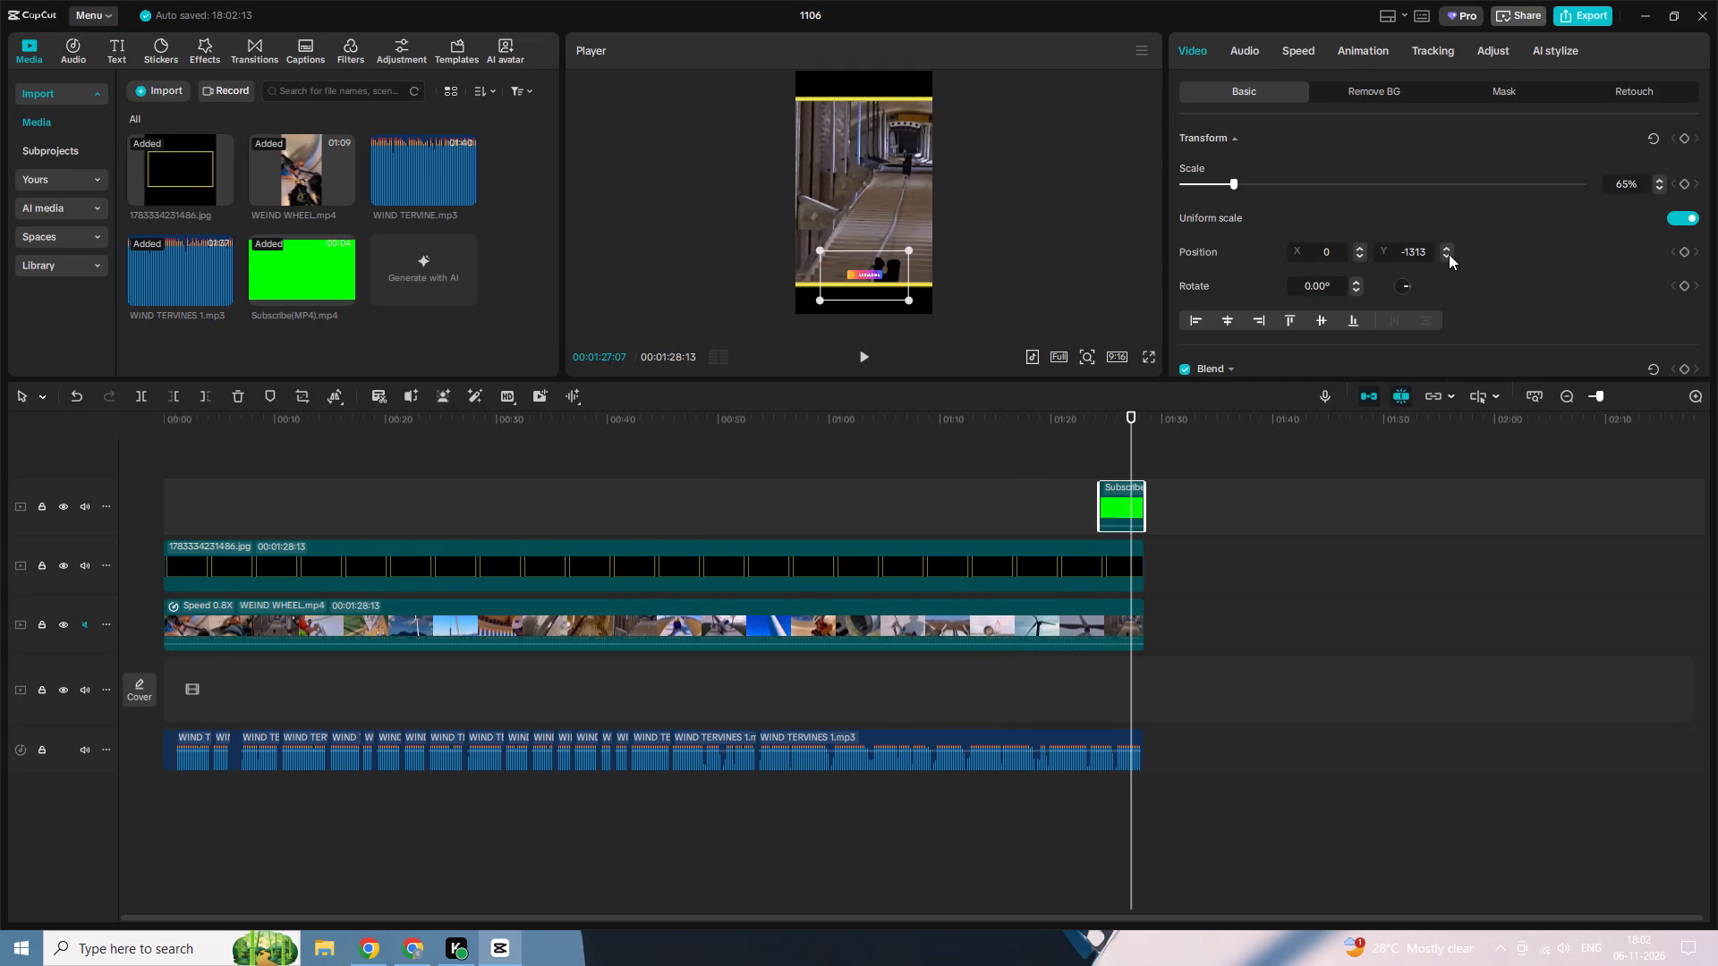
left_click(1449, 254)
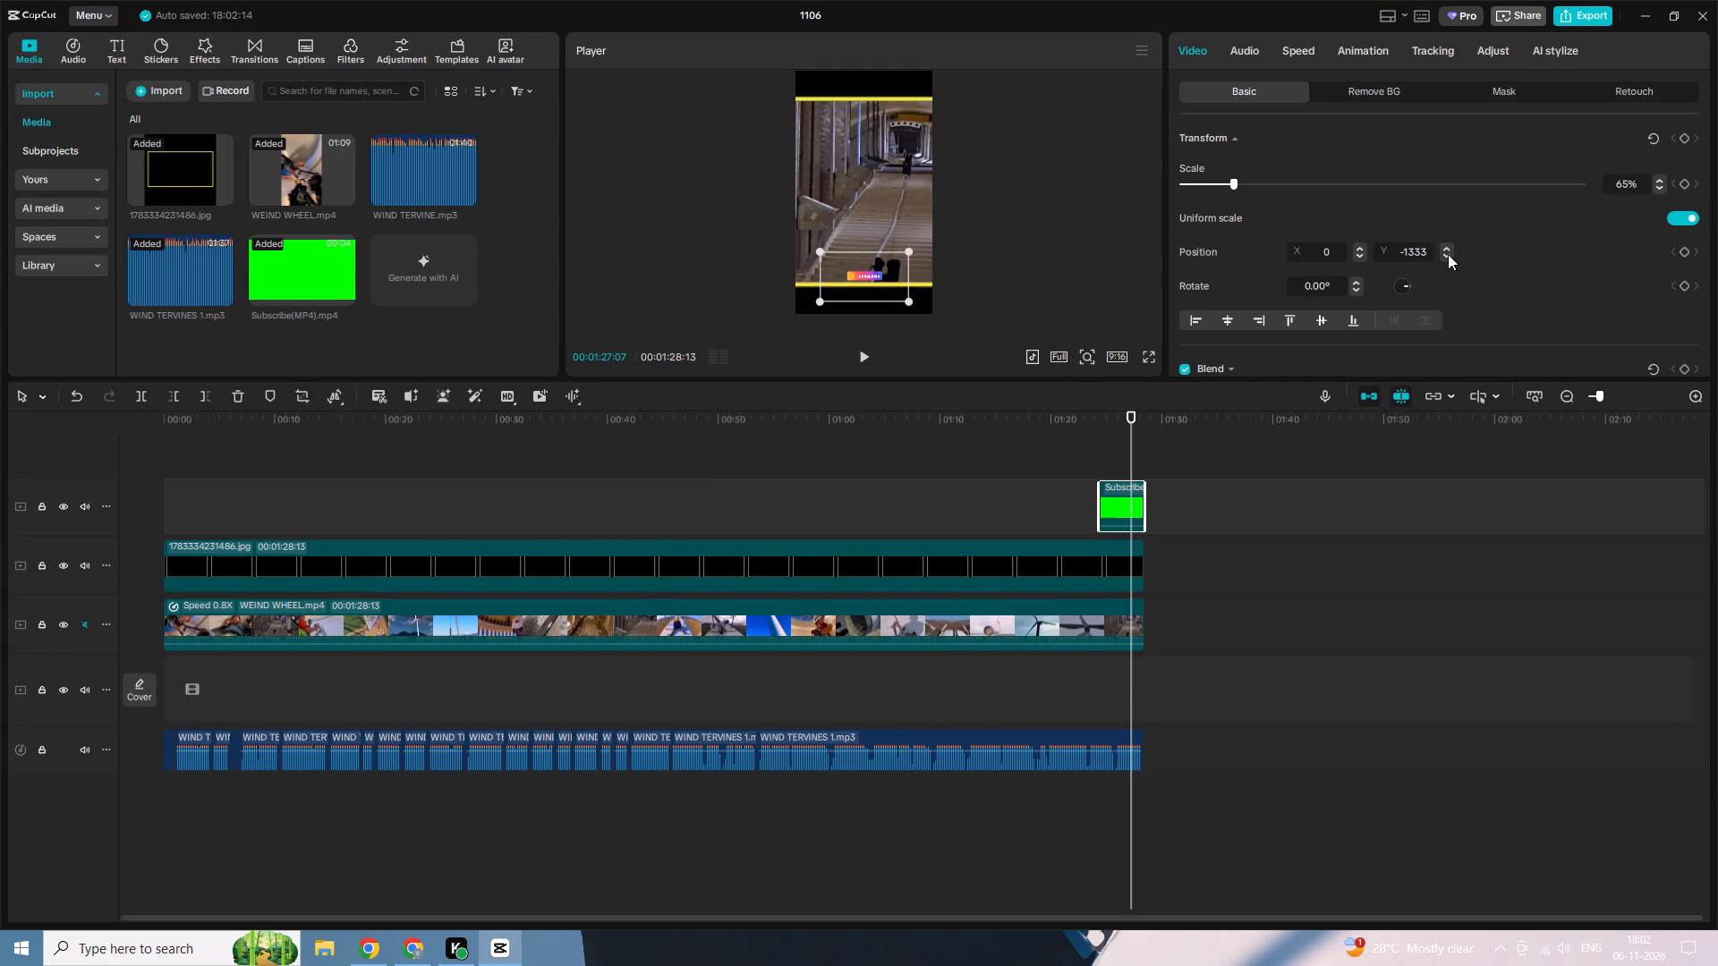
Nudge the Subscribe animation further down to position Y -1352, checking its placement in full screen.
left_click(1148, 362)
key("Escape")
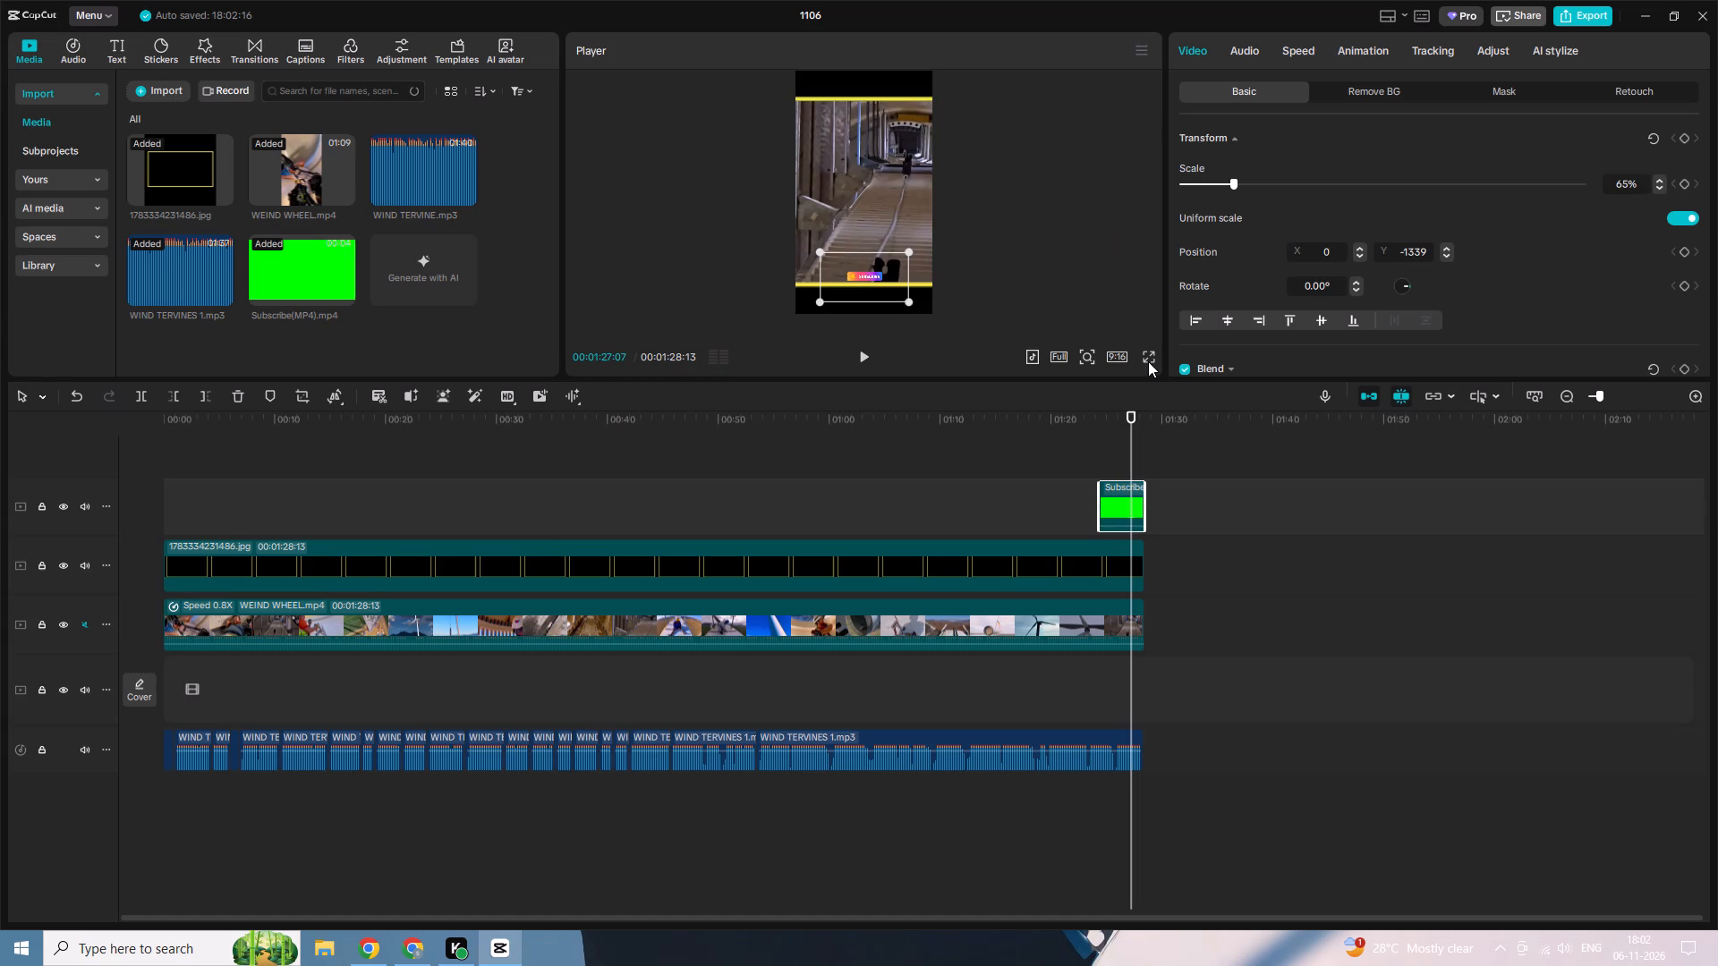
left_click(1447, 259)
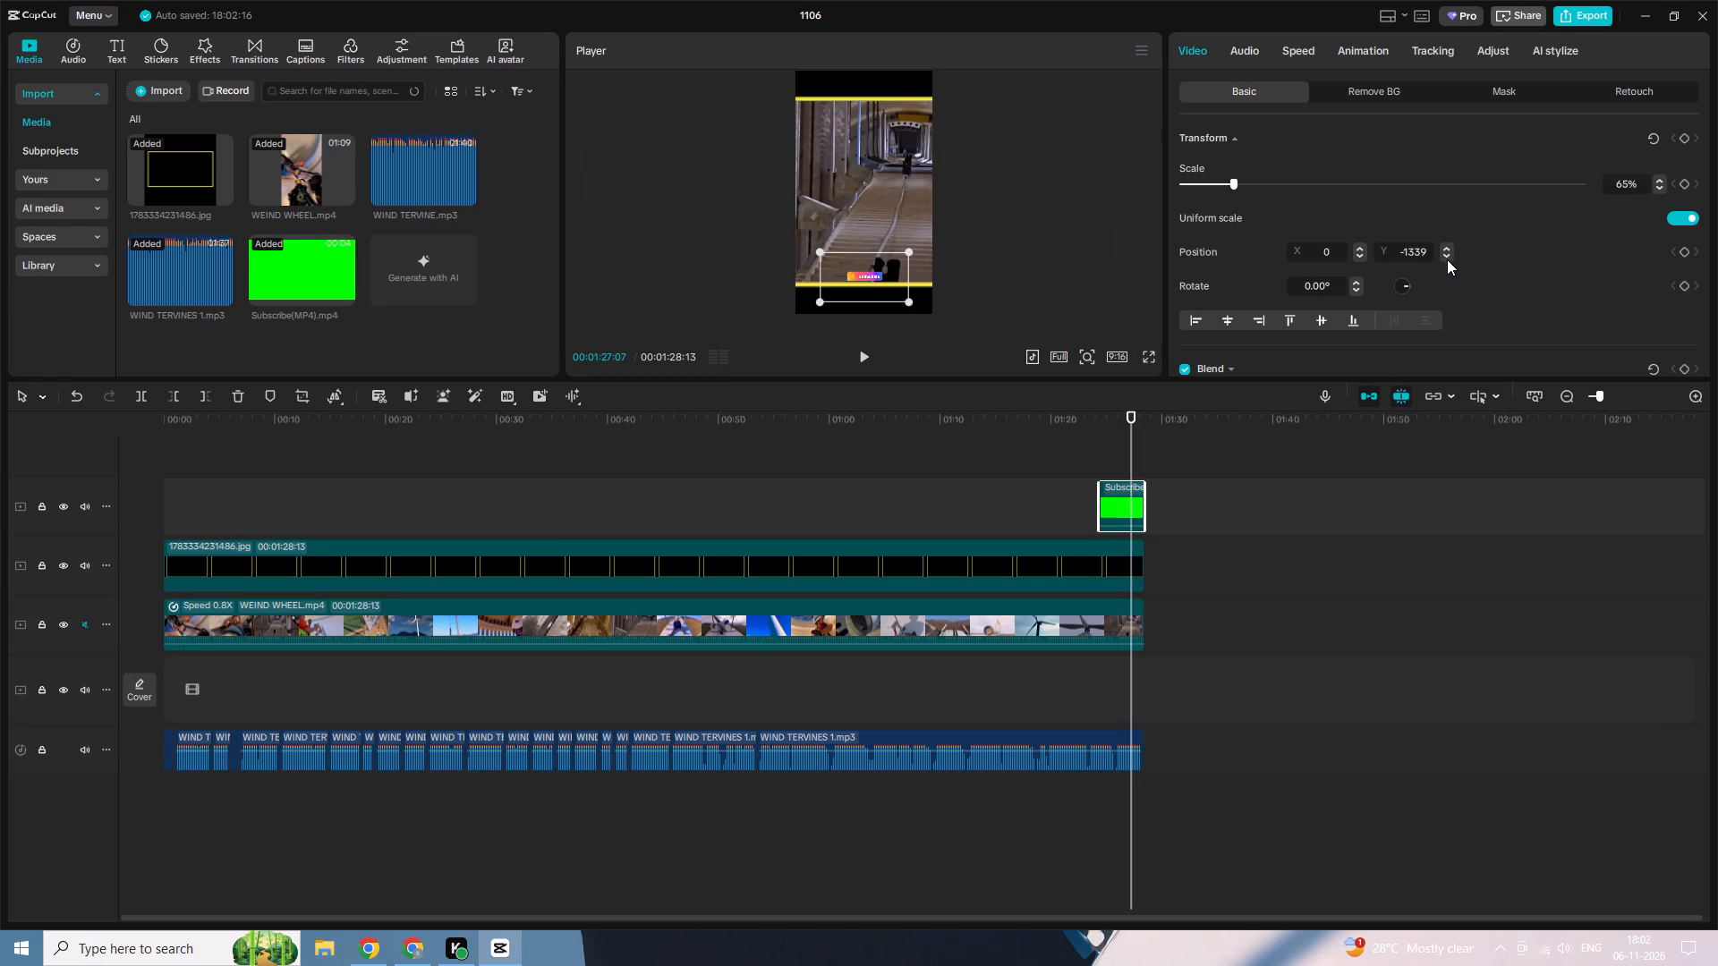
left_click(1447, 253)
left_click(1153, 359)
key("Escape")
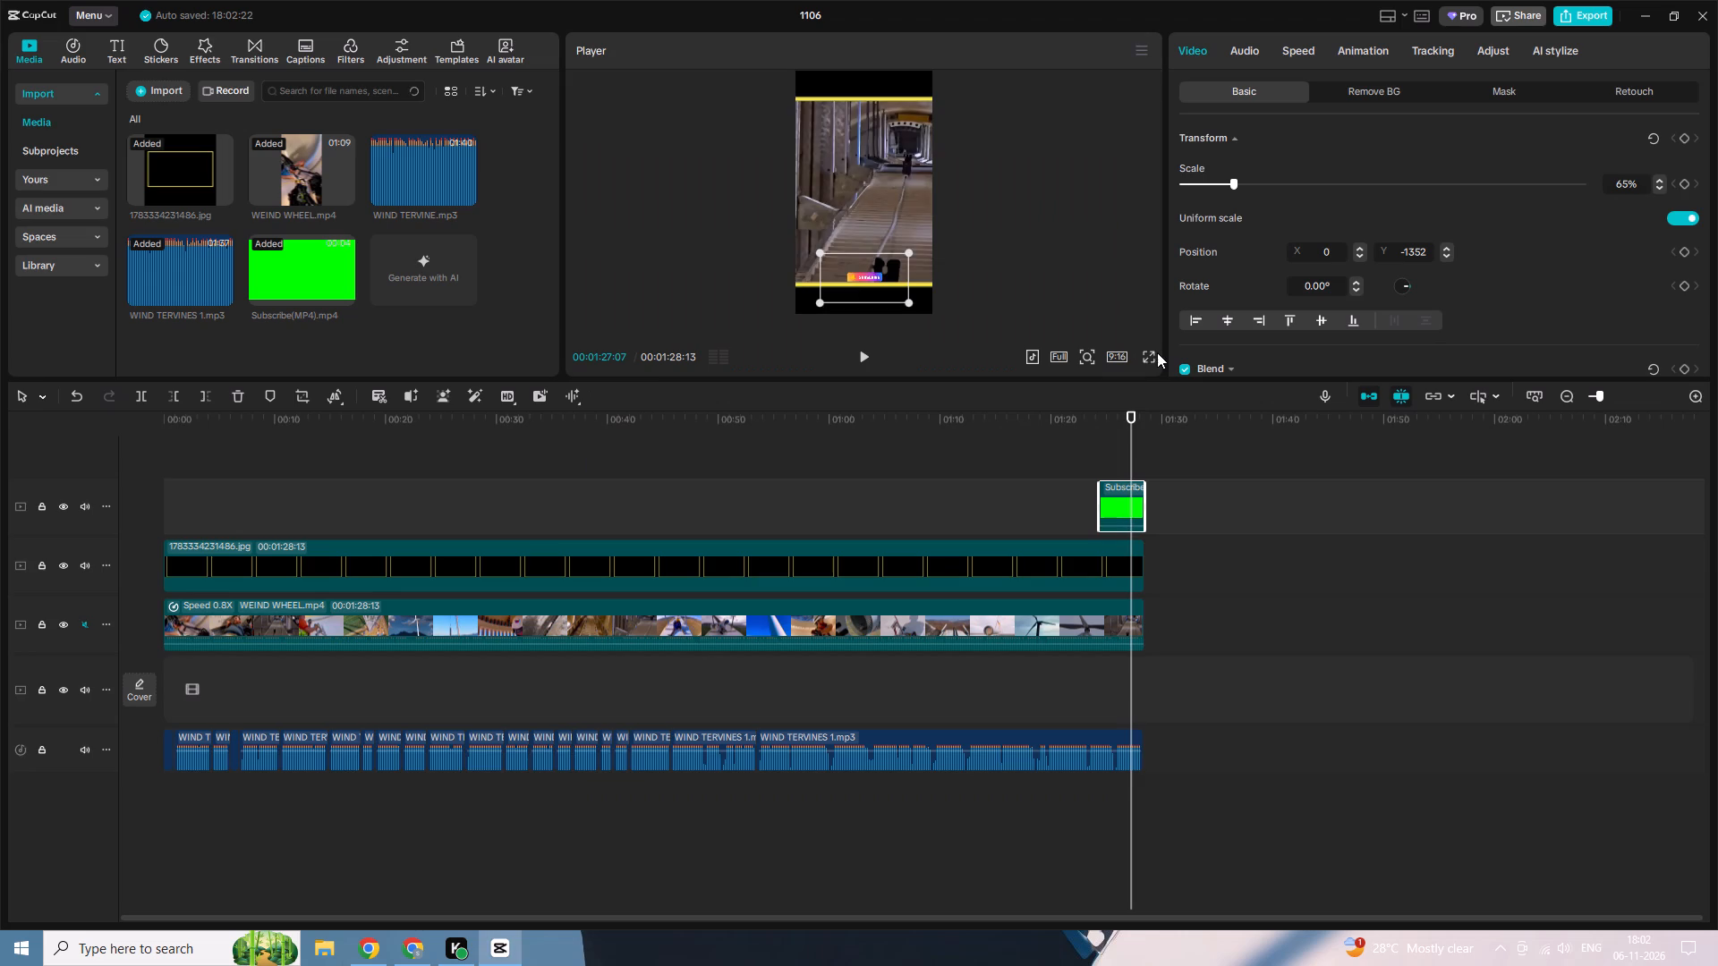
Play back the ending with the Subscribe animation and the opening seconds of the video to review the edit.
key("space")
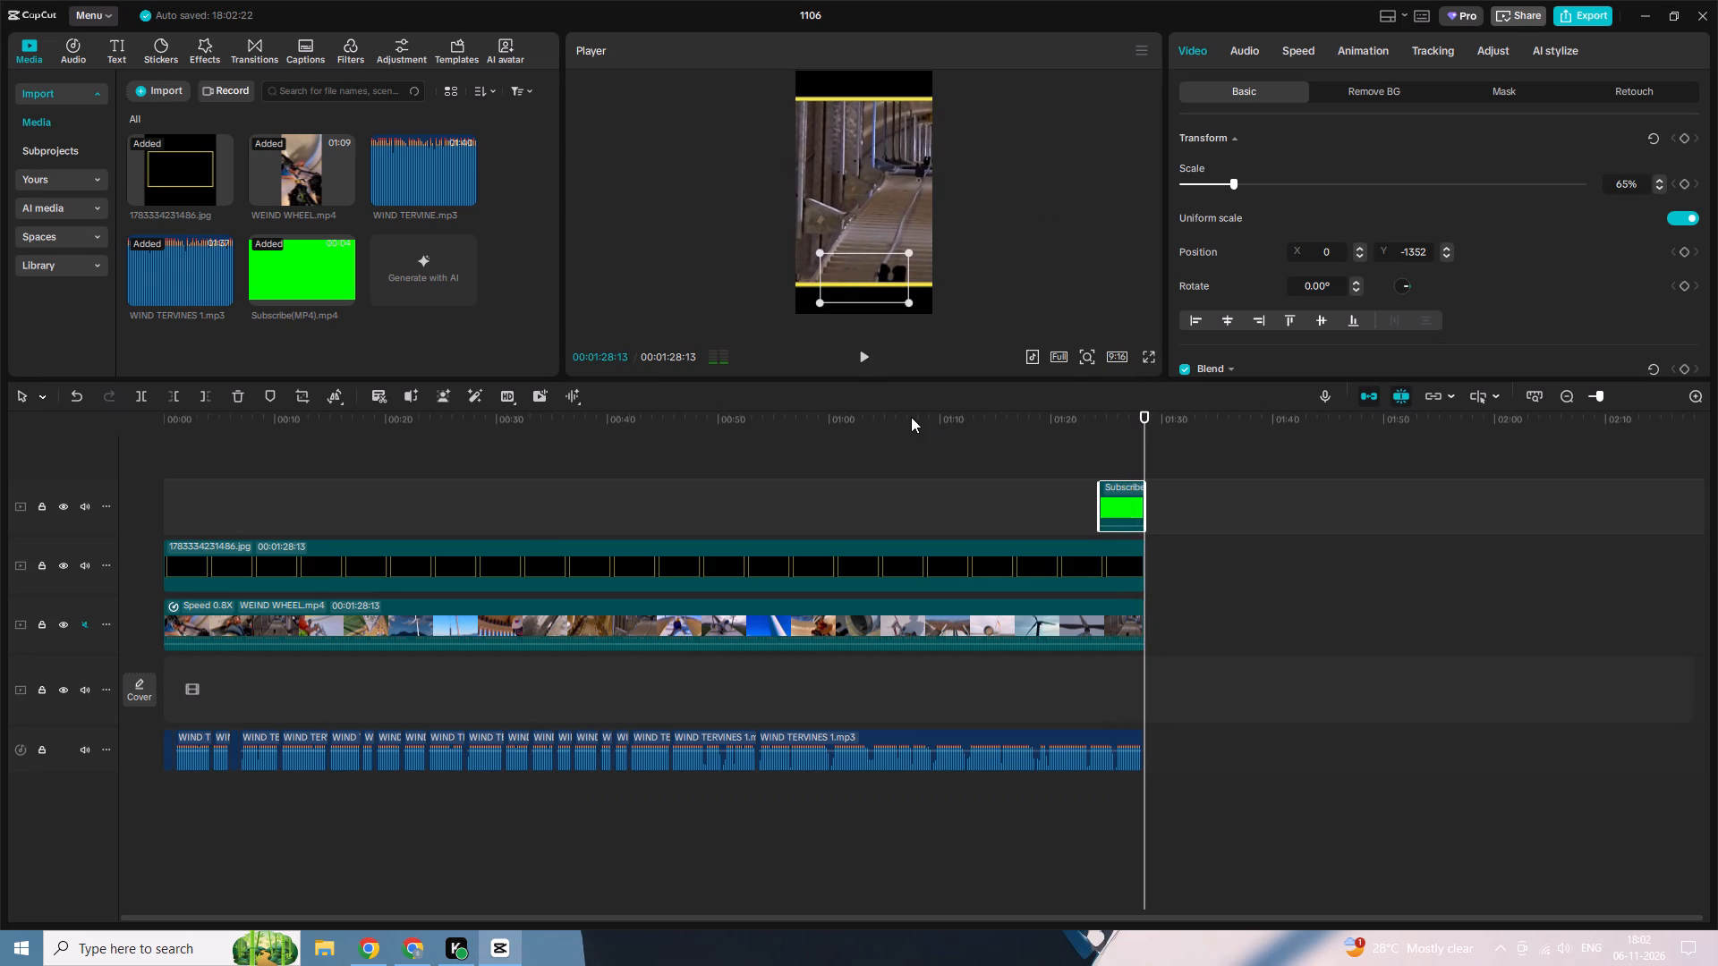
left_click_drag(1088, 423, 0, 397)
key("space")
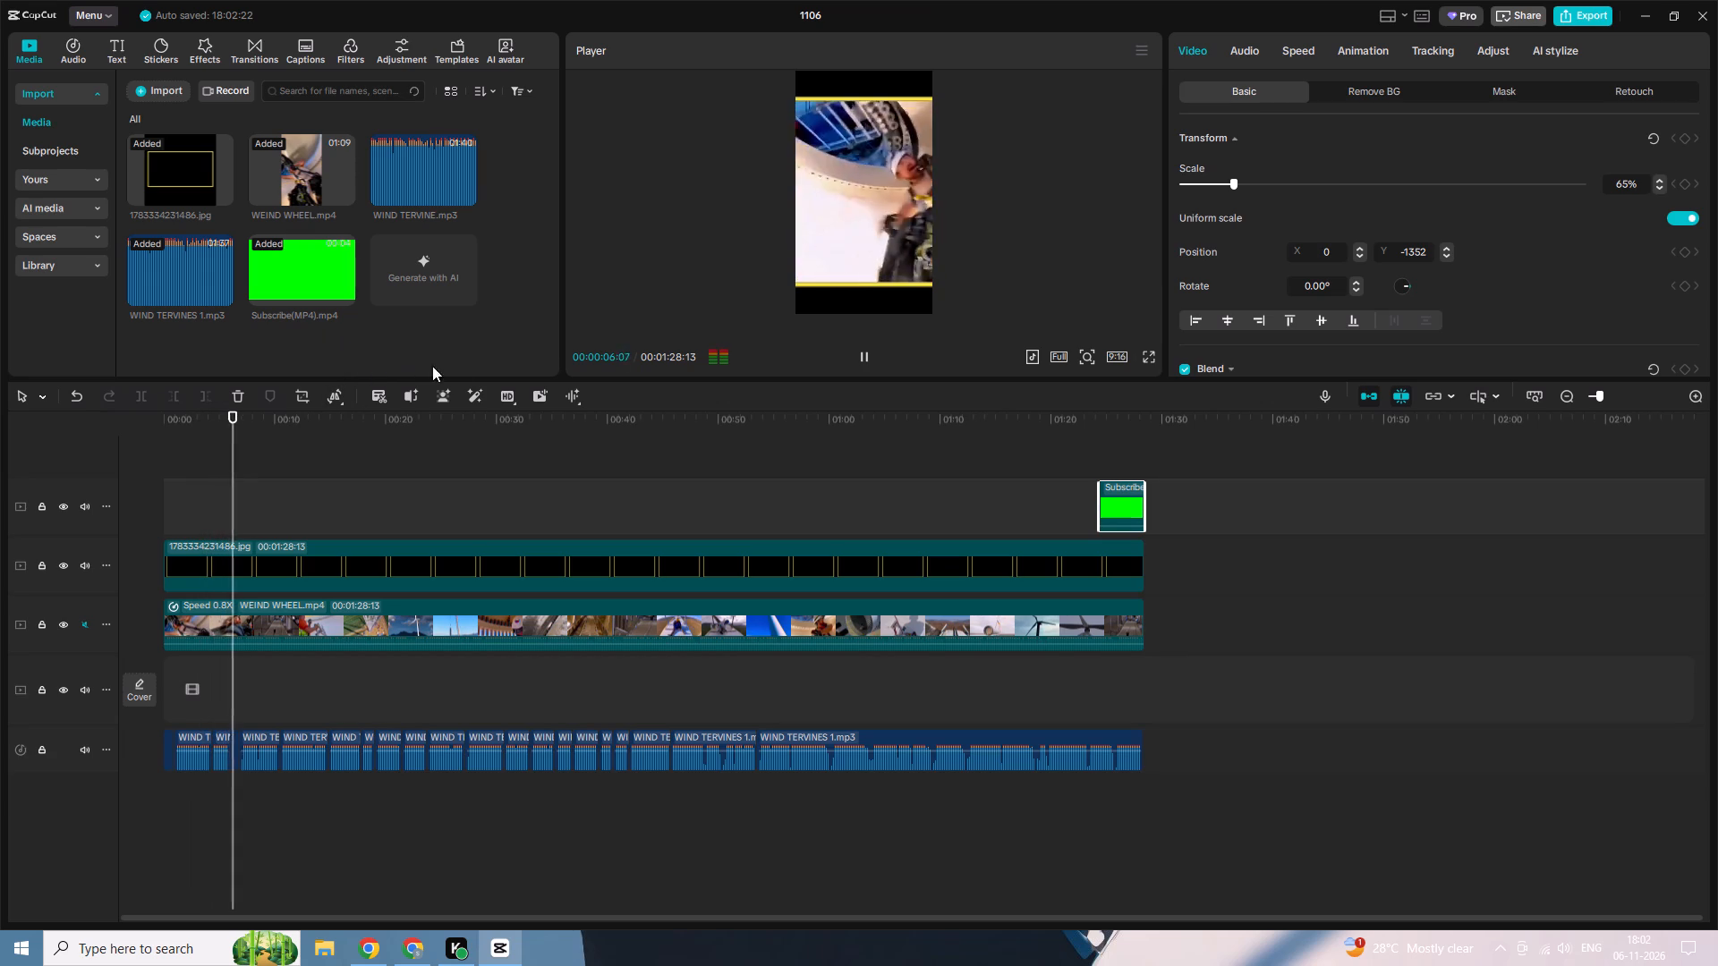
key("space")
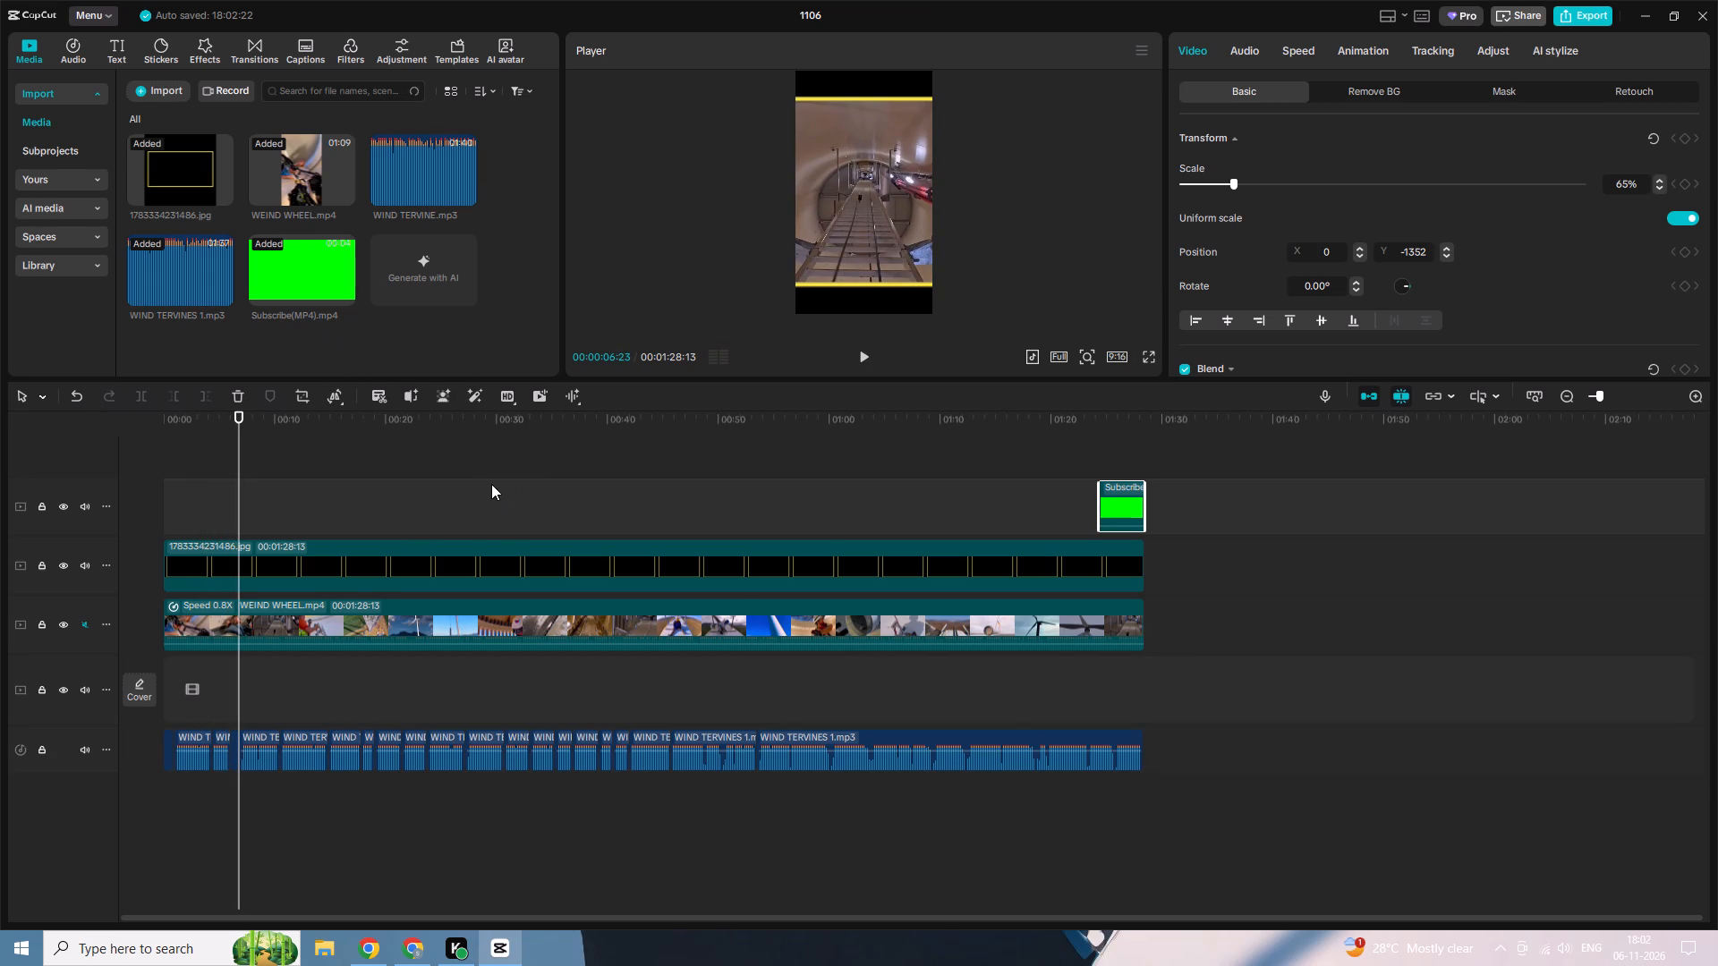
scroll(352, 281, "up", 1)
scroll(430, 336, "down", 3)
scroll(973, 358, "down", 3, "ctrl")
scroll(773, 495, "down", 2, "ctrl")
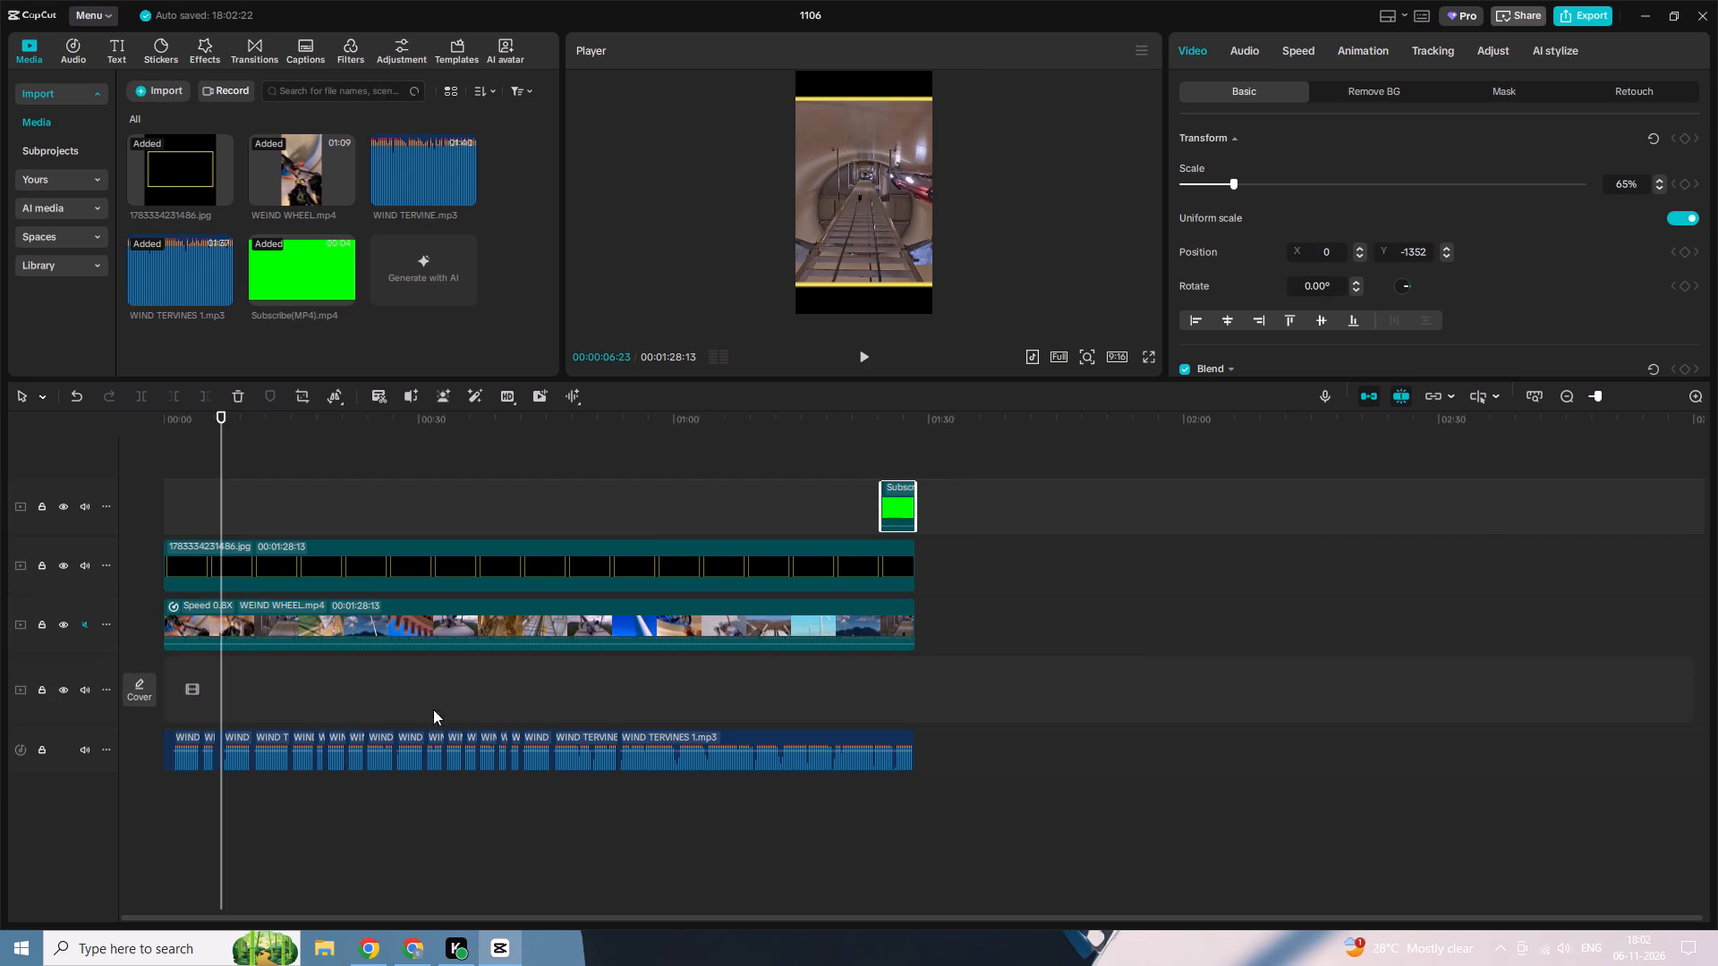
scroll(407, 713, "up", 5, "ctrl")
key("space")
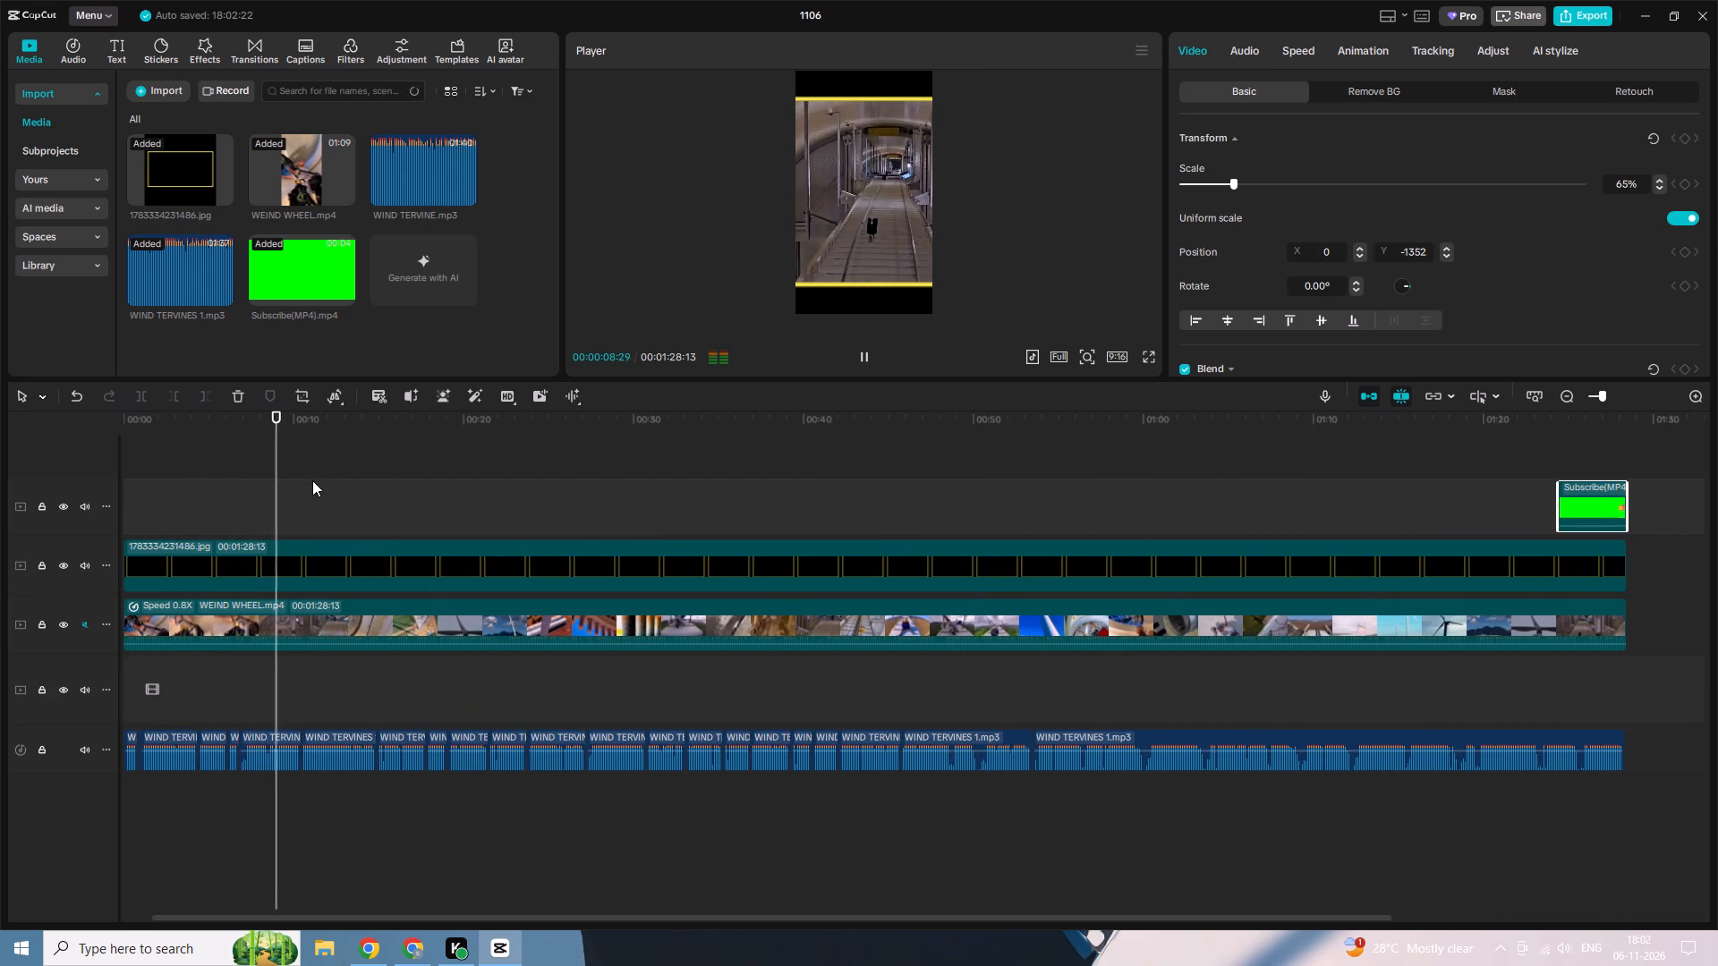
key("space")
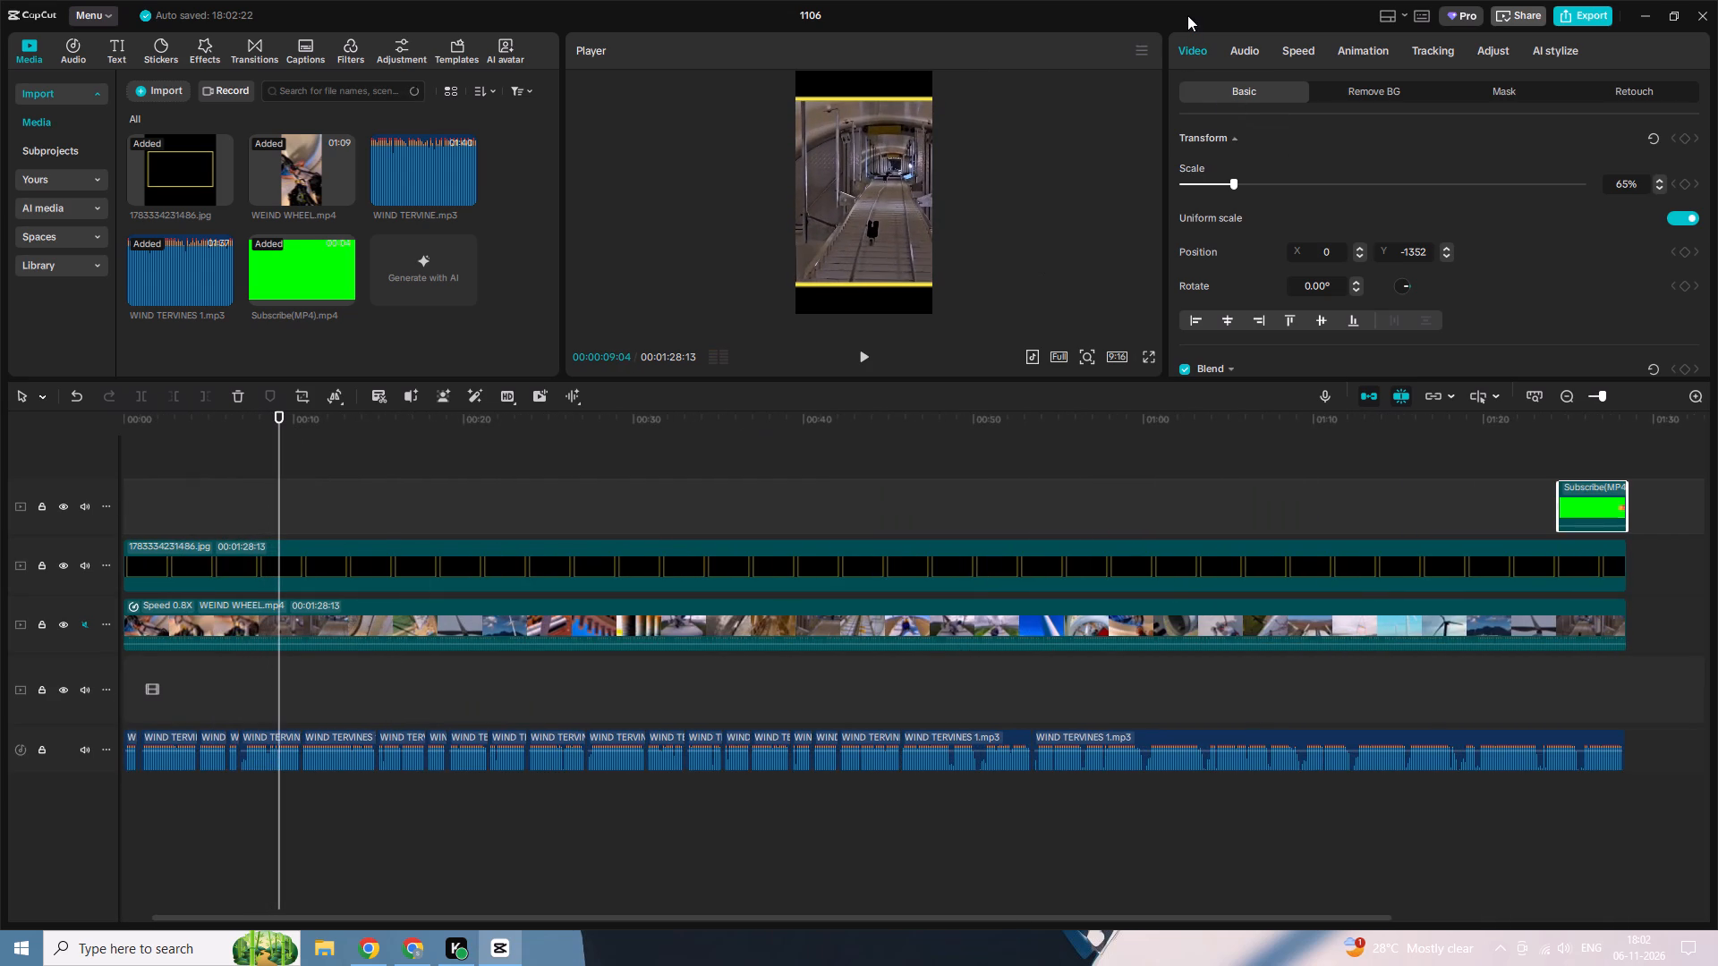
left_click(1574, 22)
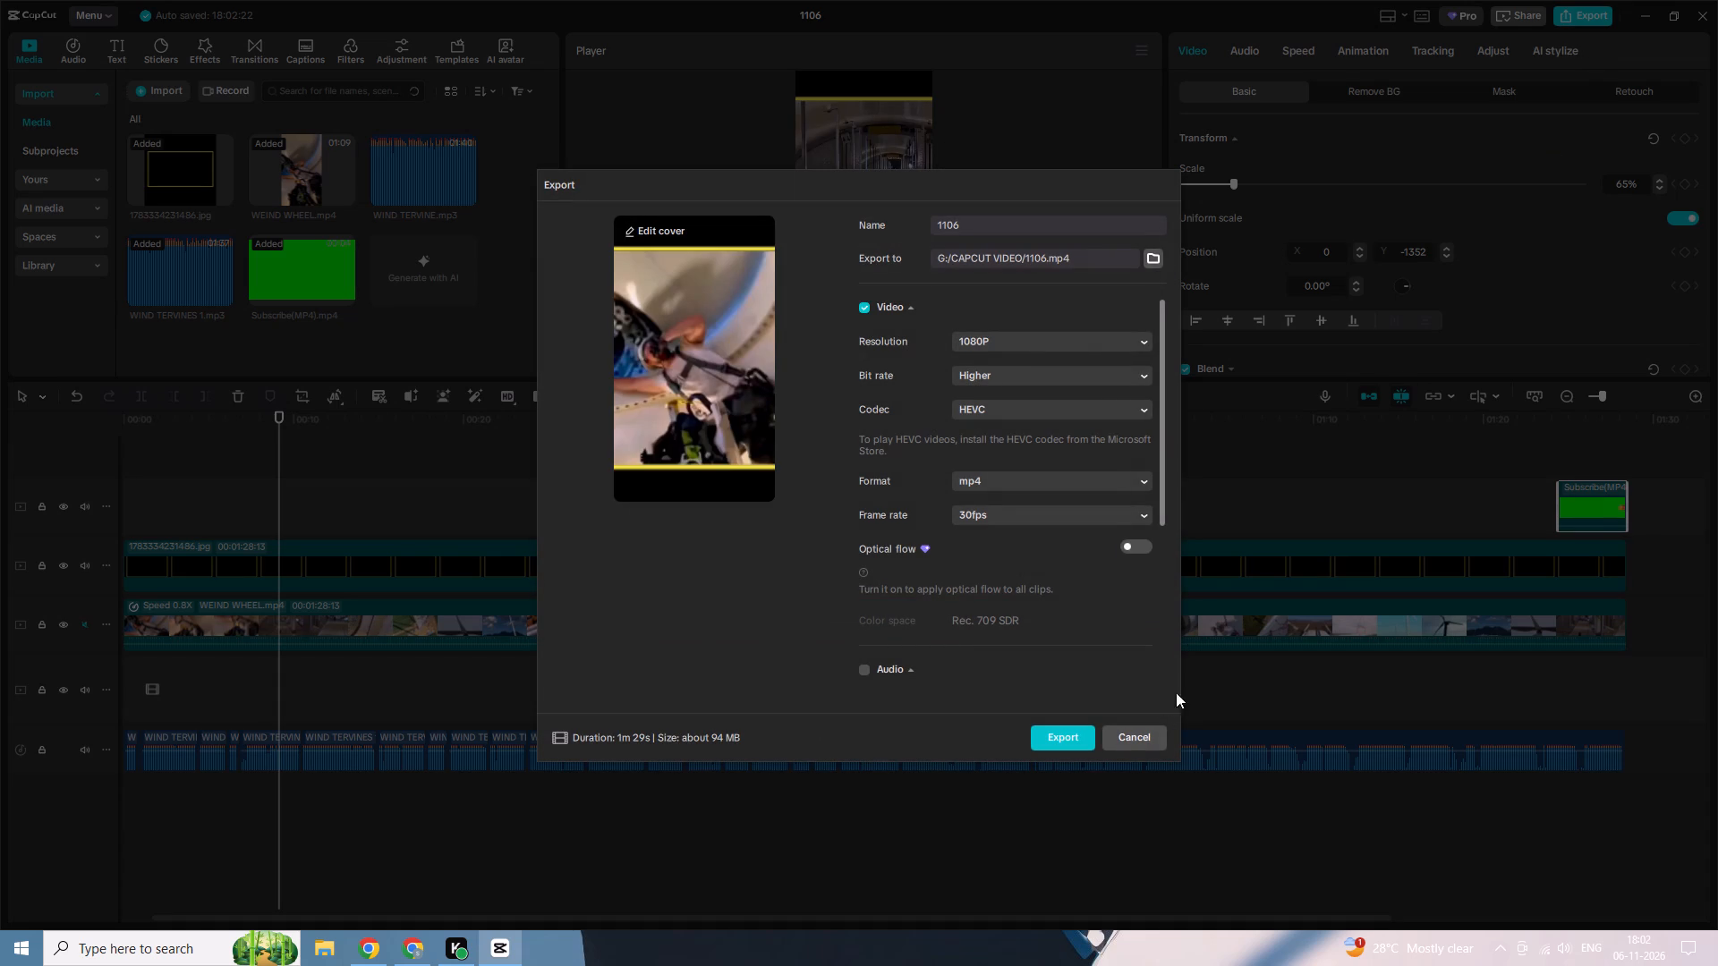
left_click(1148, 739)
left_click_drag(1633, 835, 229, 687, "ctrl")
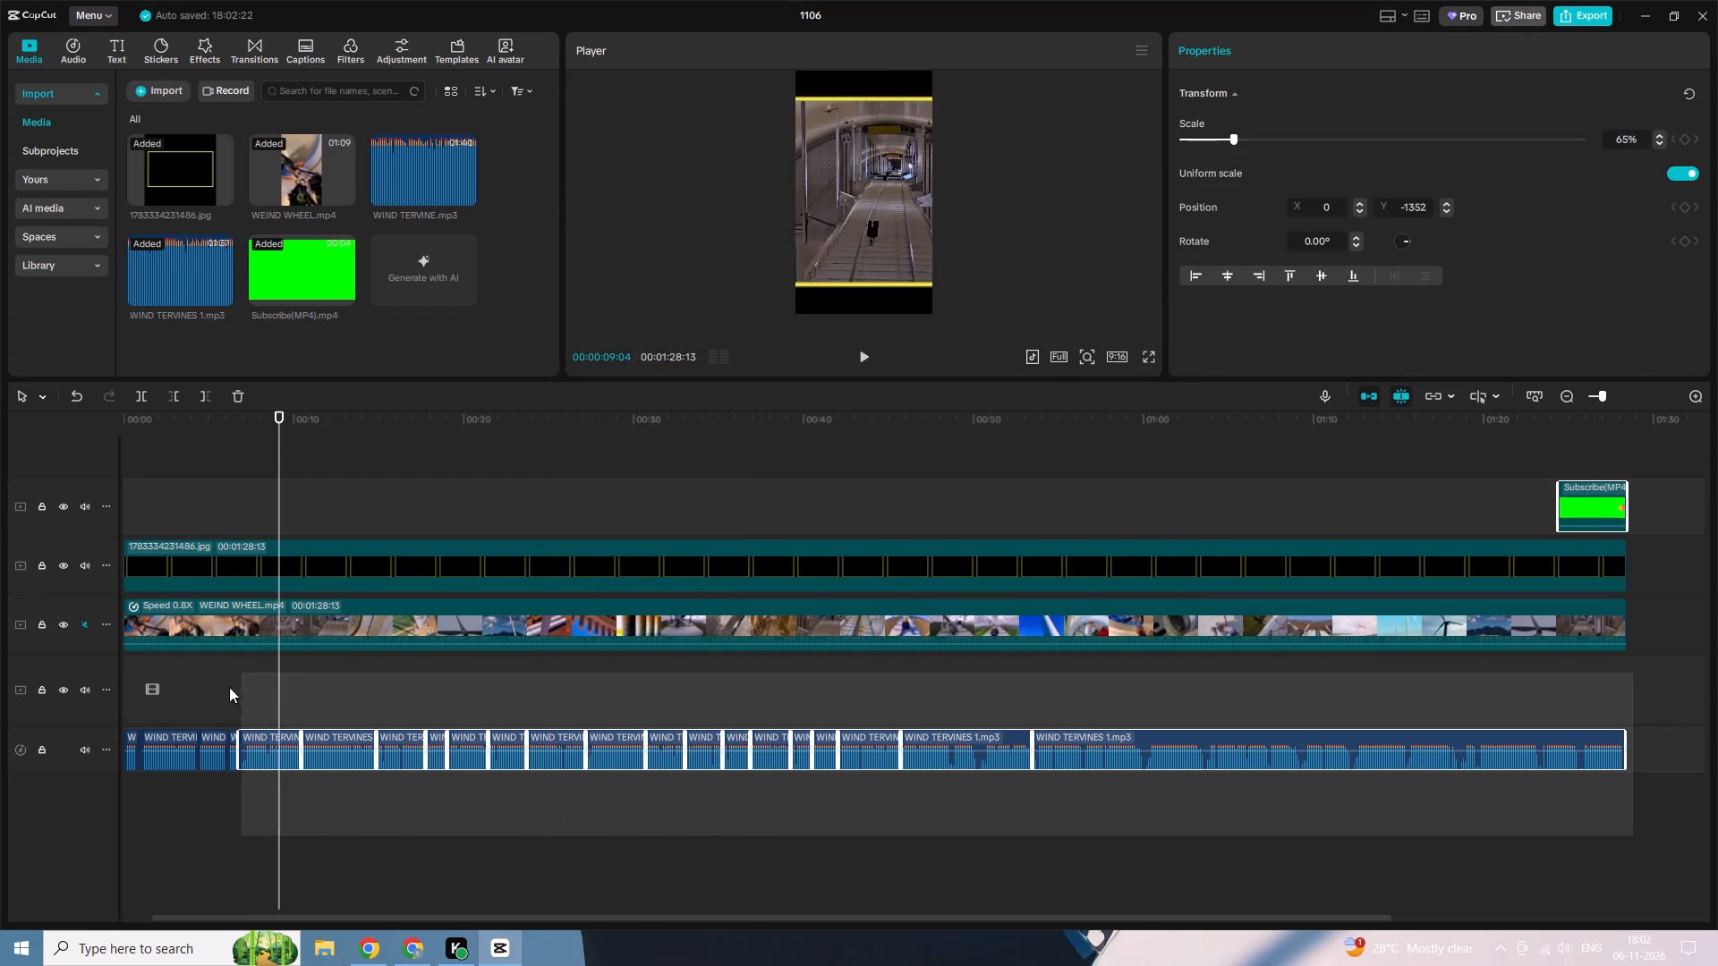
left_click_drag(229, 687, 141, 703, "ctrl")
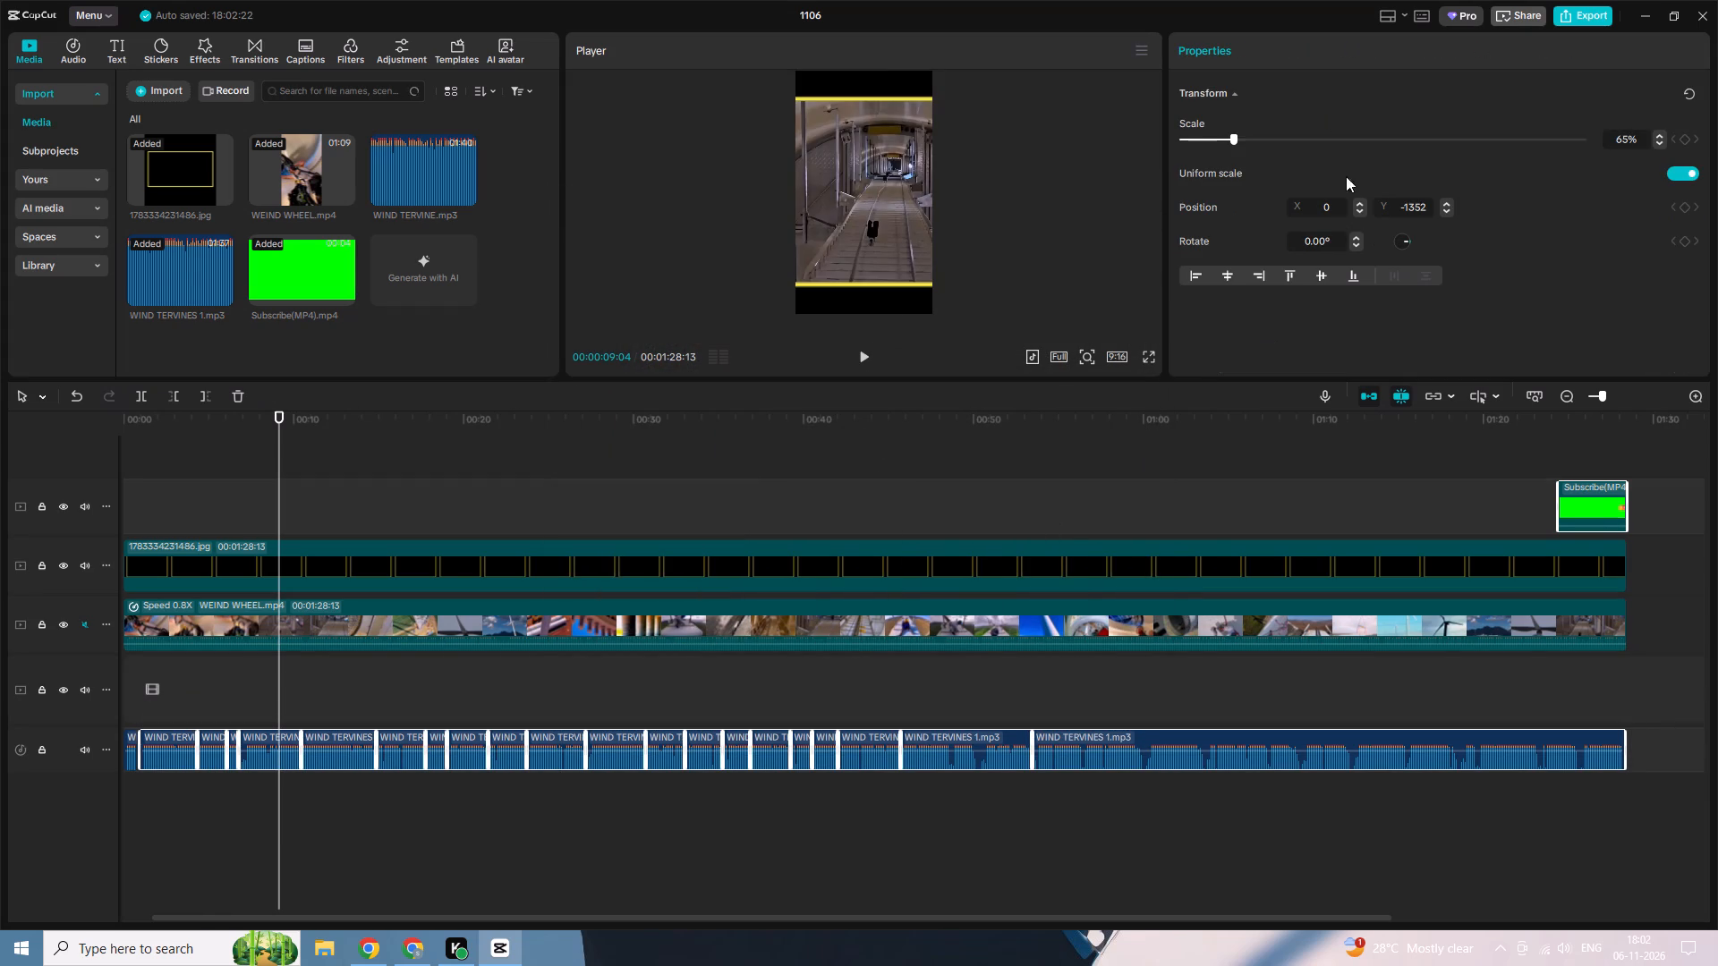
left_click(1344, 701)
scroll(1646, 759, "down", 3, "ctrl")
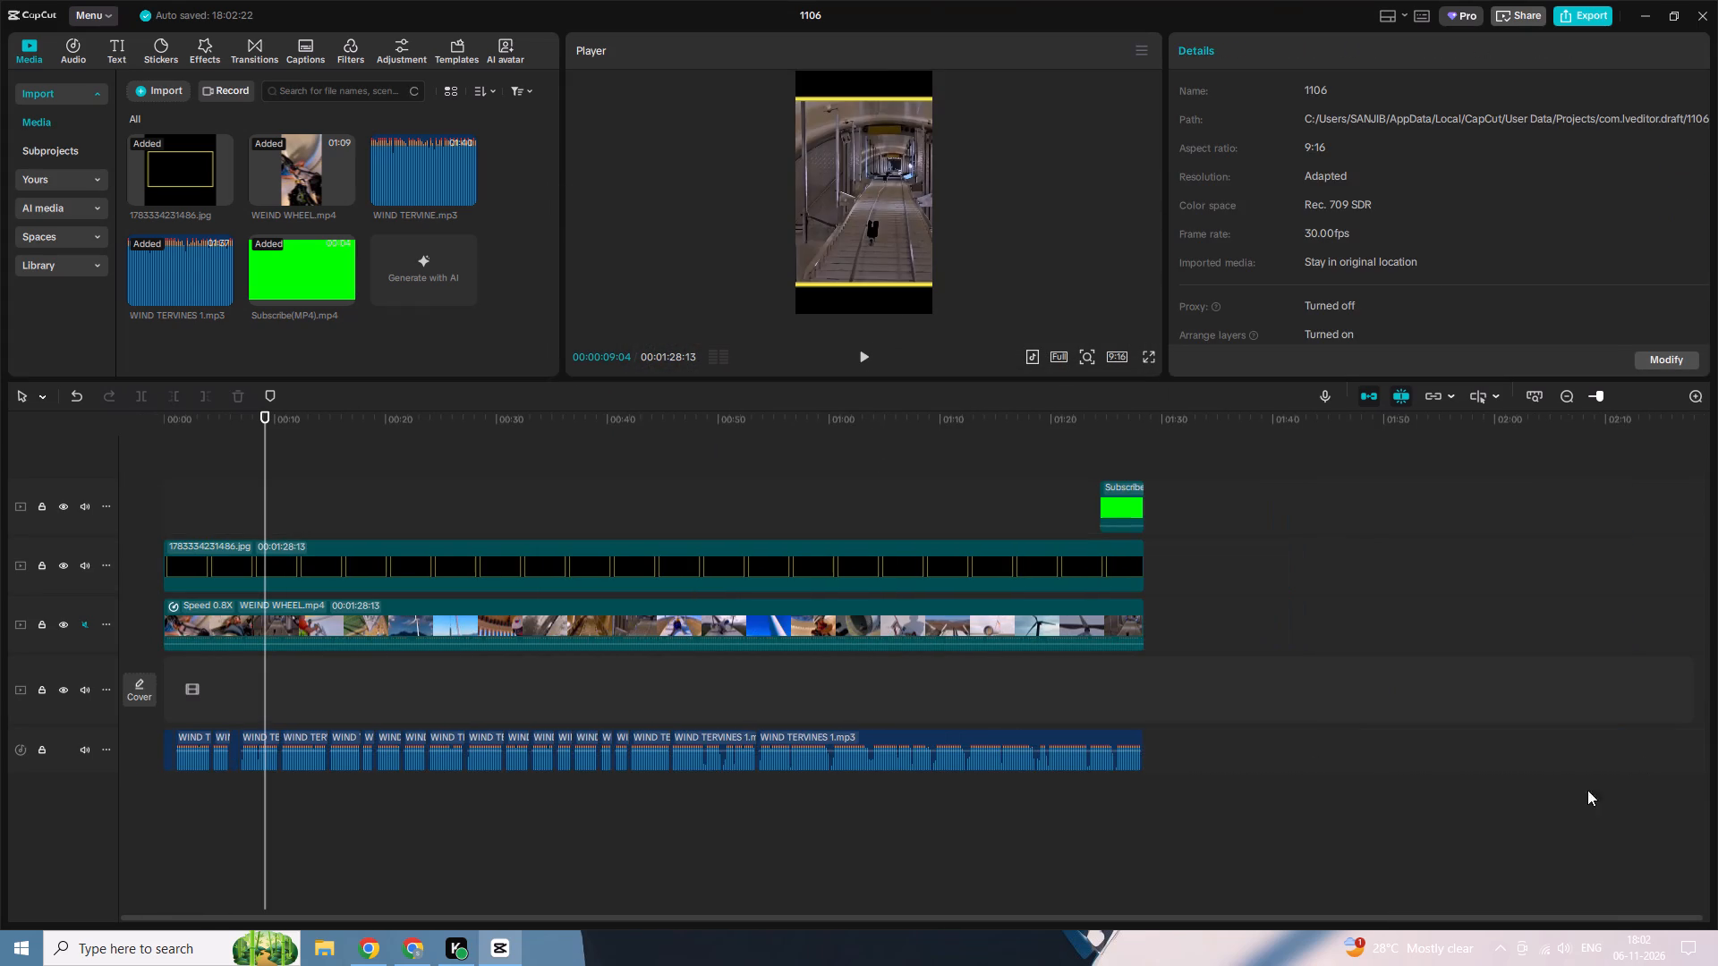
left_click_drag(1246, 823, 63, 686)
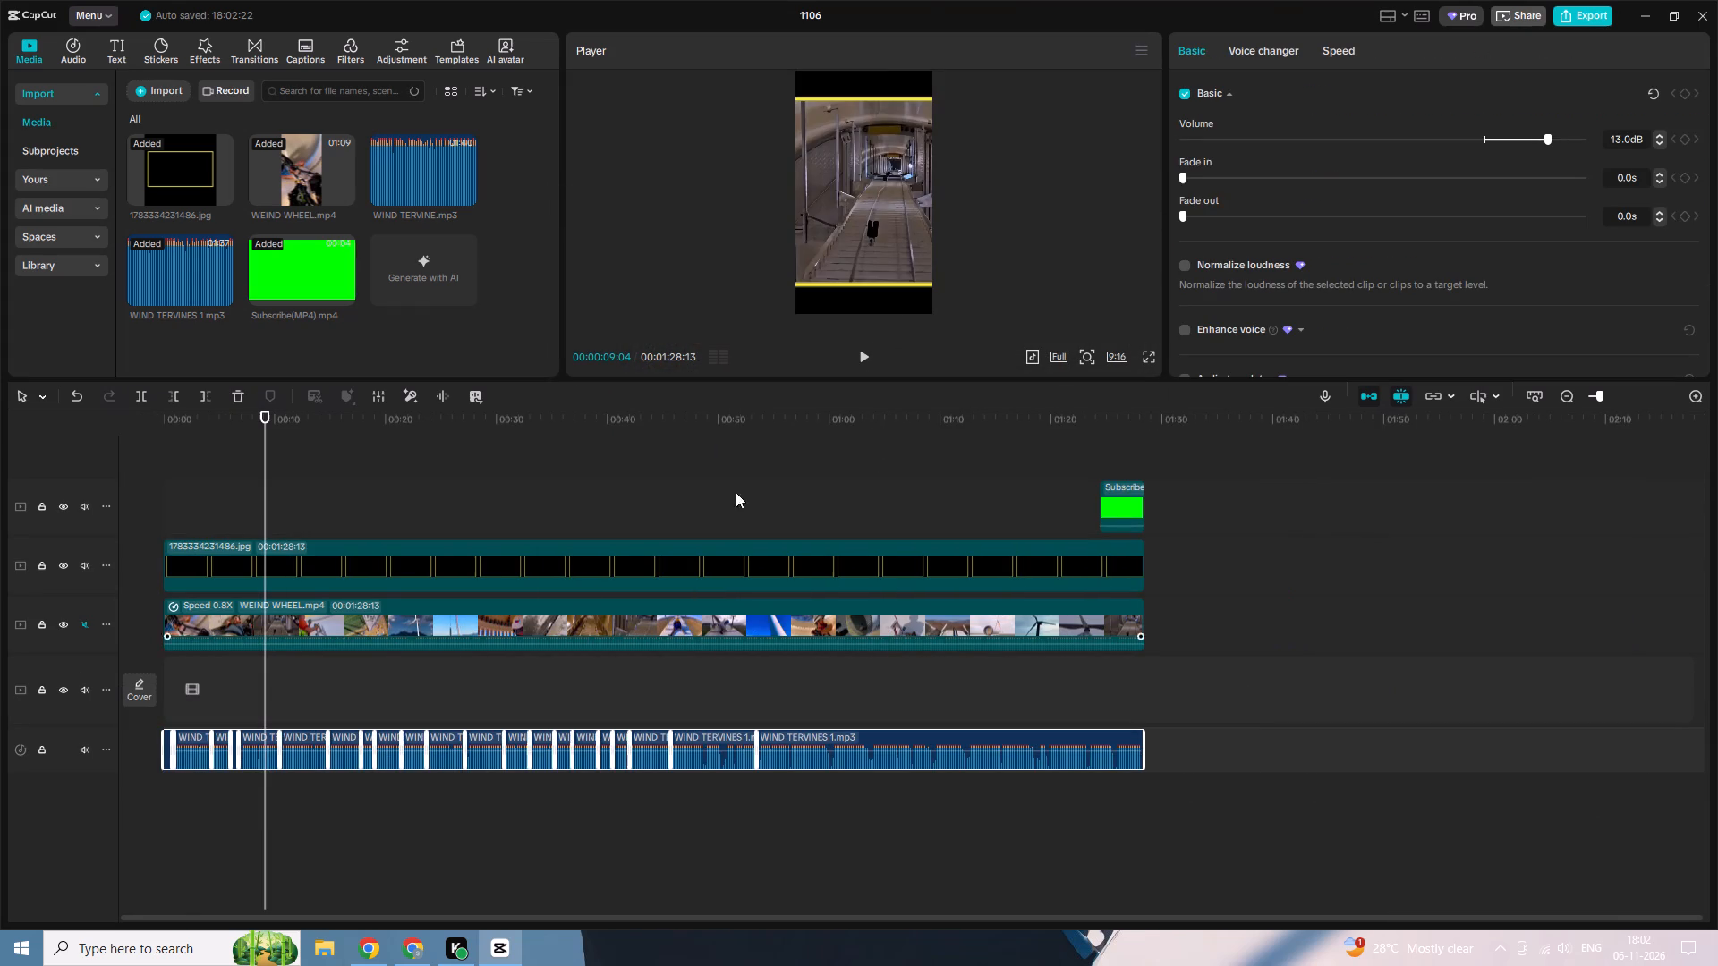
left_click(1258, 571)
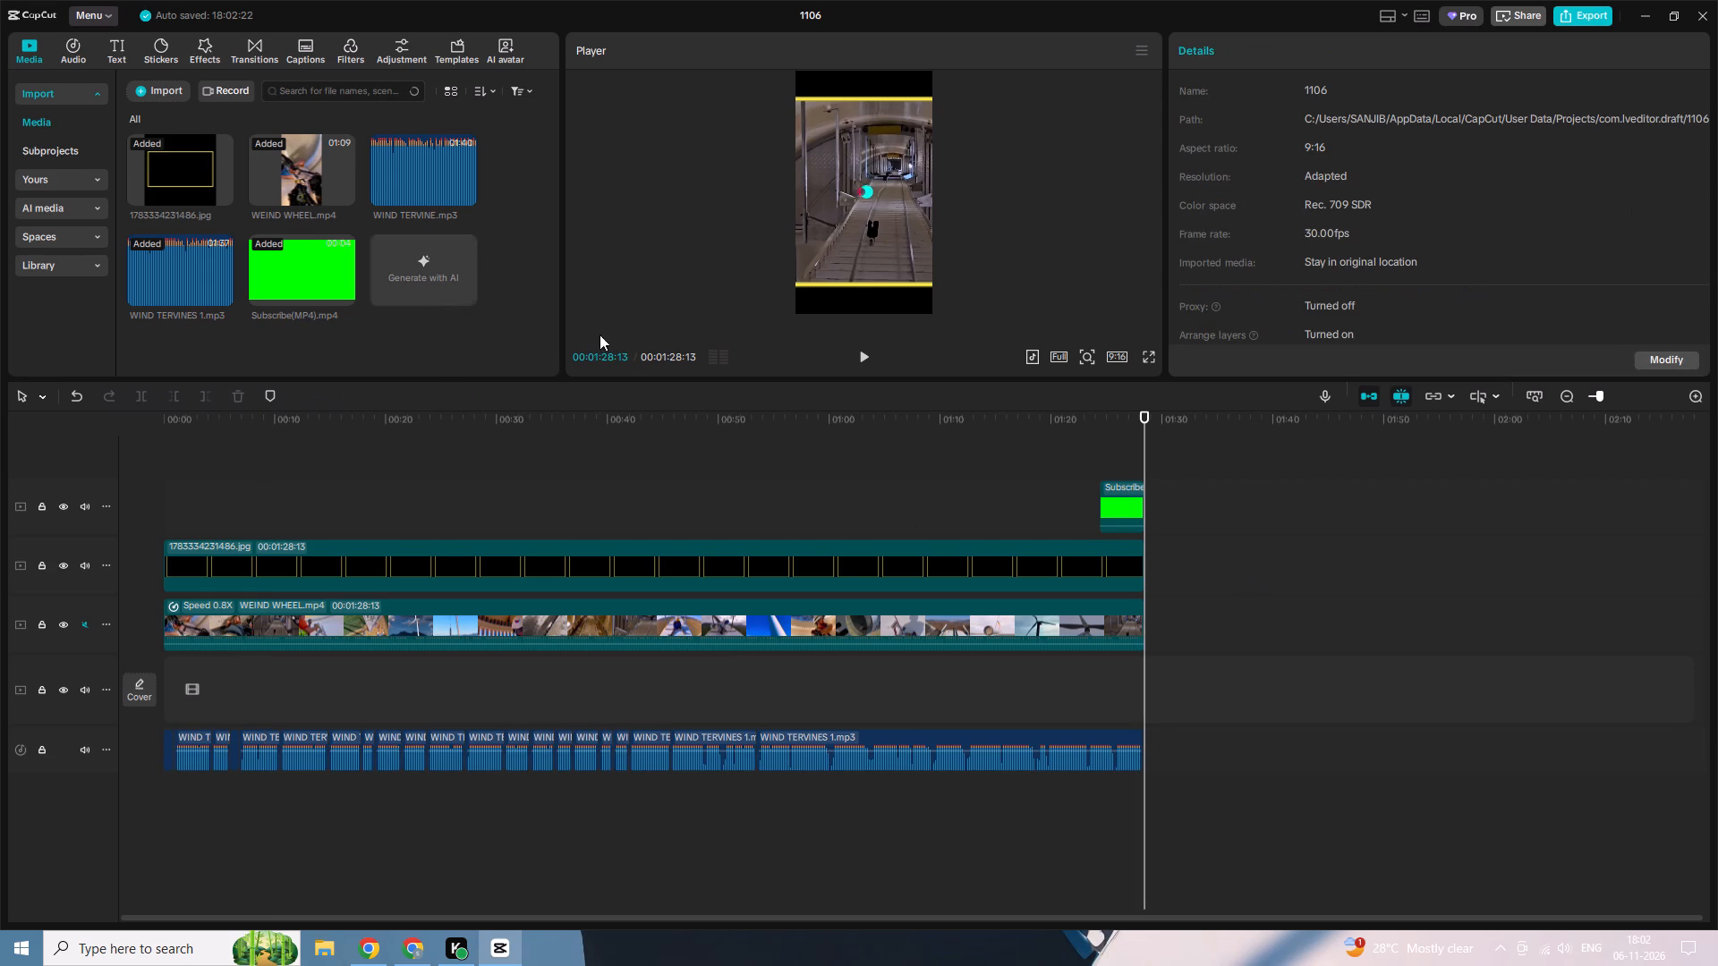
Export the video under the name "wind terbine" with the frame rate set to 60fps.
left_click(1580, 14)
left_click(978, 224)
left_click_drag(977, 224, 863, 229)
left_click_drag(1040, 230, 918, 233)
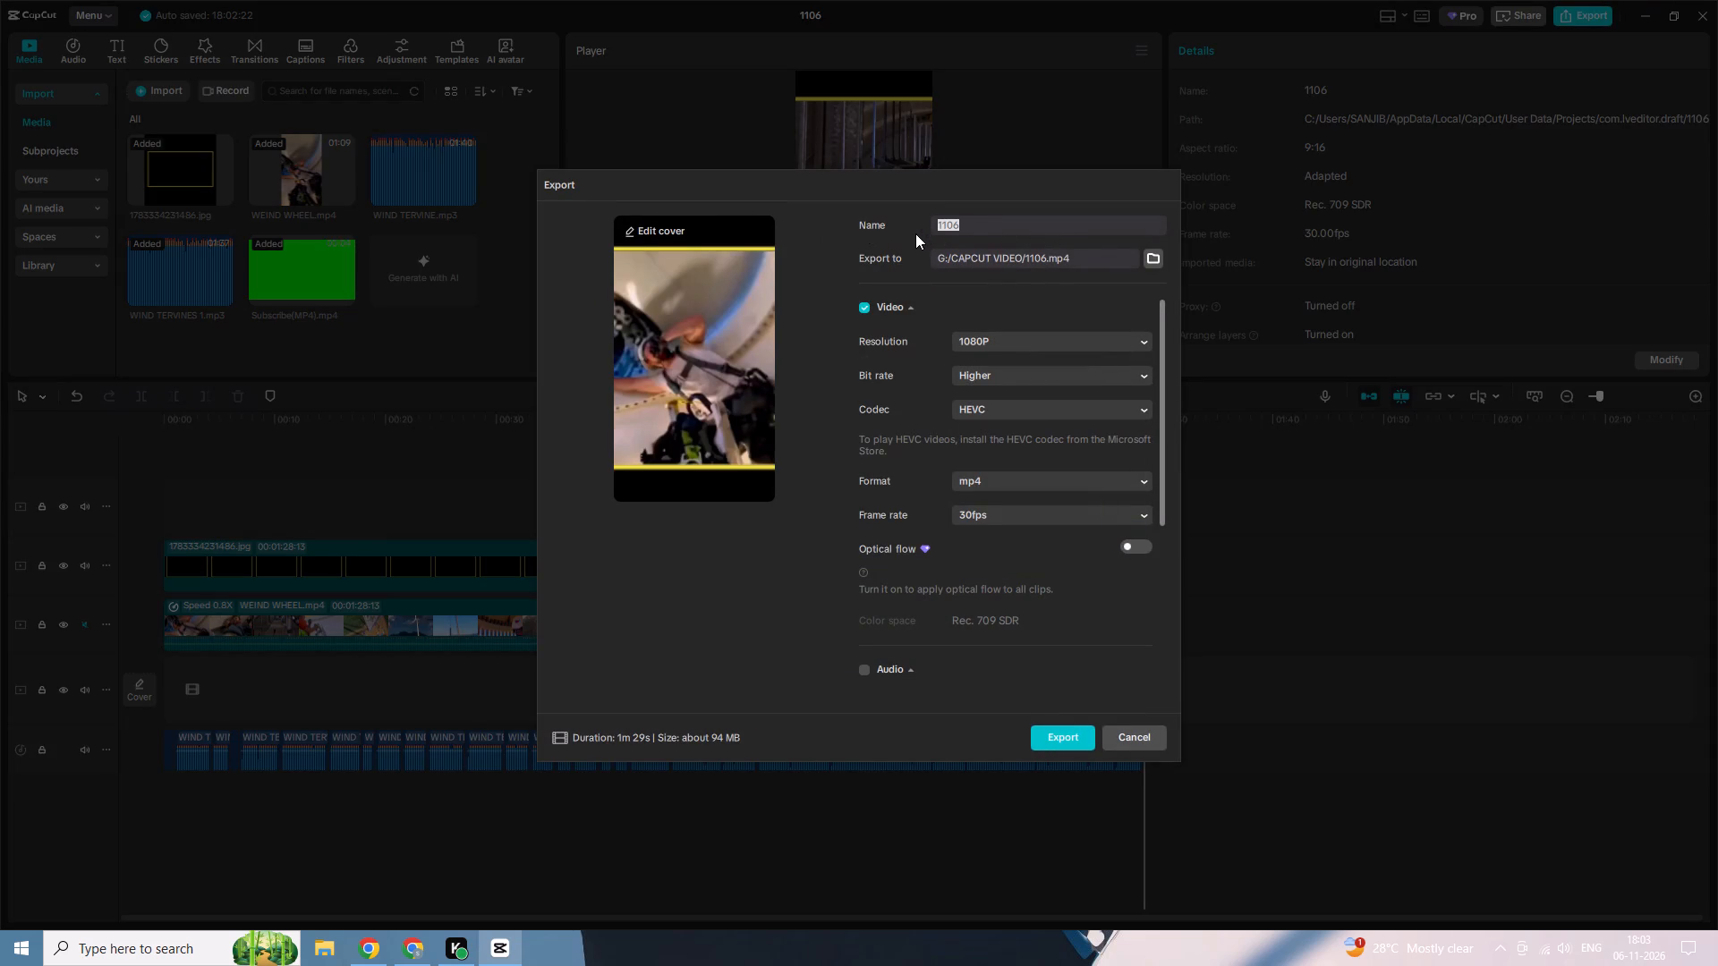
type("wi")
type("nd")
key("space")
type("terbine")
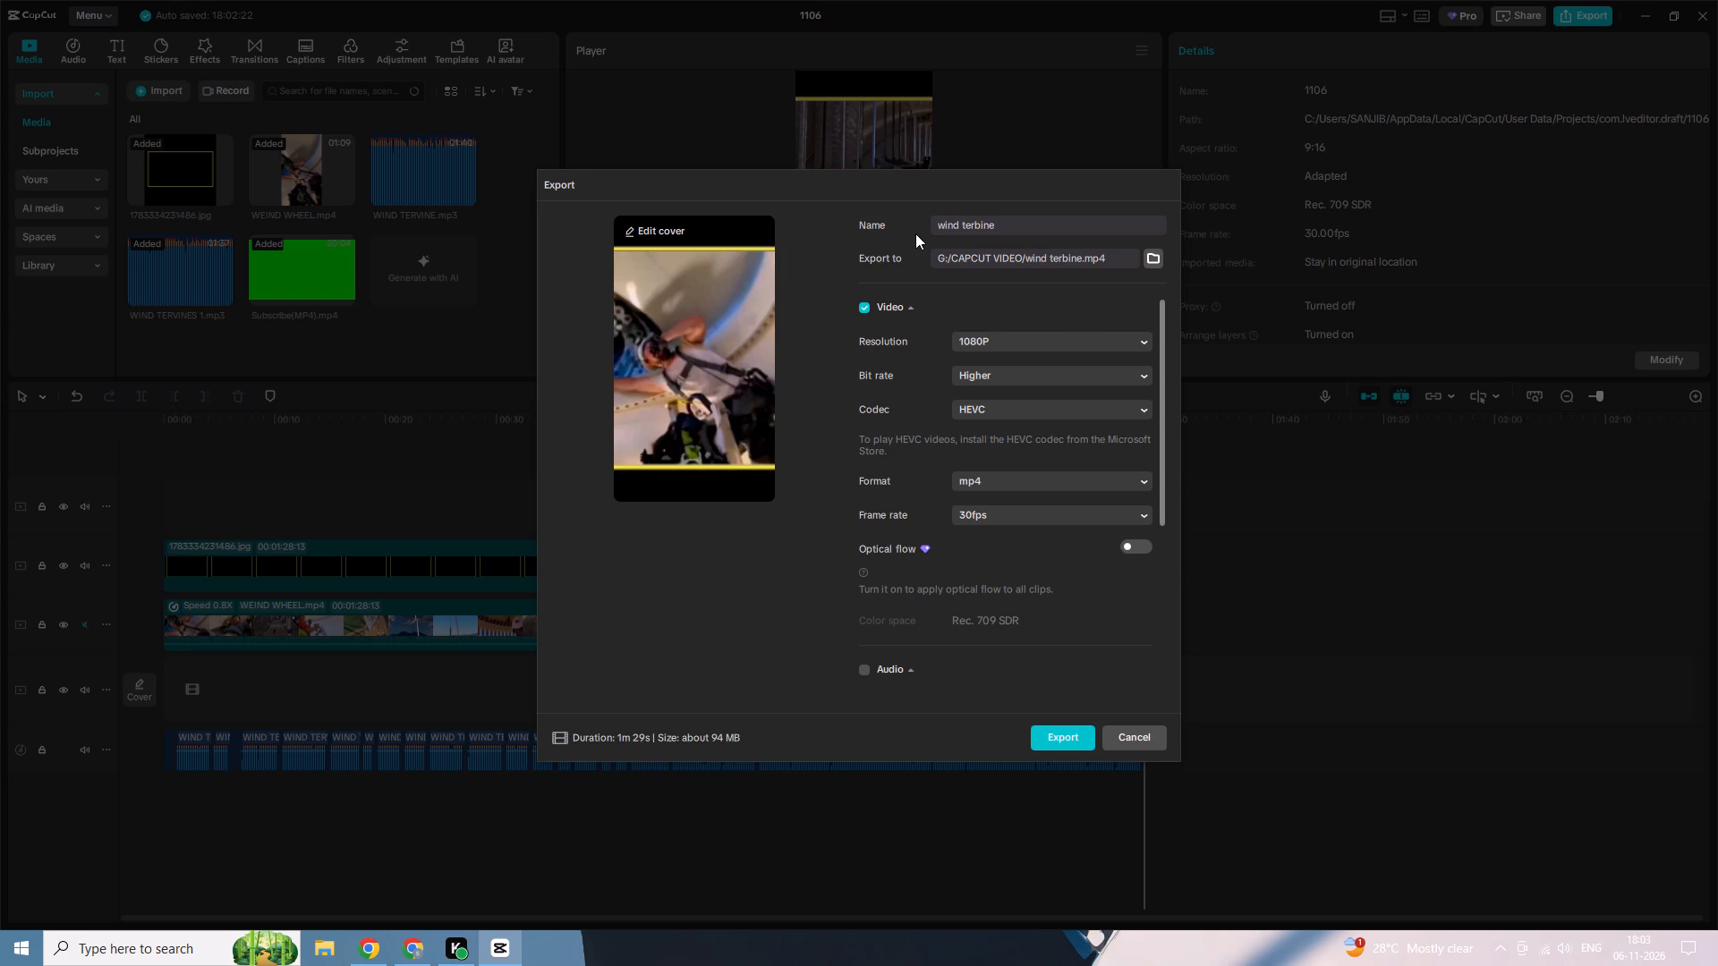
key("space")
left_click(1035, 511)
left_click(1016, 722)
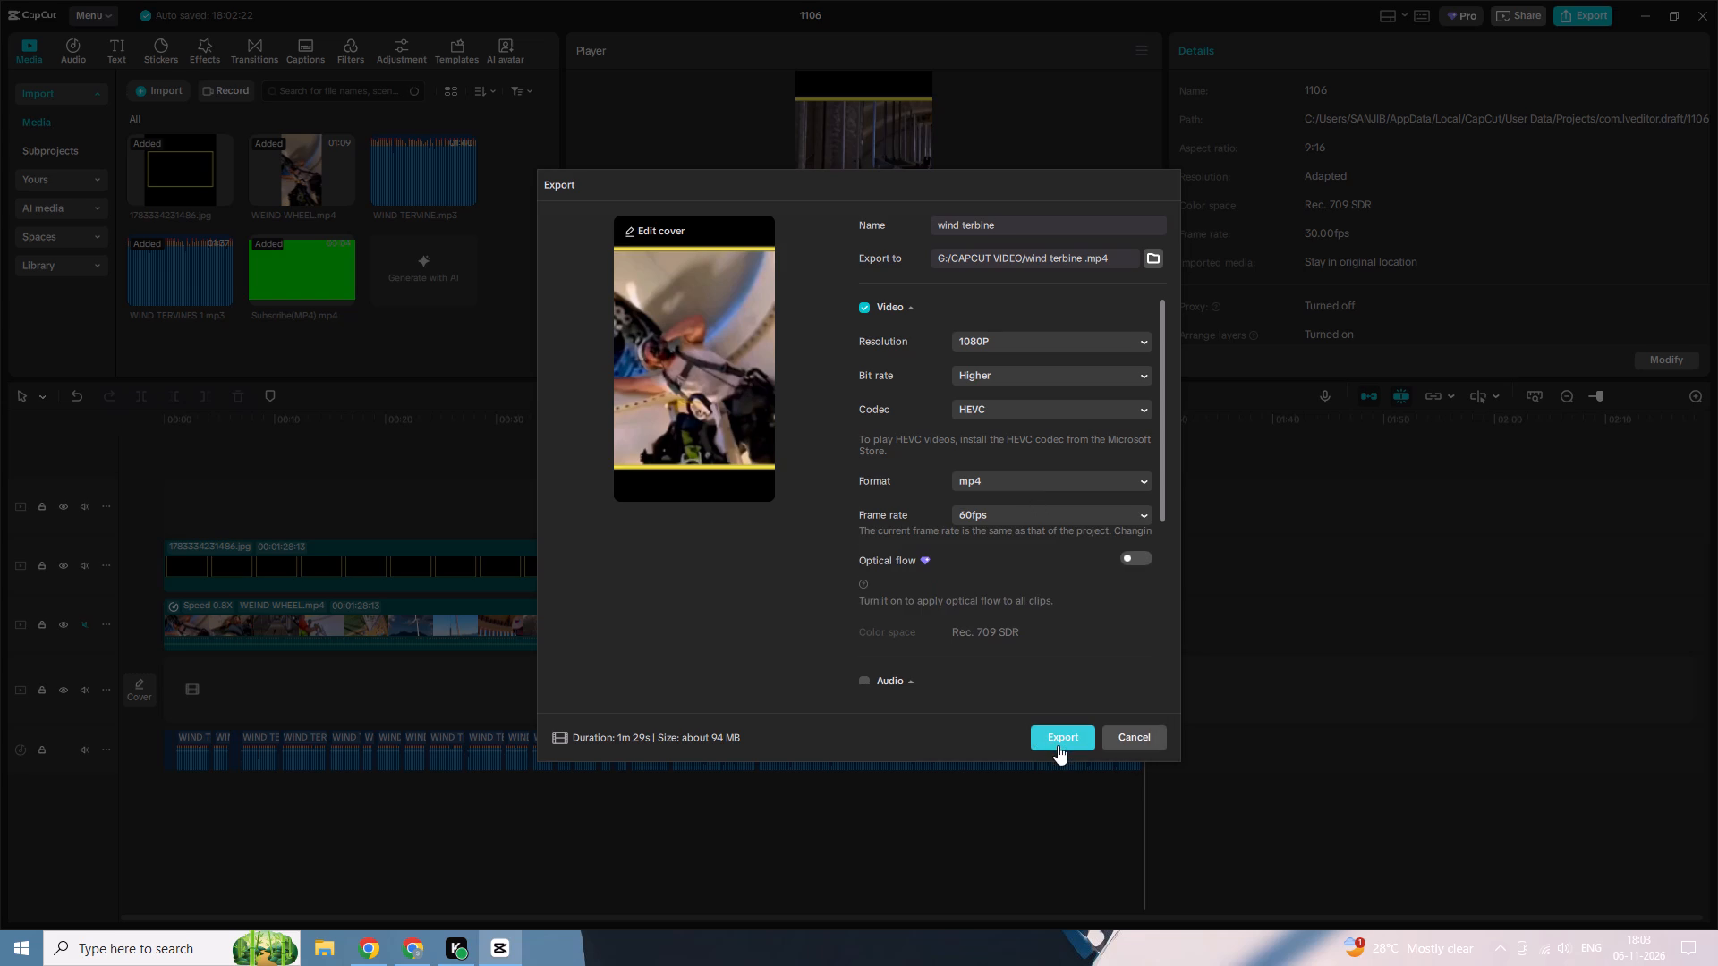
left_click(1056, 735)
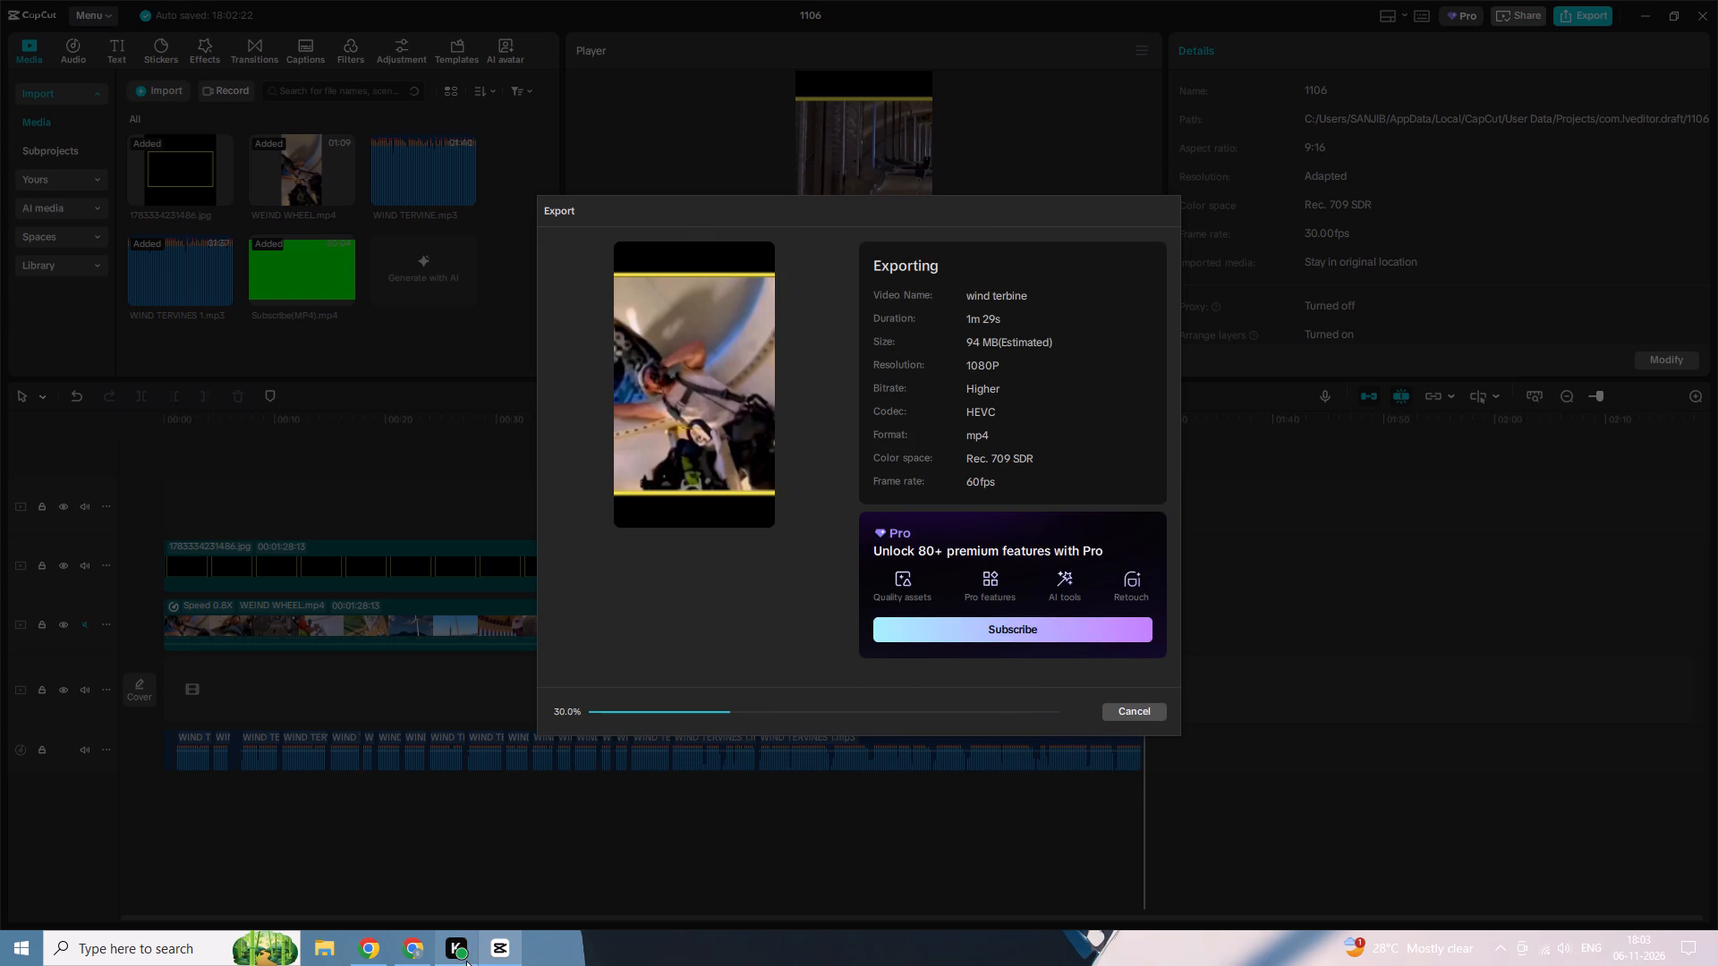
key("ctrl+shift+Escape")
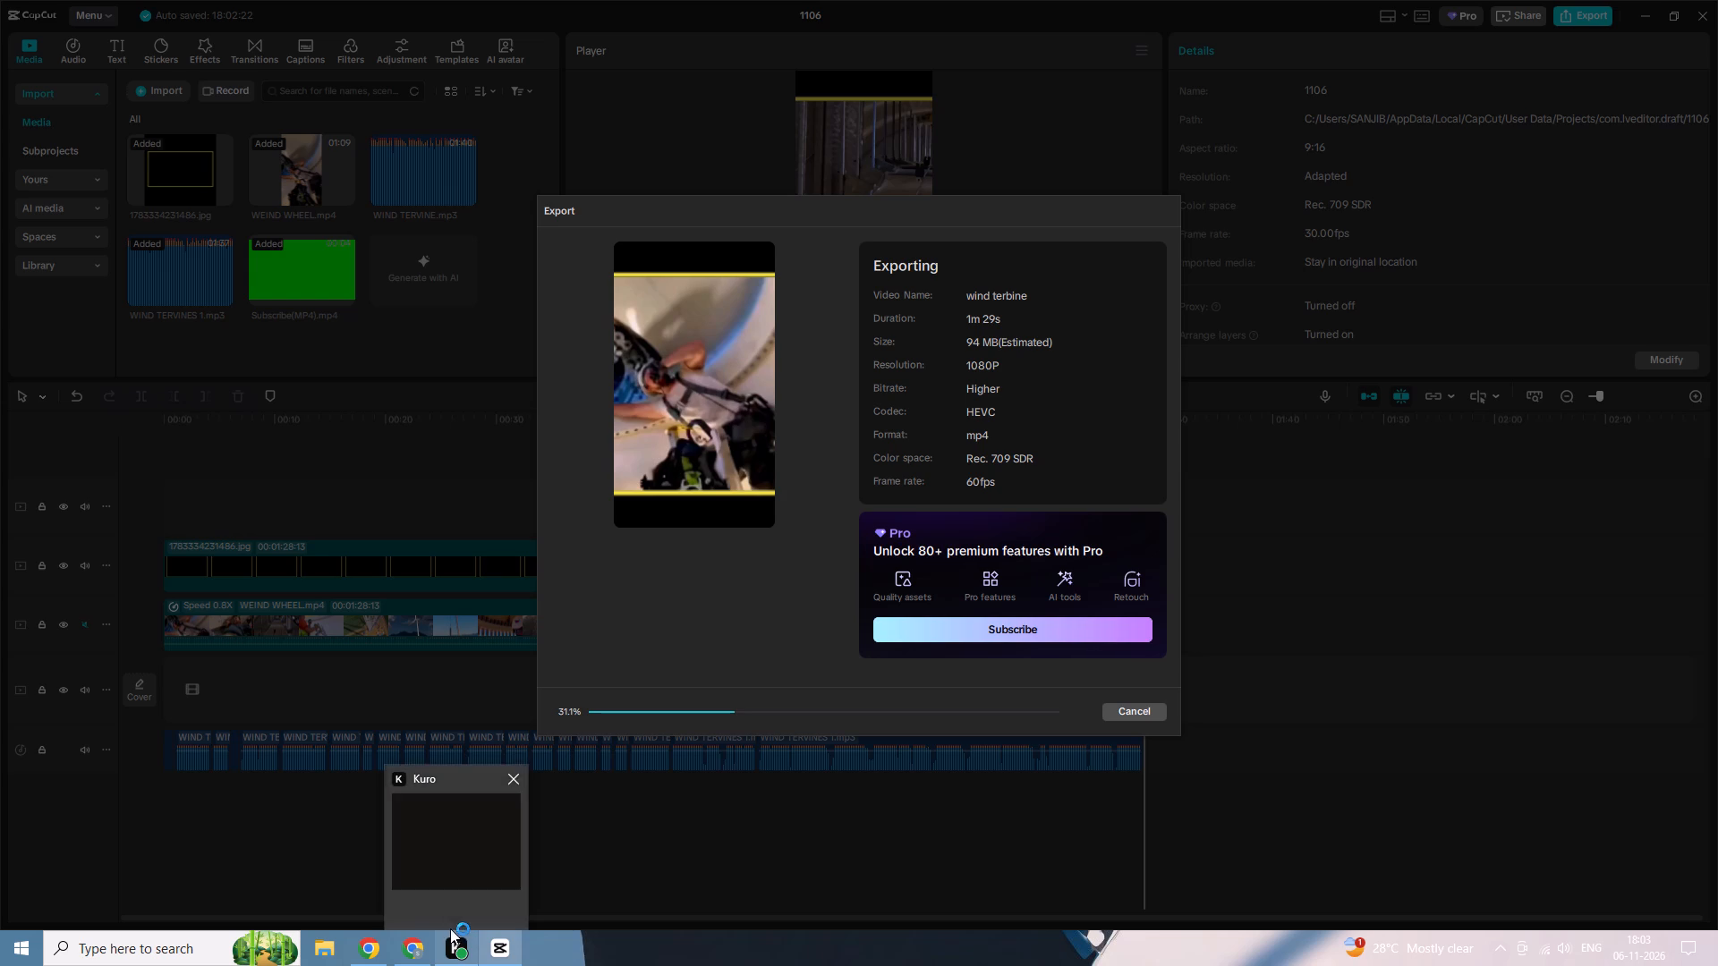